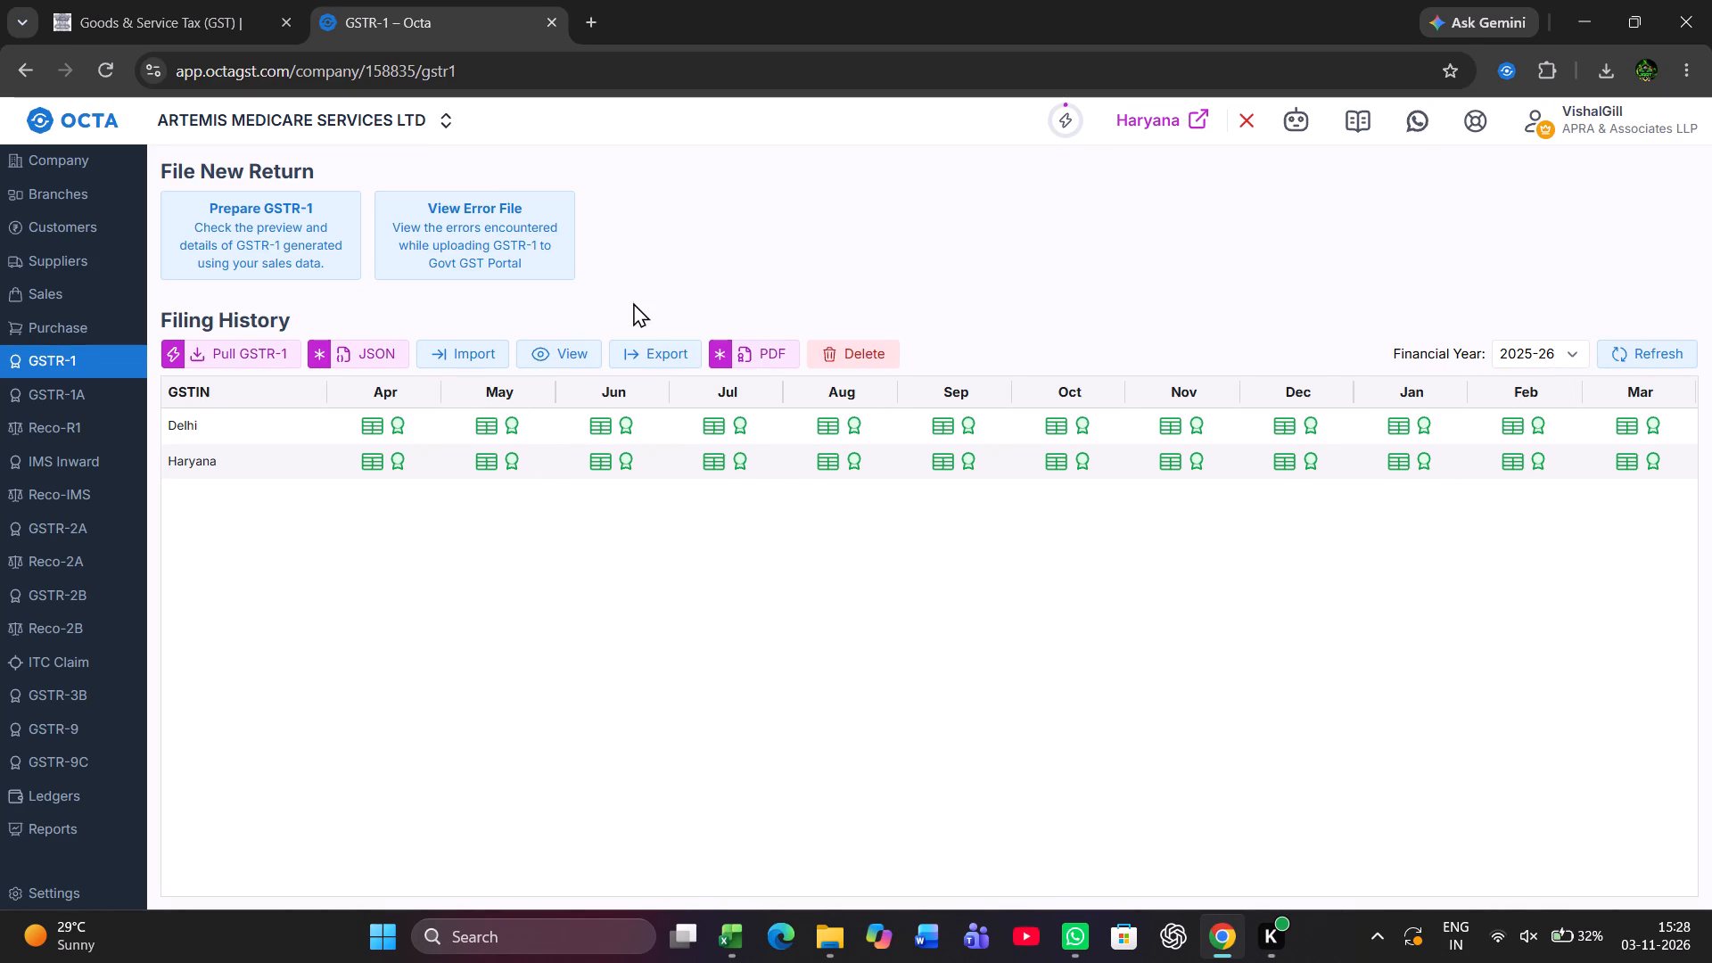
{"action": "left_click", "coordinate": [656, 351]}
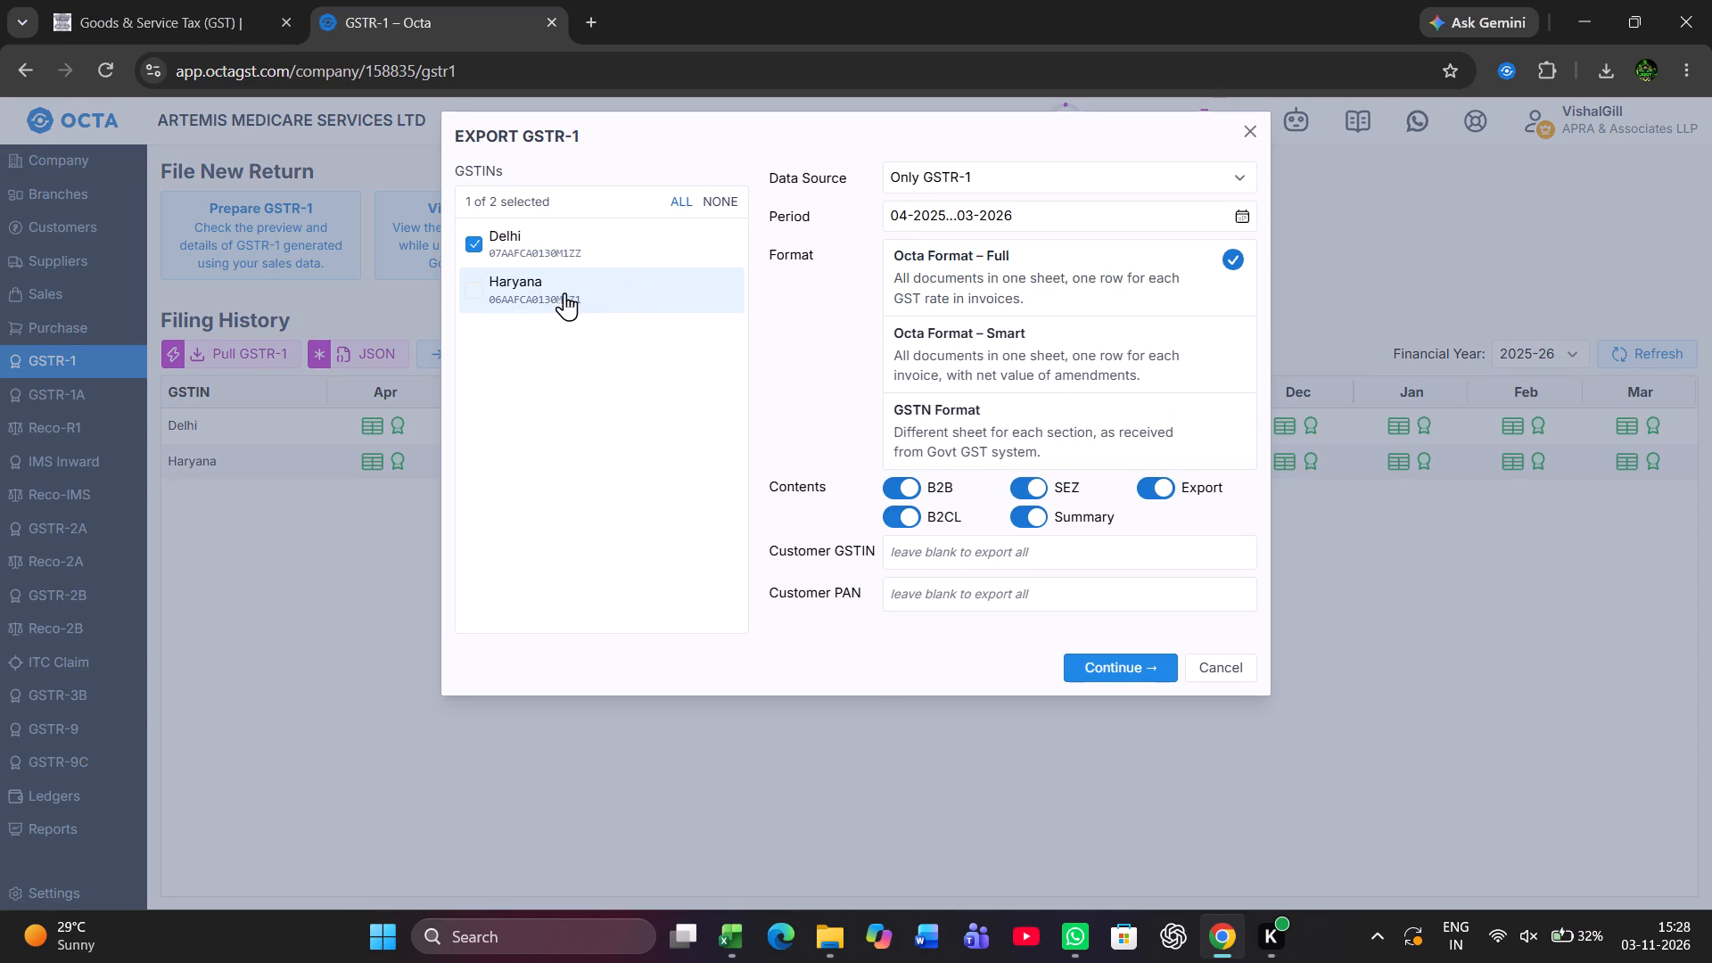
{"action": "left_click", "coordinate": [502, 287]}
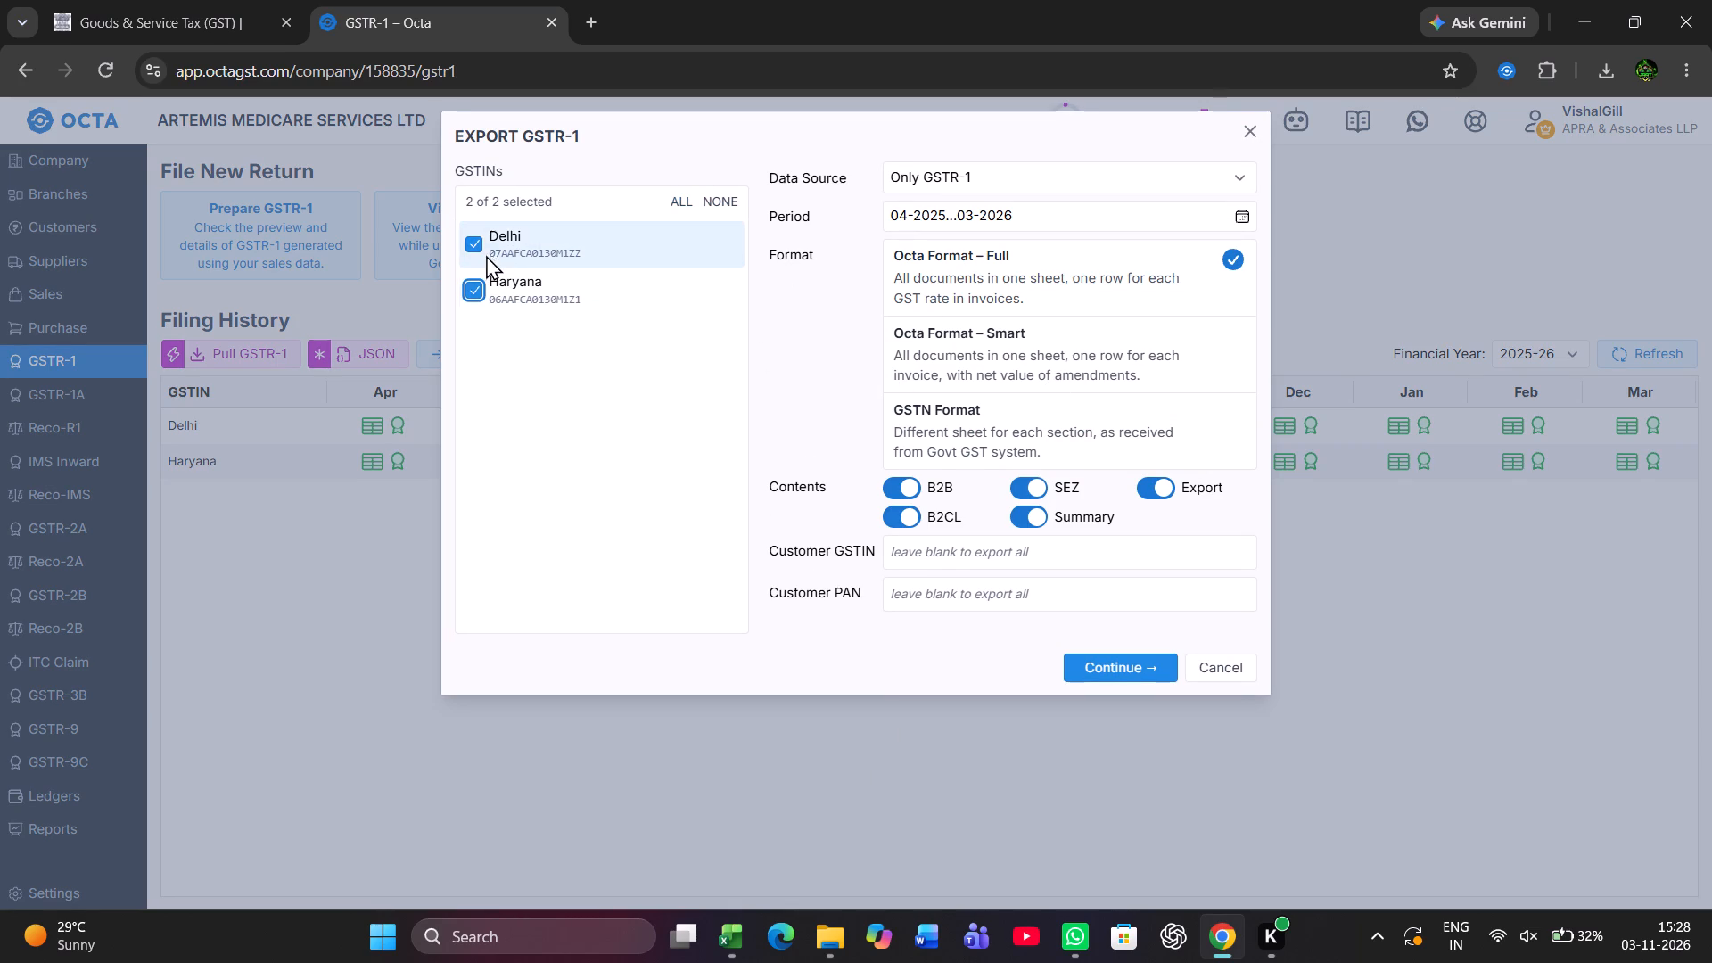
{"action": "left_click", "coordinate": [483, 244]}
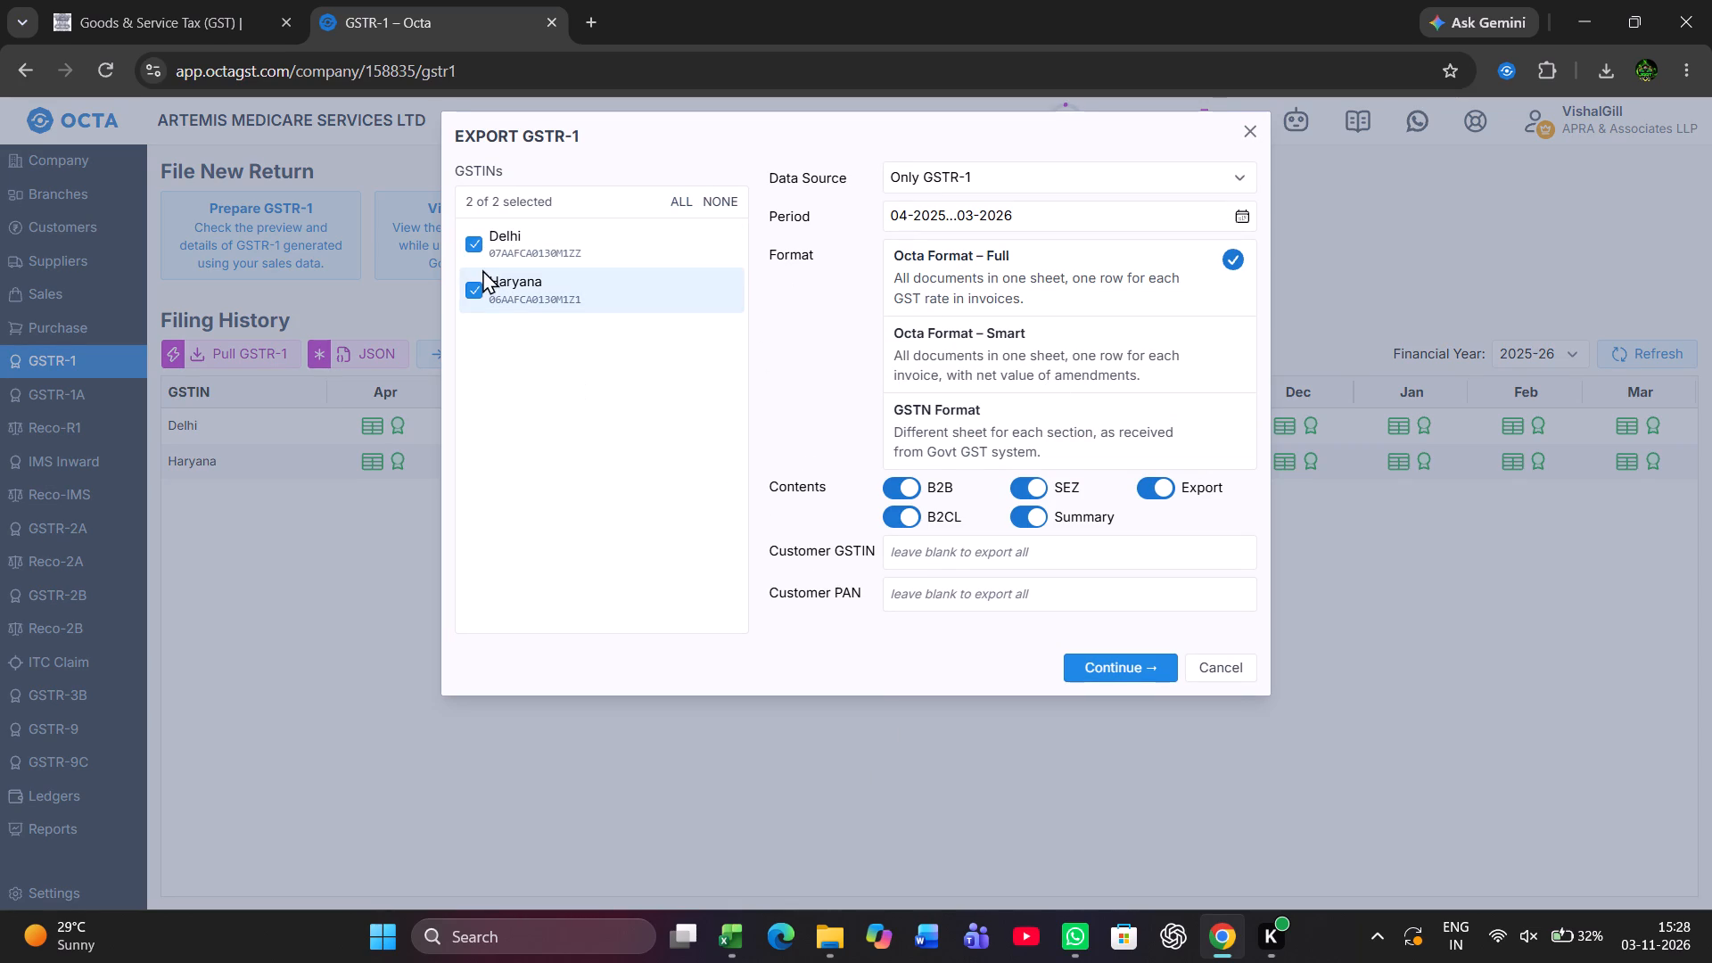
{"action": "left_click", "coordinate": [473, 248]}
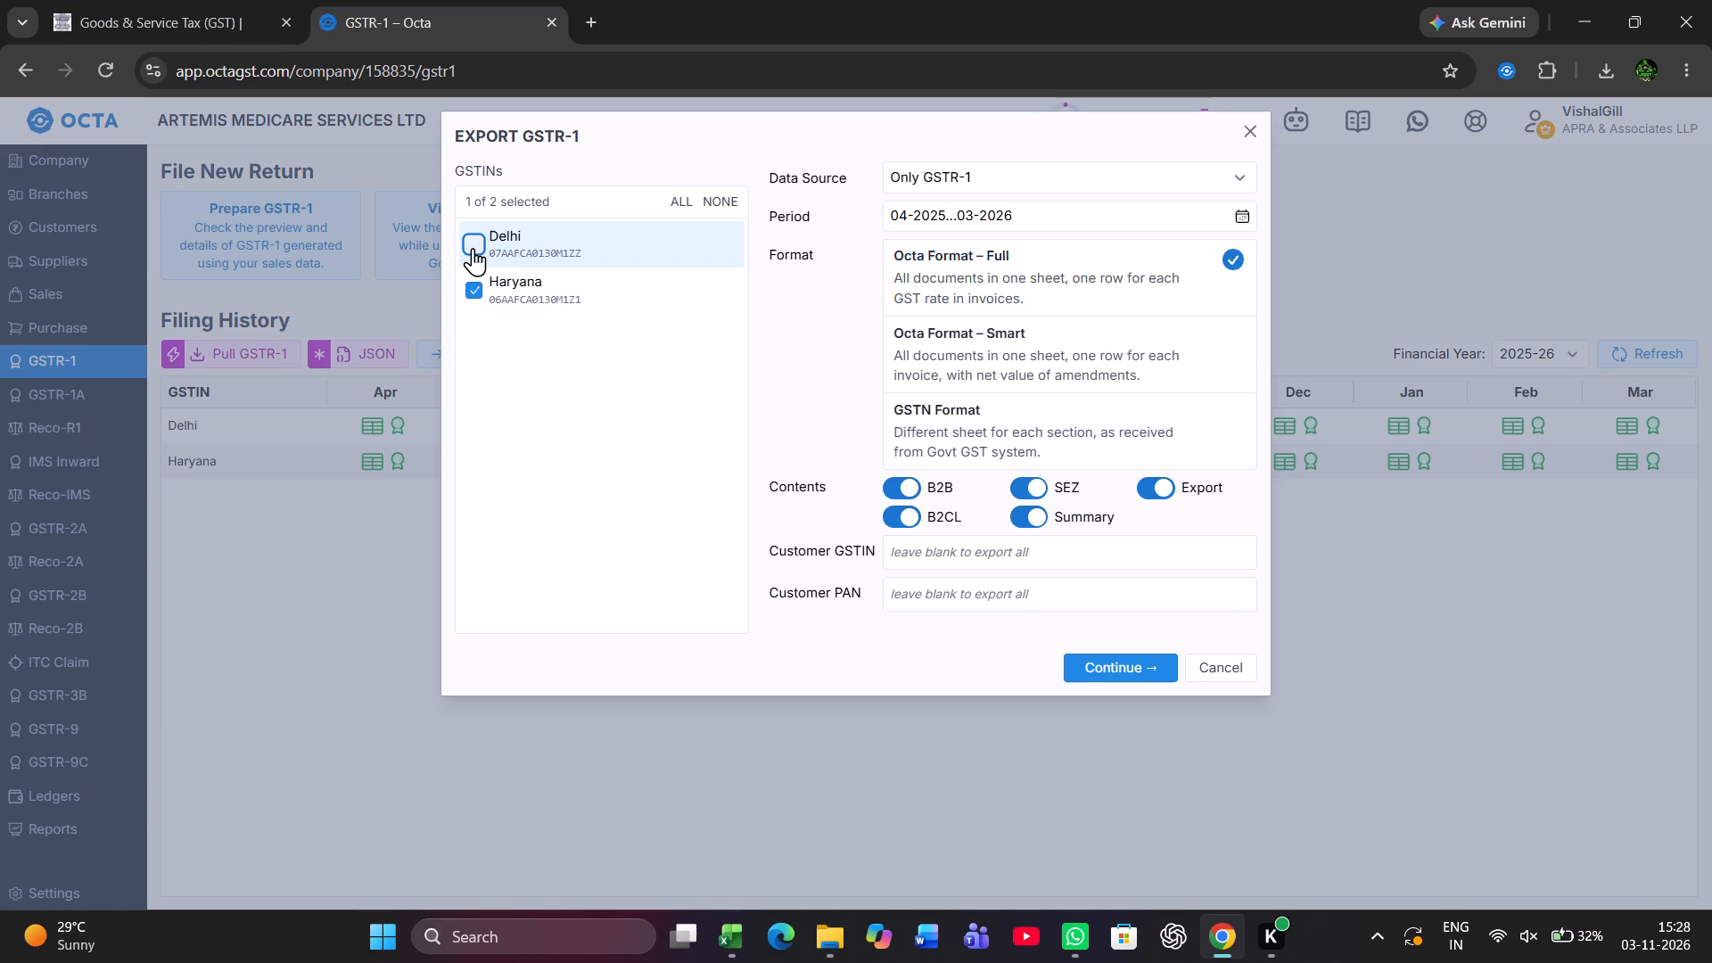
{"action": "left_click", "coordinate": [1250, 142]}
Return to the companies list and open ARTEMIS MEDICARE SERVICES LTD., the company with the Haryana and Chhattisgarh registrations.
{"action": "left_click", "coordinate": [128, 119]}
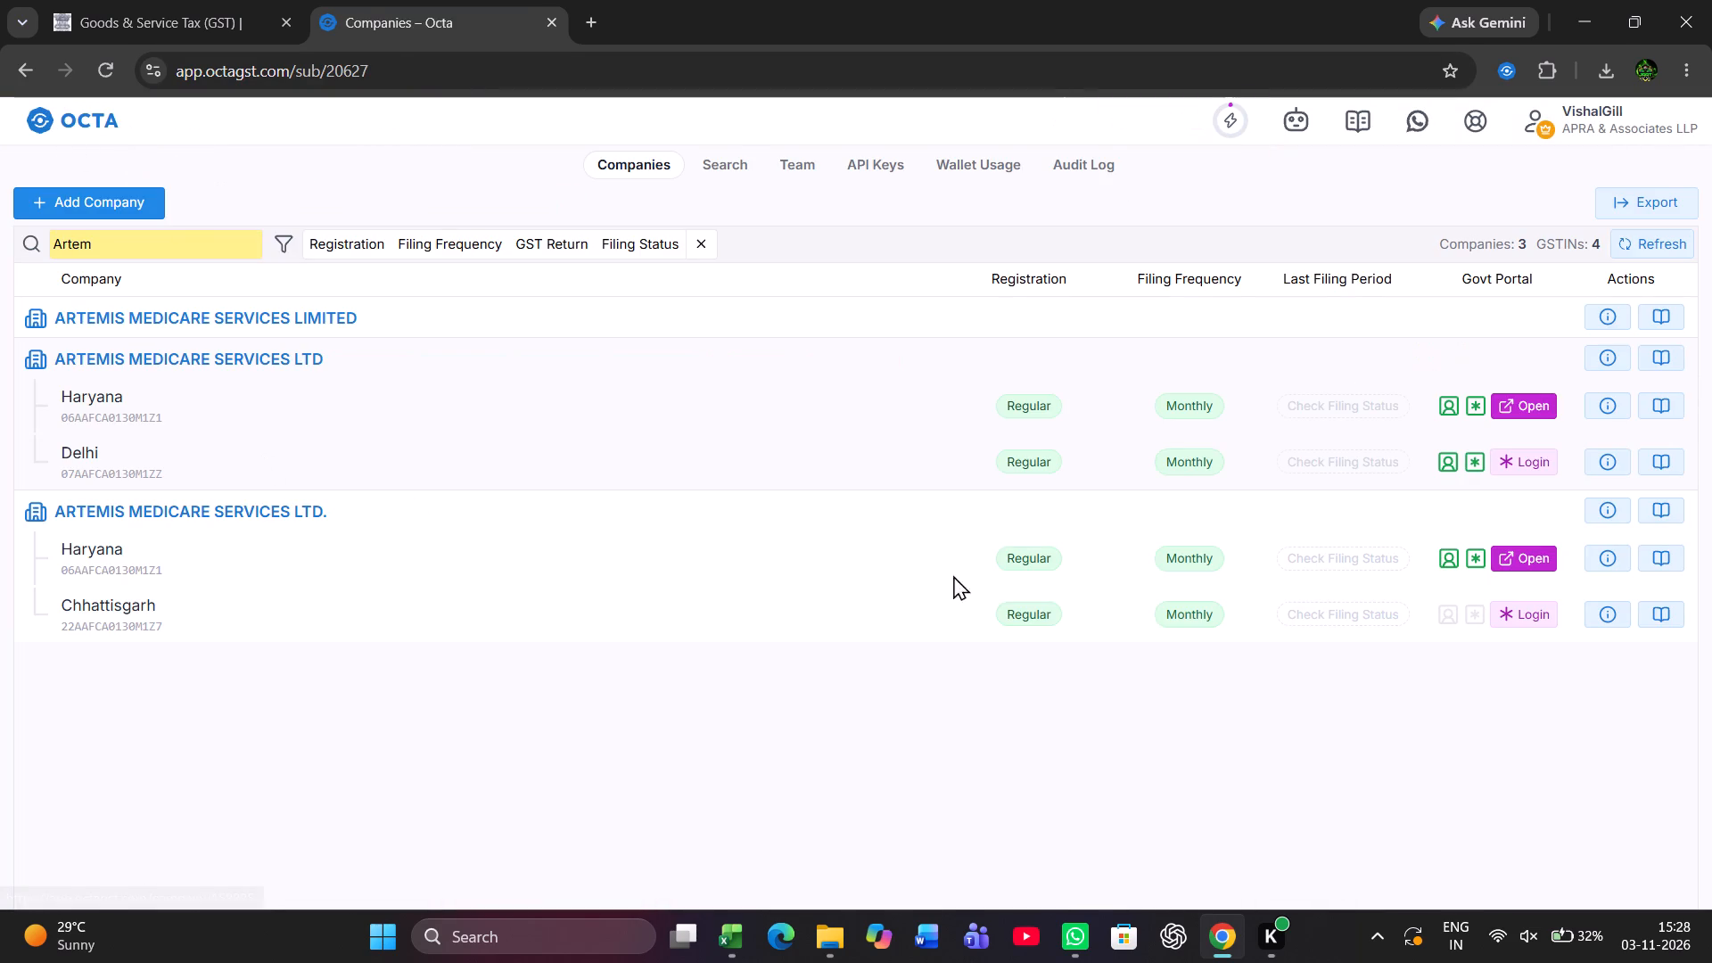
{"action": "left_click", "coordinate": [1668, 566]}
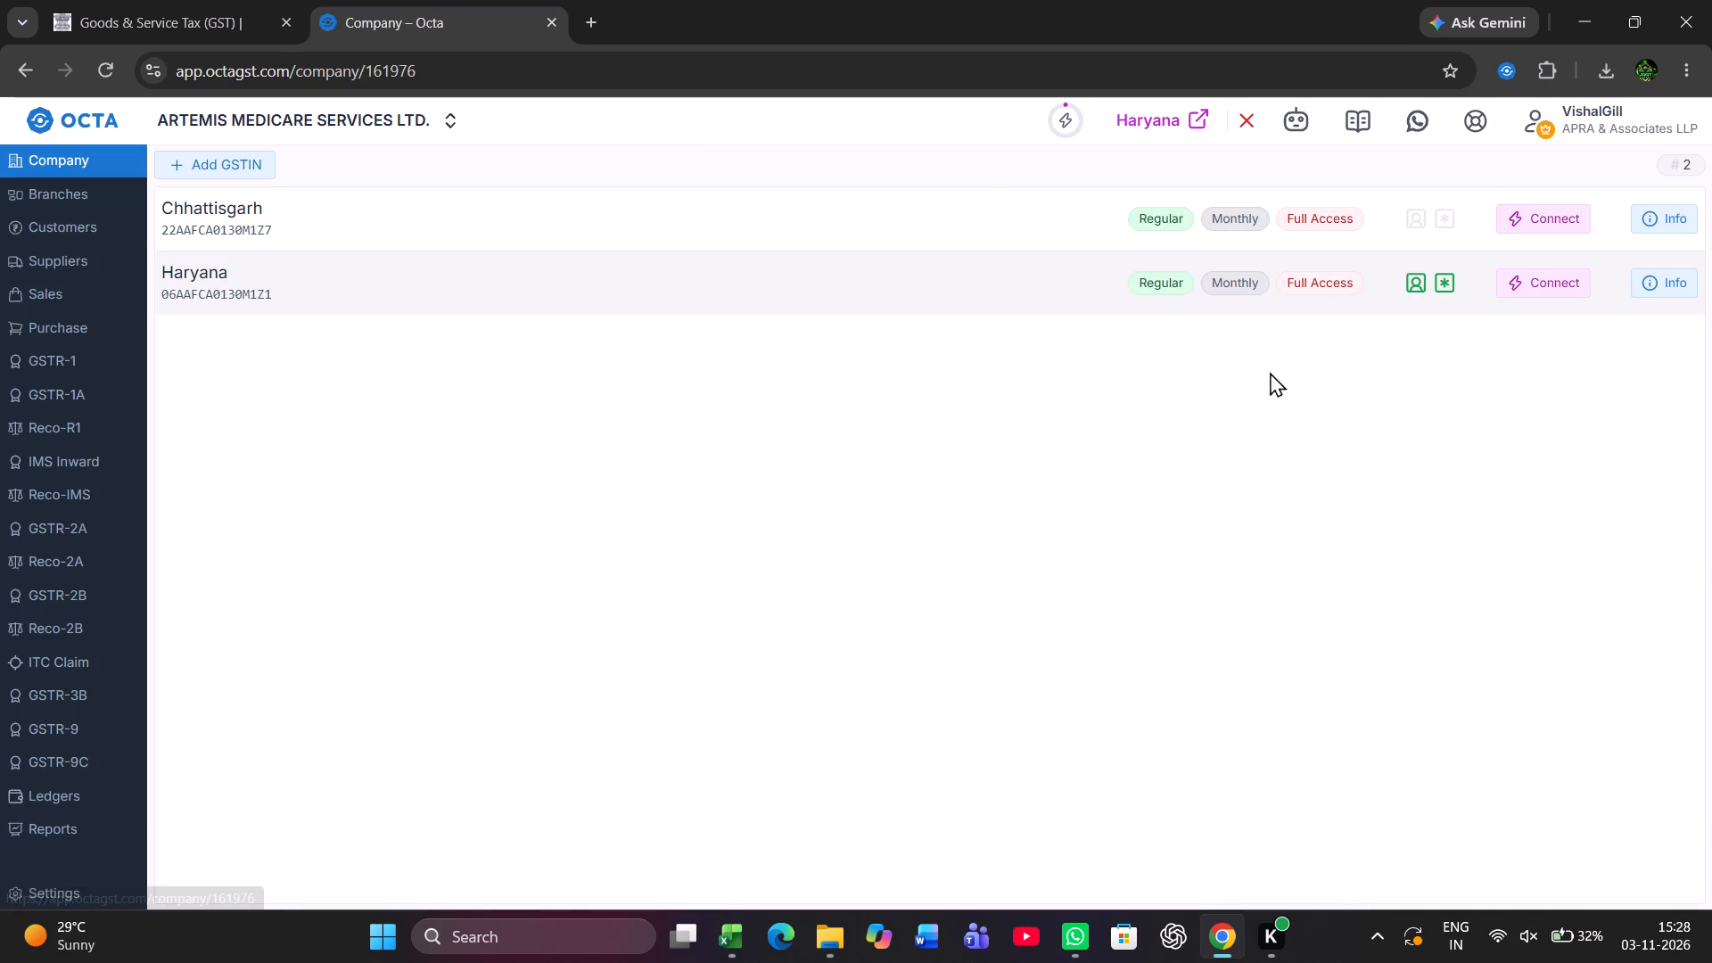
Open the Govt GST portal for the Haryana GSTIN of ARTEMIS MEDICARE SERVICES LTD.
{"action": "left_click", "coordinate": [1161, 117]}
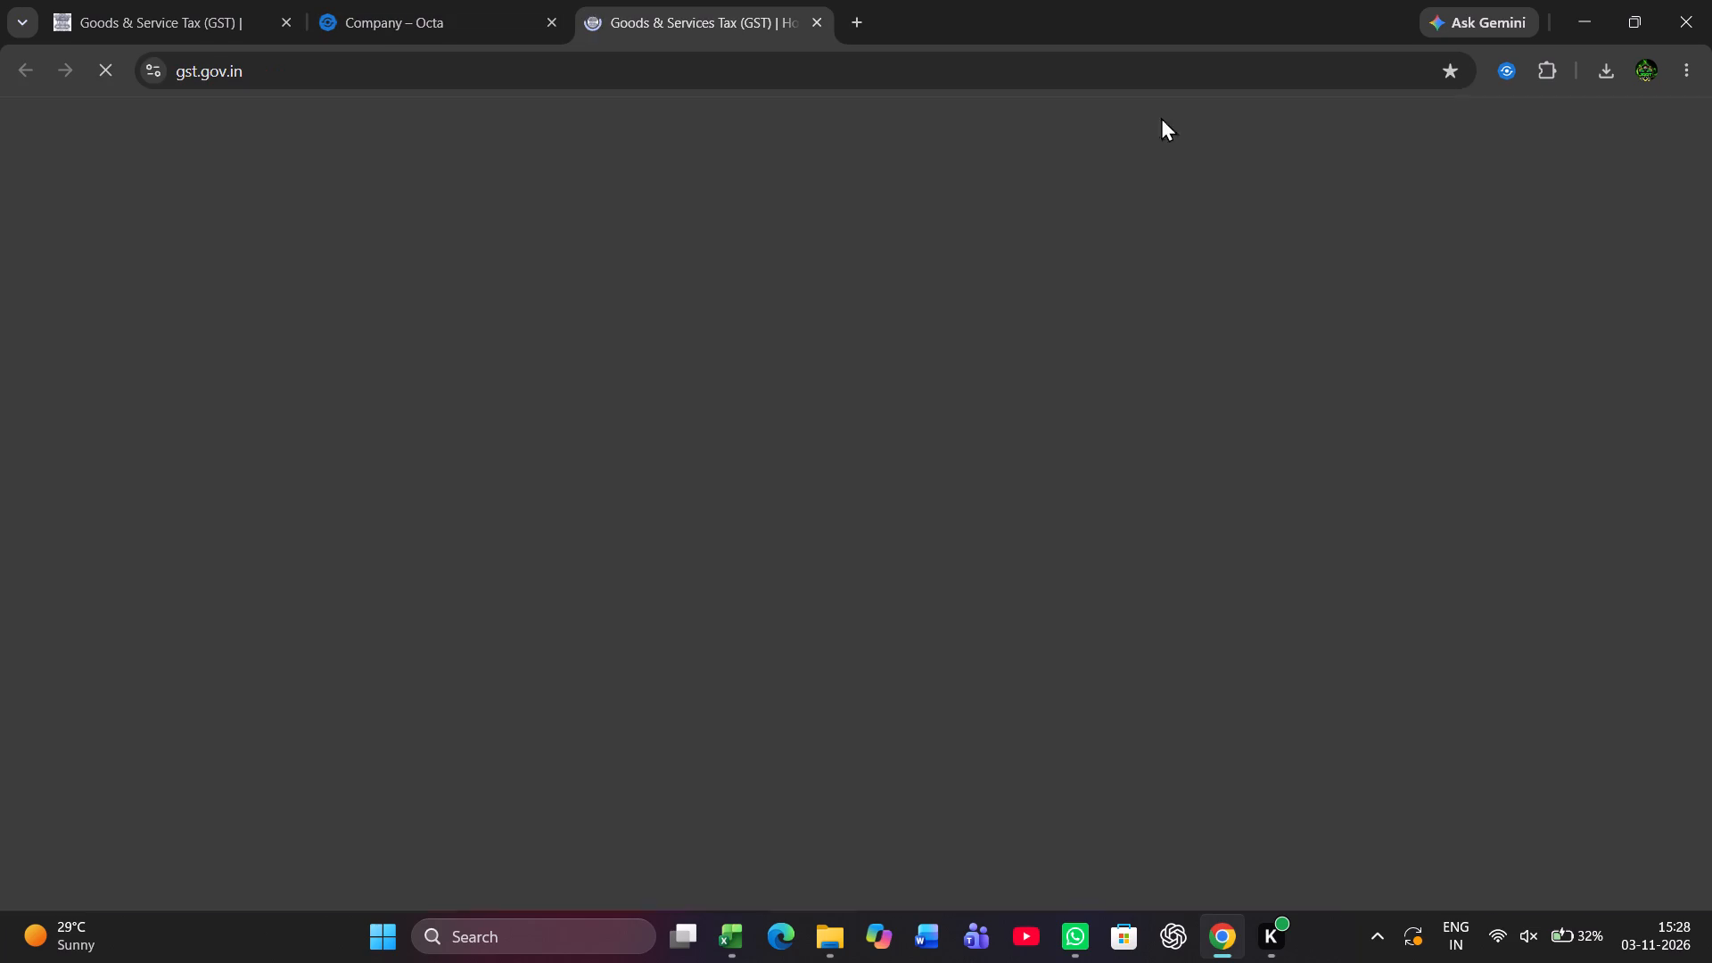
Switch back to Octa and open the GSTR-1 filing history of ARTEMIS MEDICARE SERVICES LTD.
{"action": "left_click", "coordinate": [413, 20]}
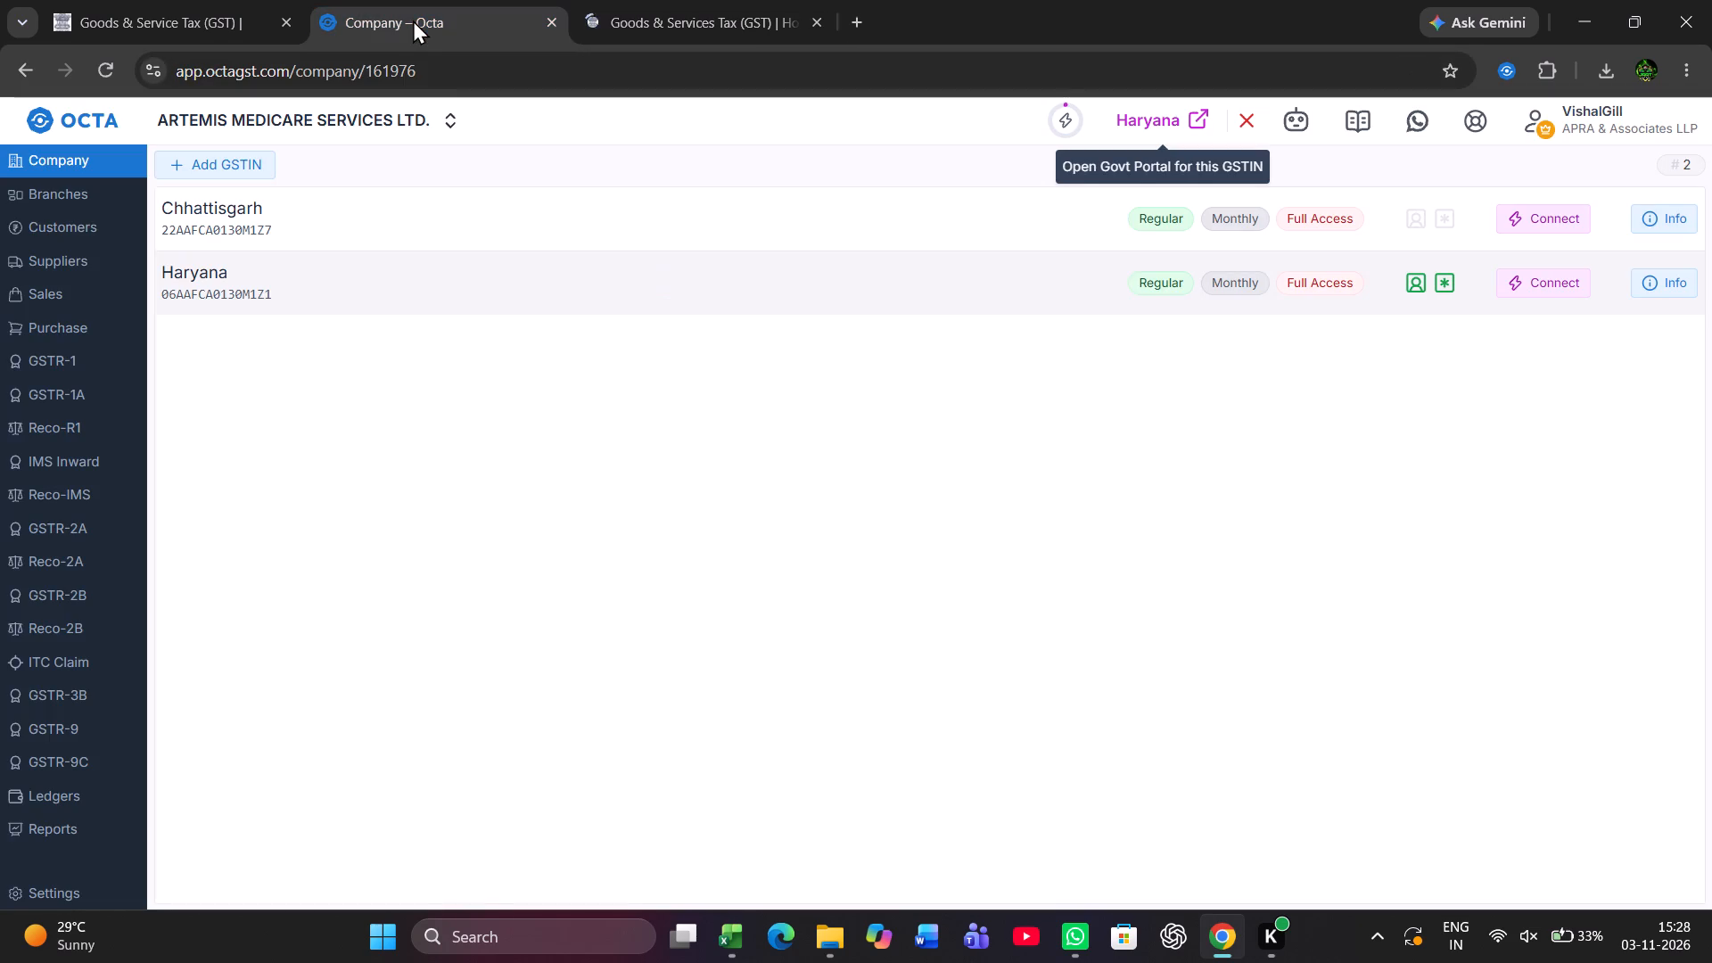
{"action": "left_click", "coordinate": [67, 366]}
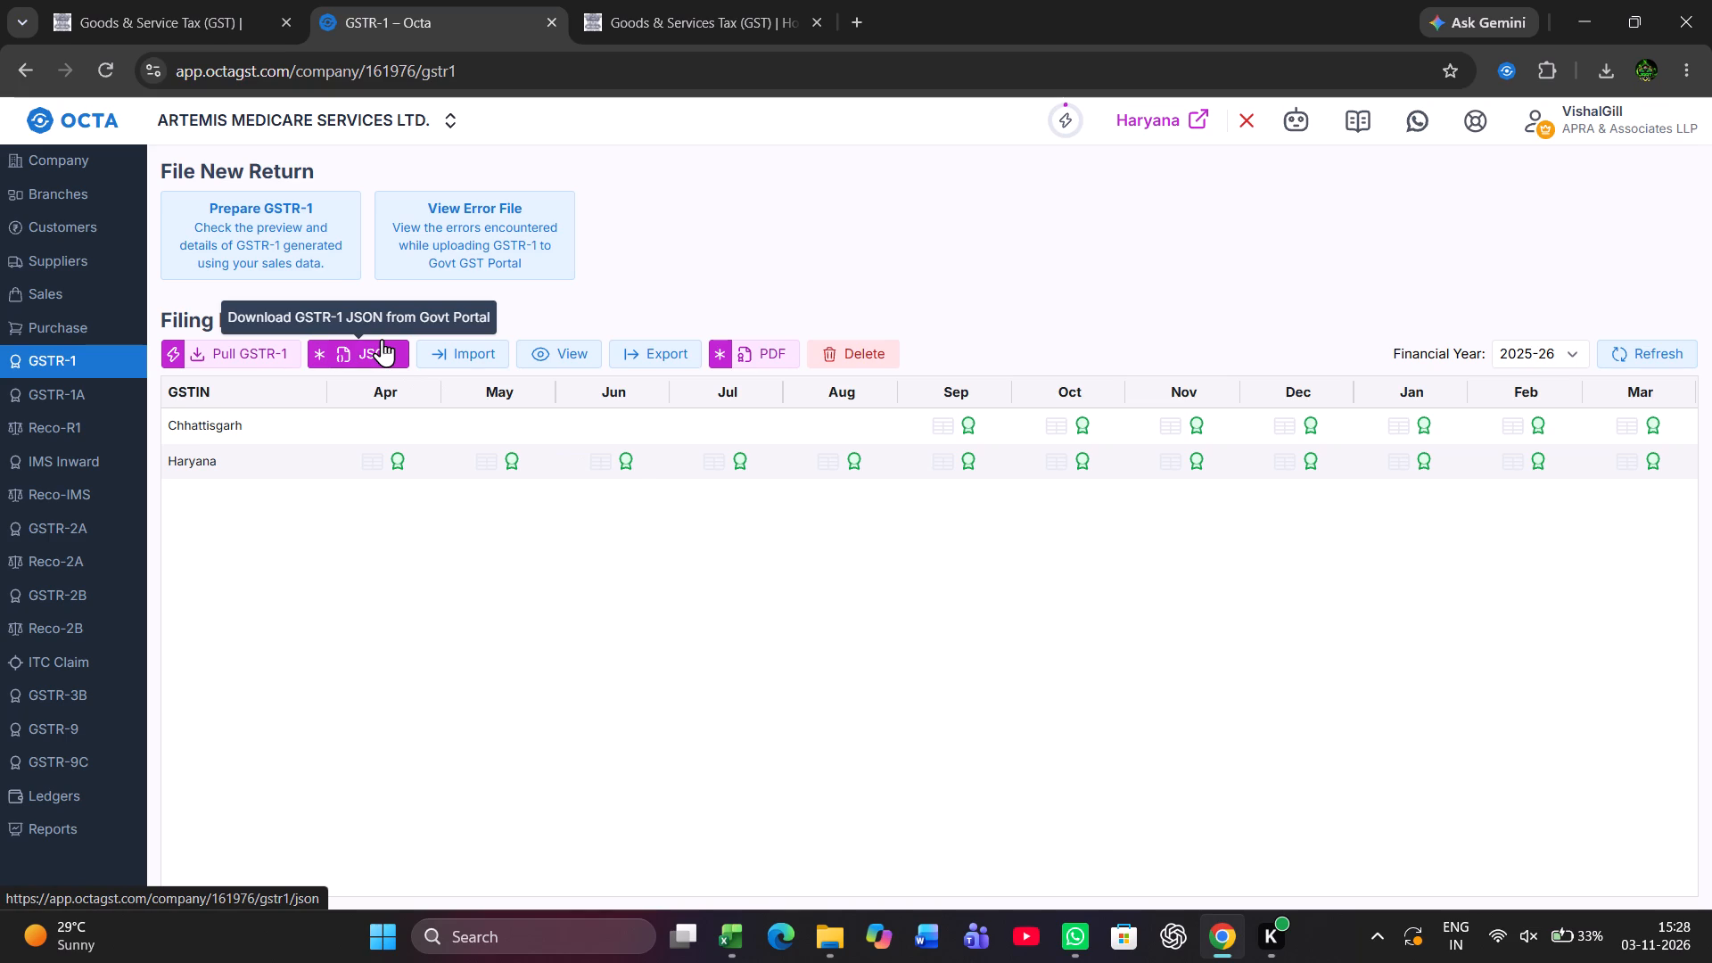
In File Explorer, go up from the REC folder to BHASKAR and create a new folder named Artemis.
{"action": "key", "text": "alt+Tab"}
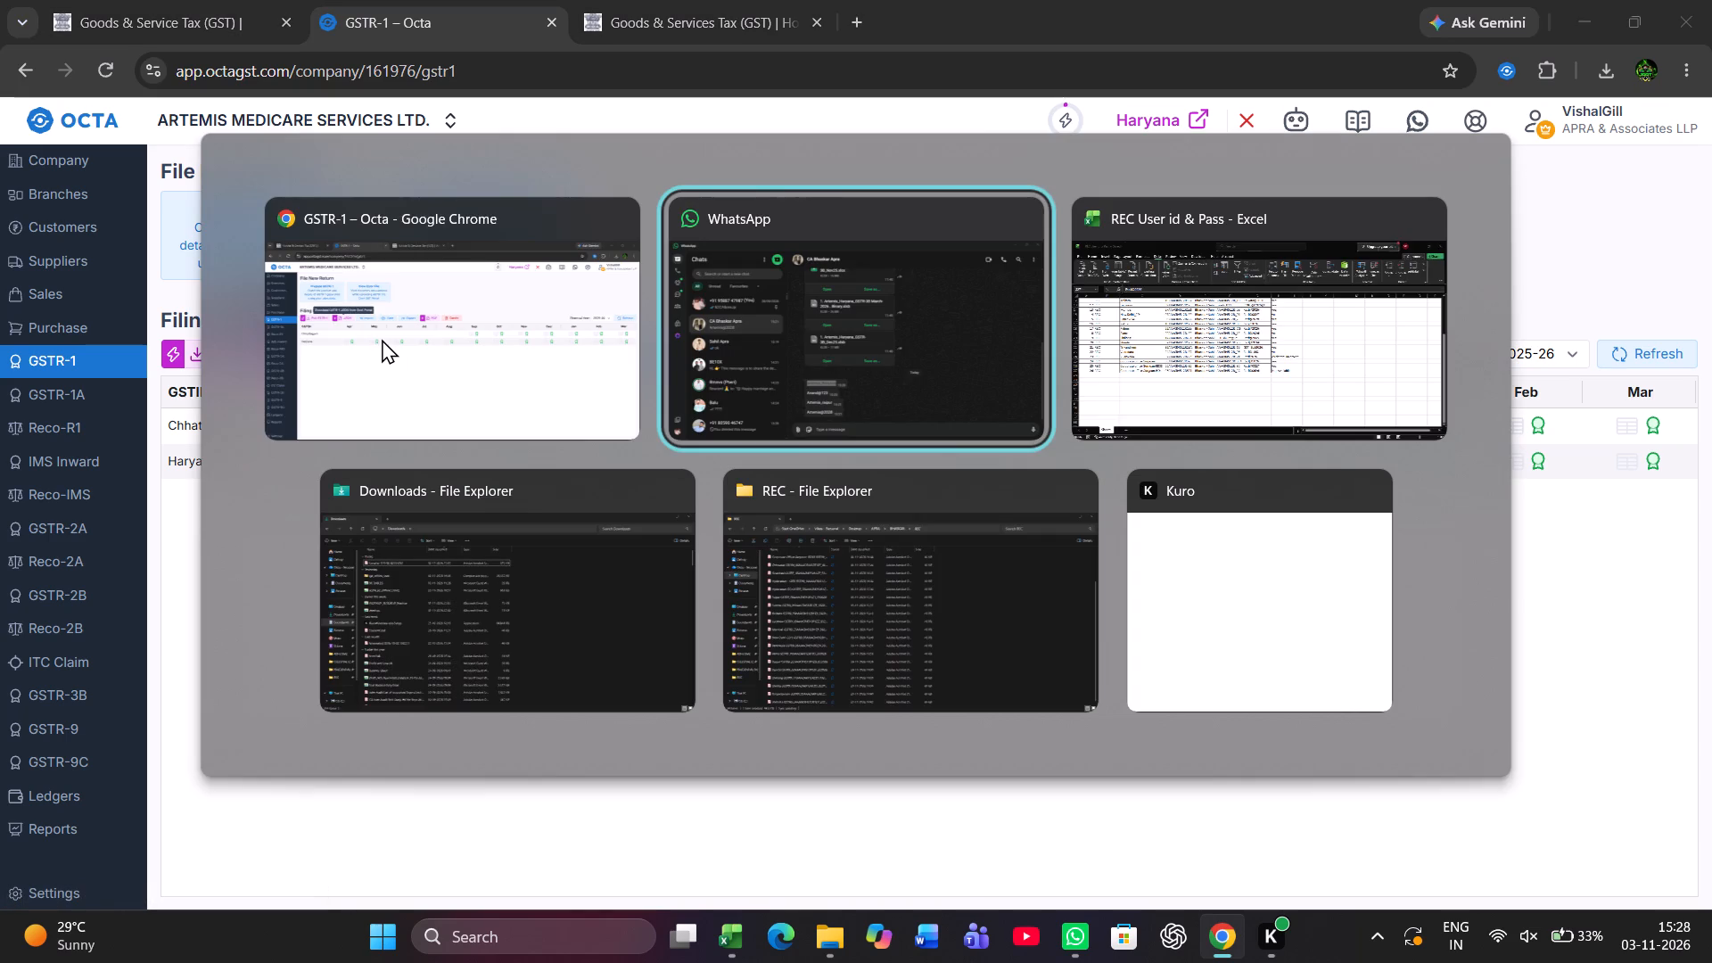
{"action": "key", "text": "alt+Tab"}
{"action": "key", "text": "alt+Tab"}
{"action": "key", "text": "alt+Tab"}
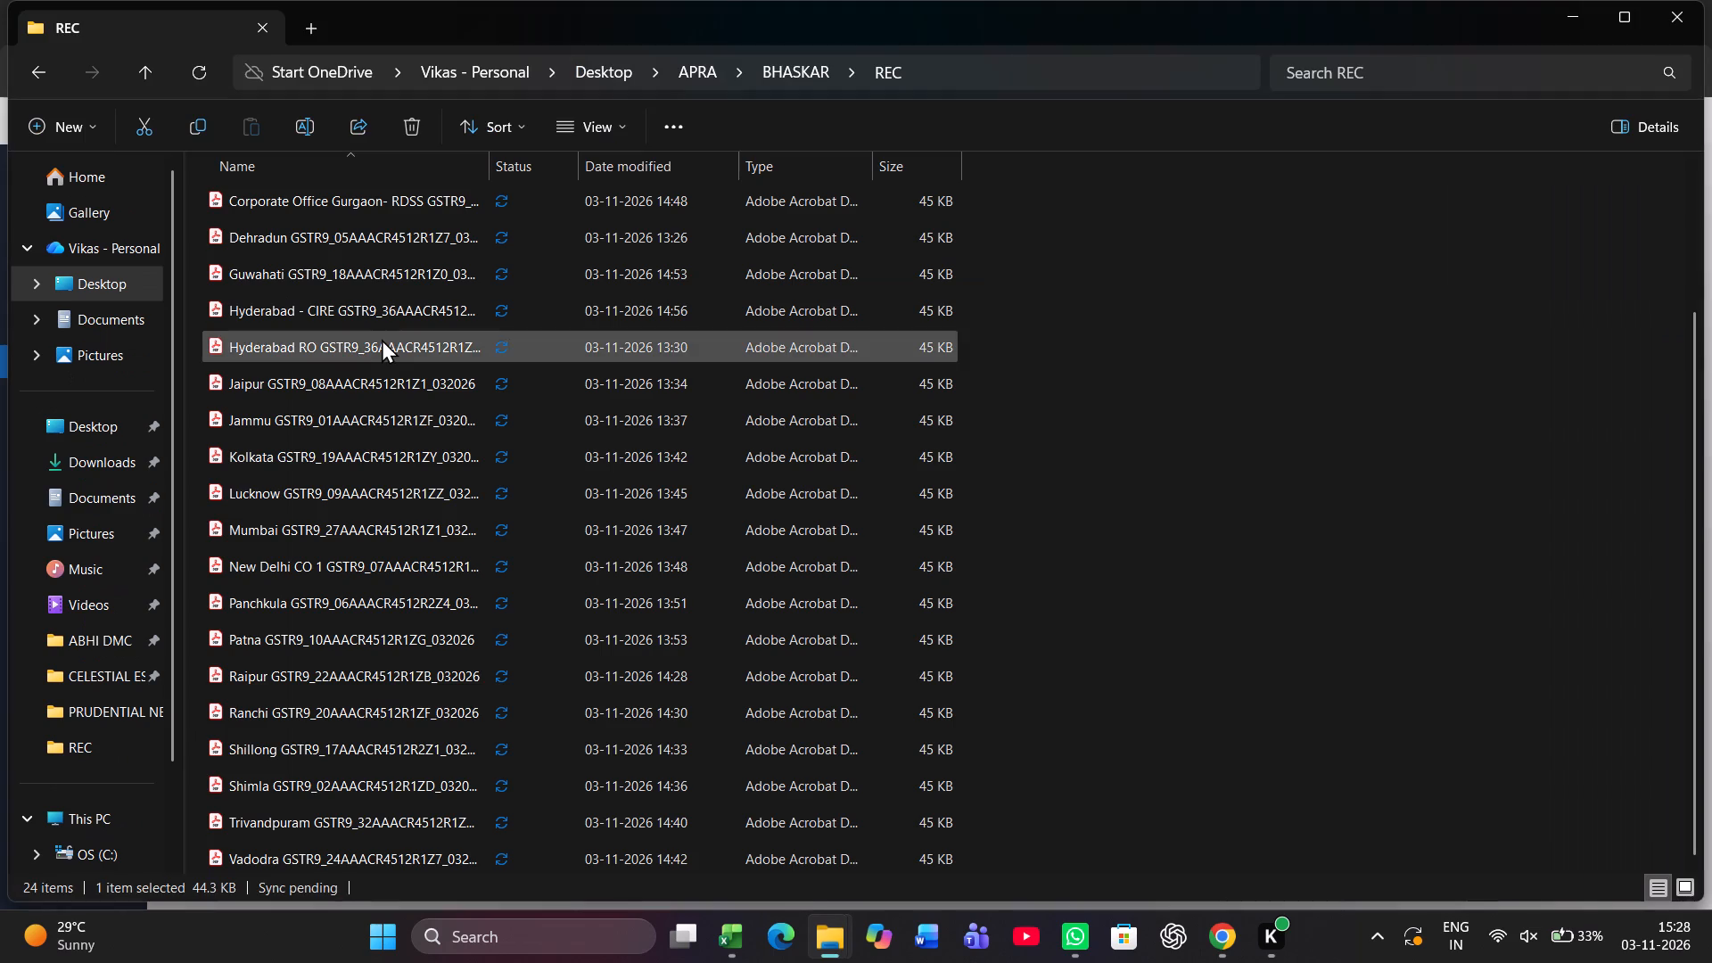
{"action": "key", "text": "BackSpace"}
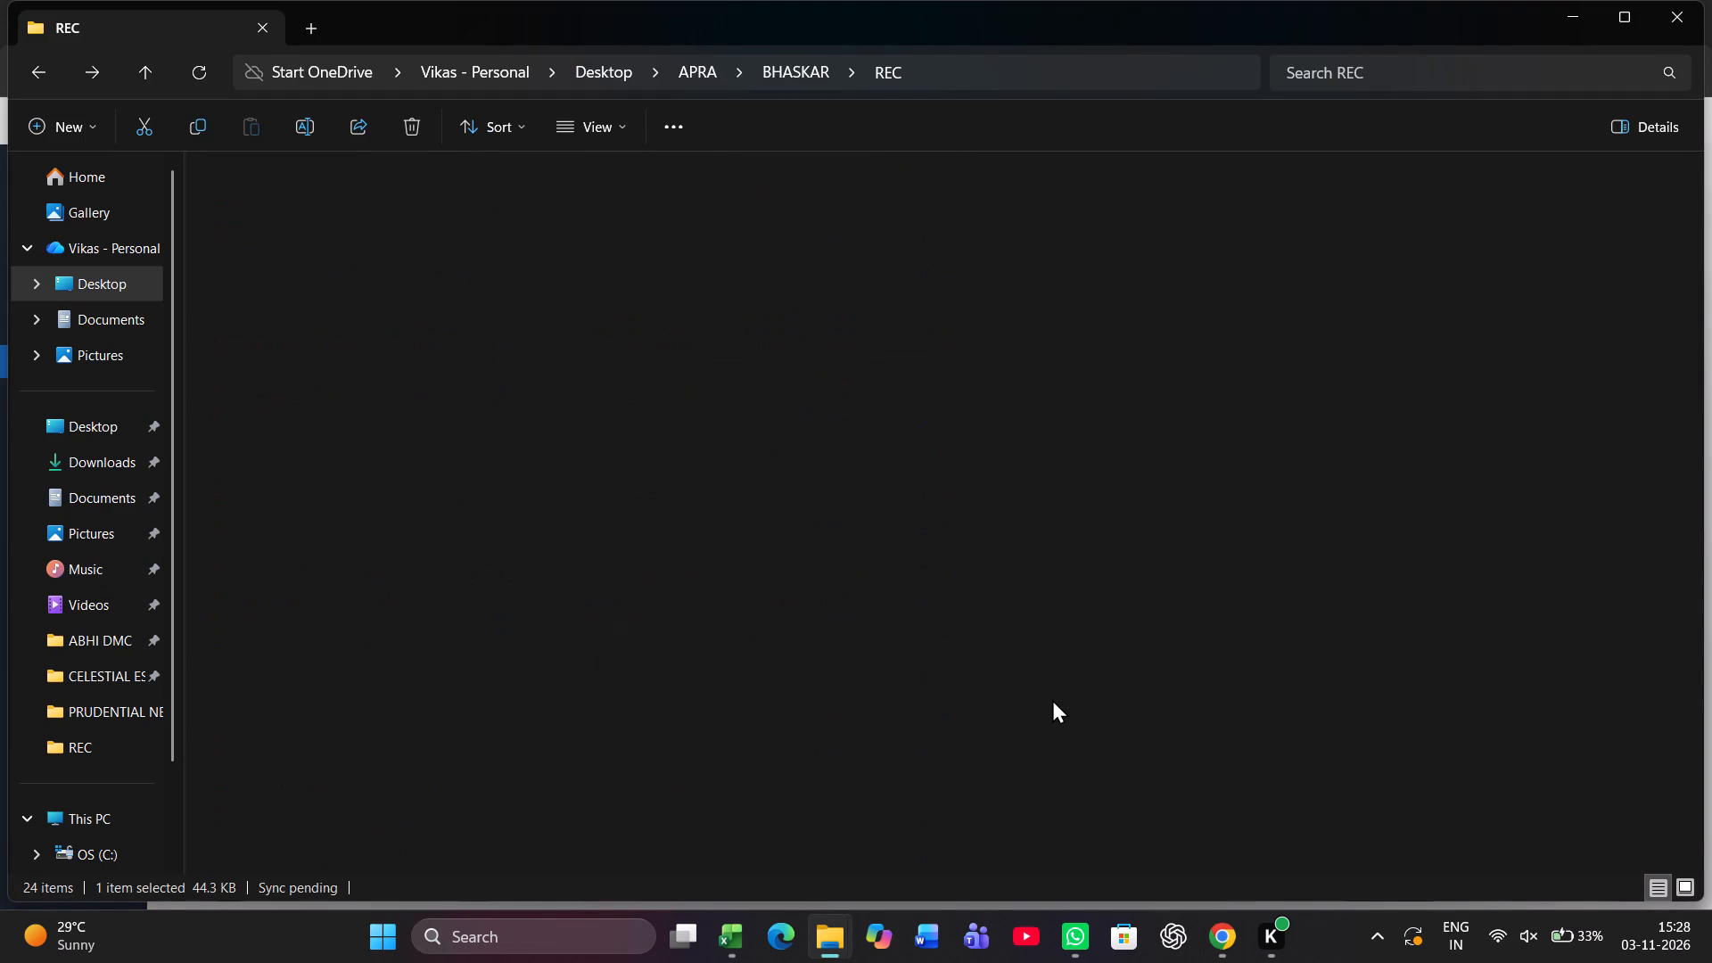
{"action": "left_click", "coordinate": [372, 354]}
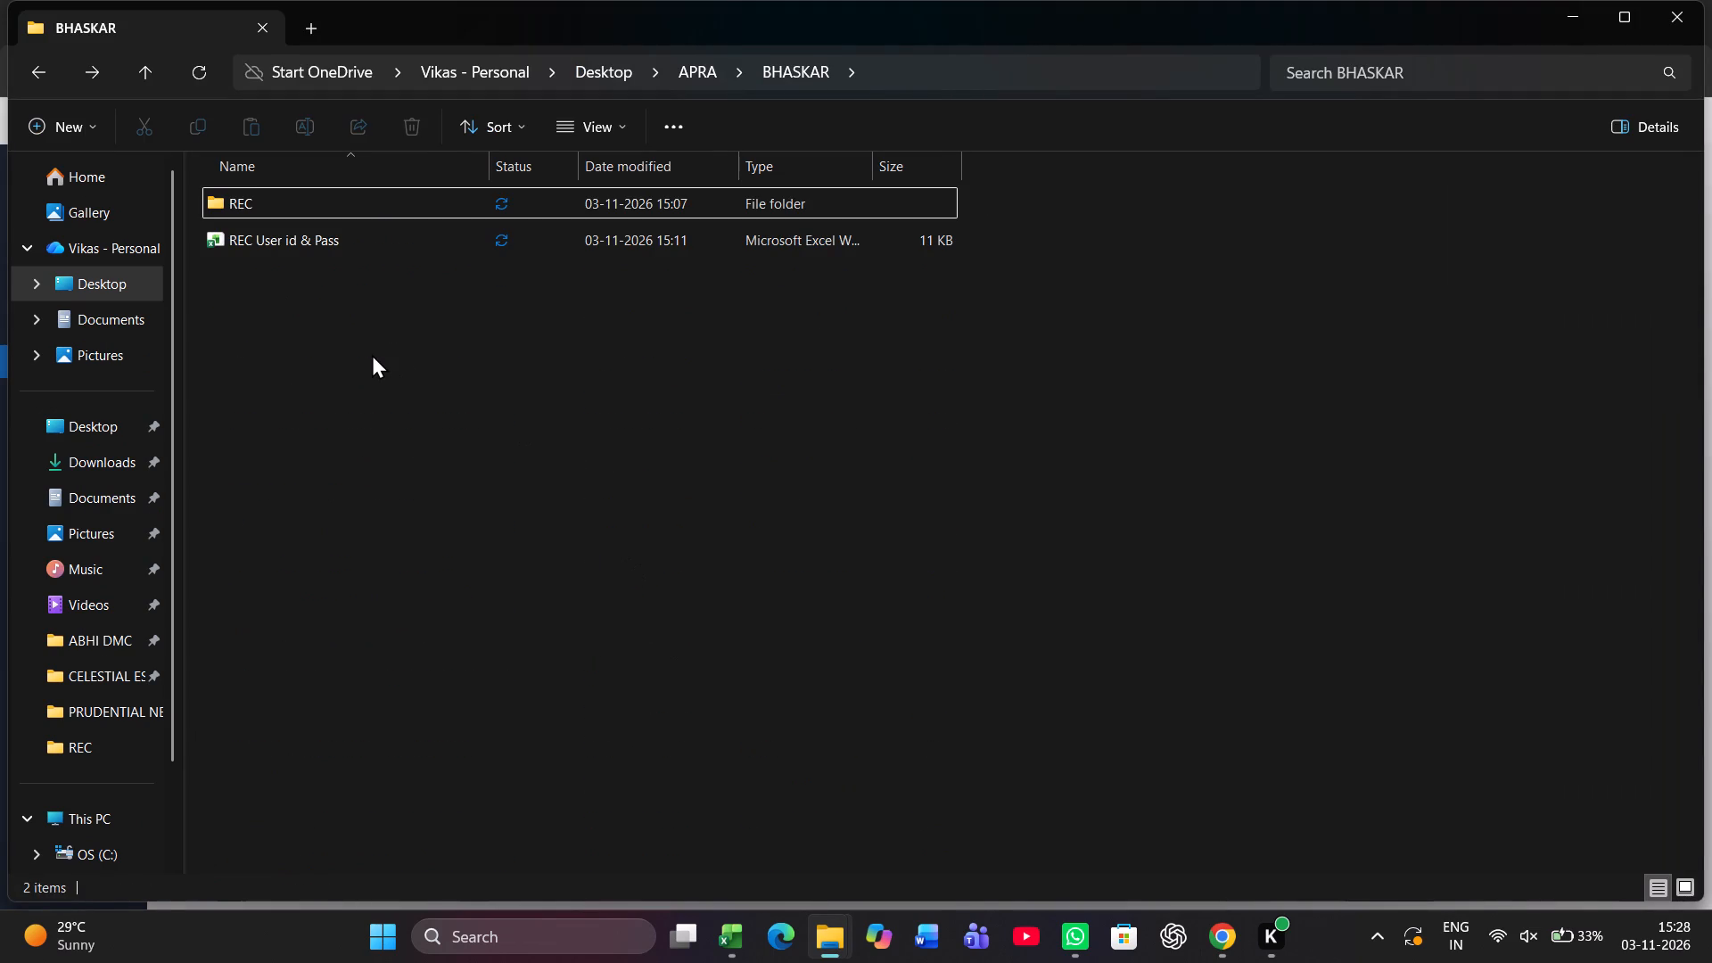
{"action": "key", "text": "ctrl+shift+n"}
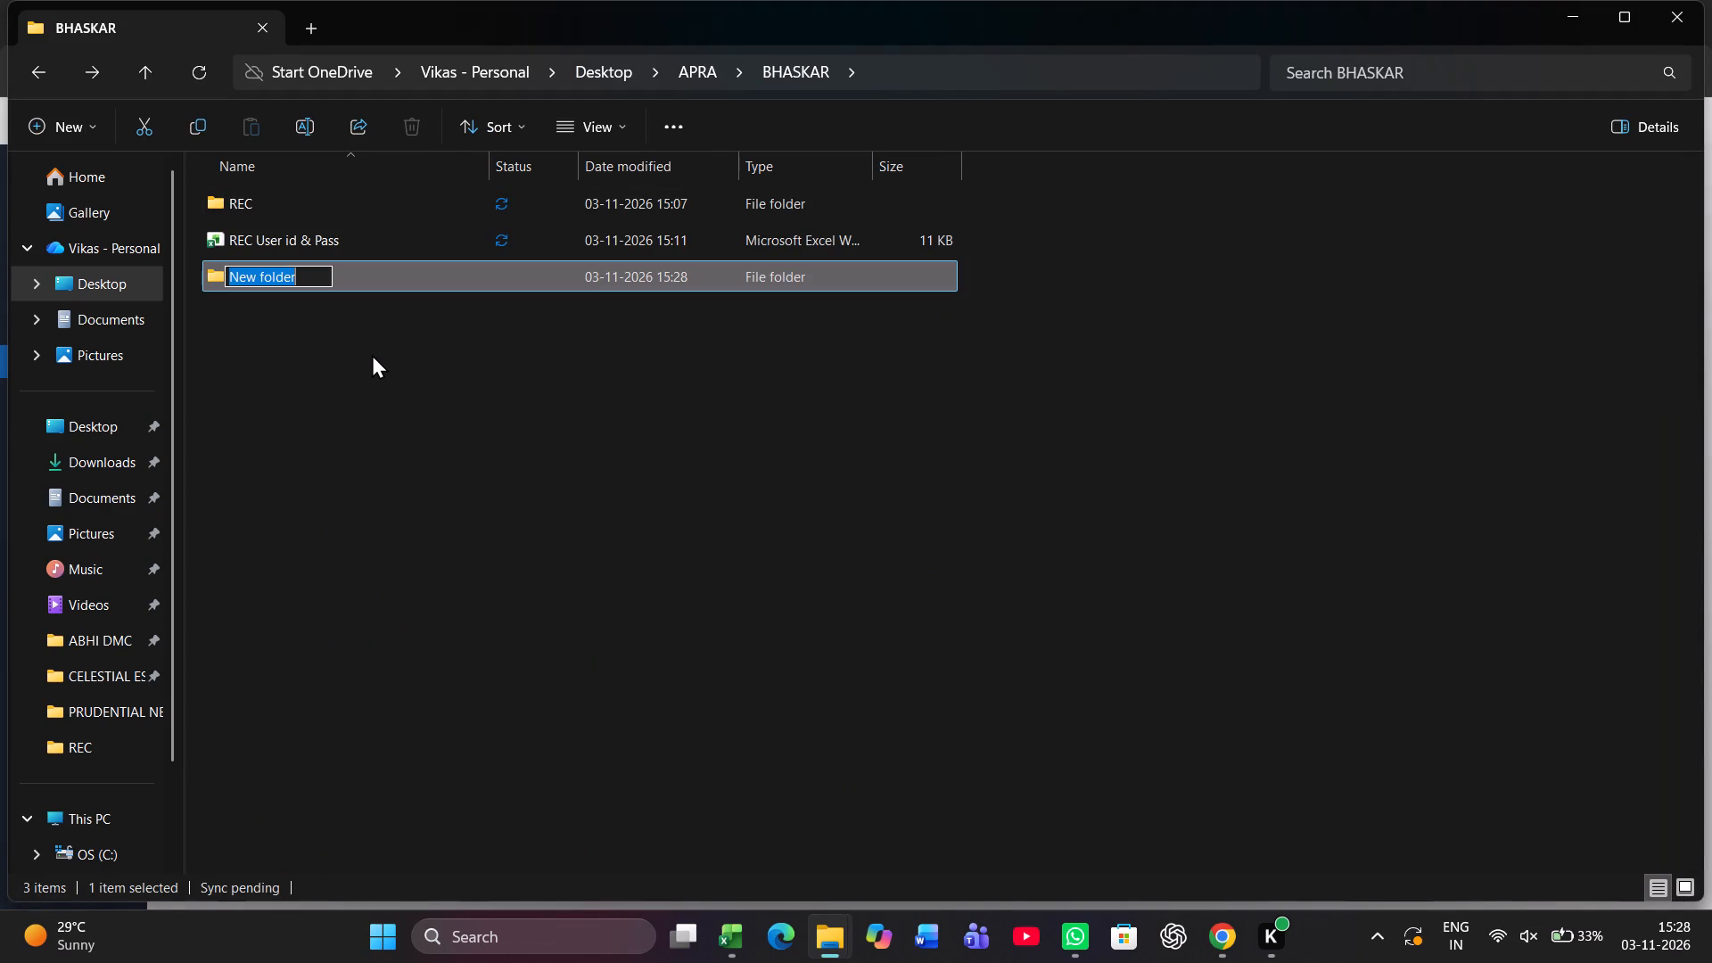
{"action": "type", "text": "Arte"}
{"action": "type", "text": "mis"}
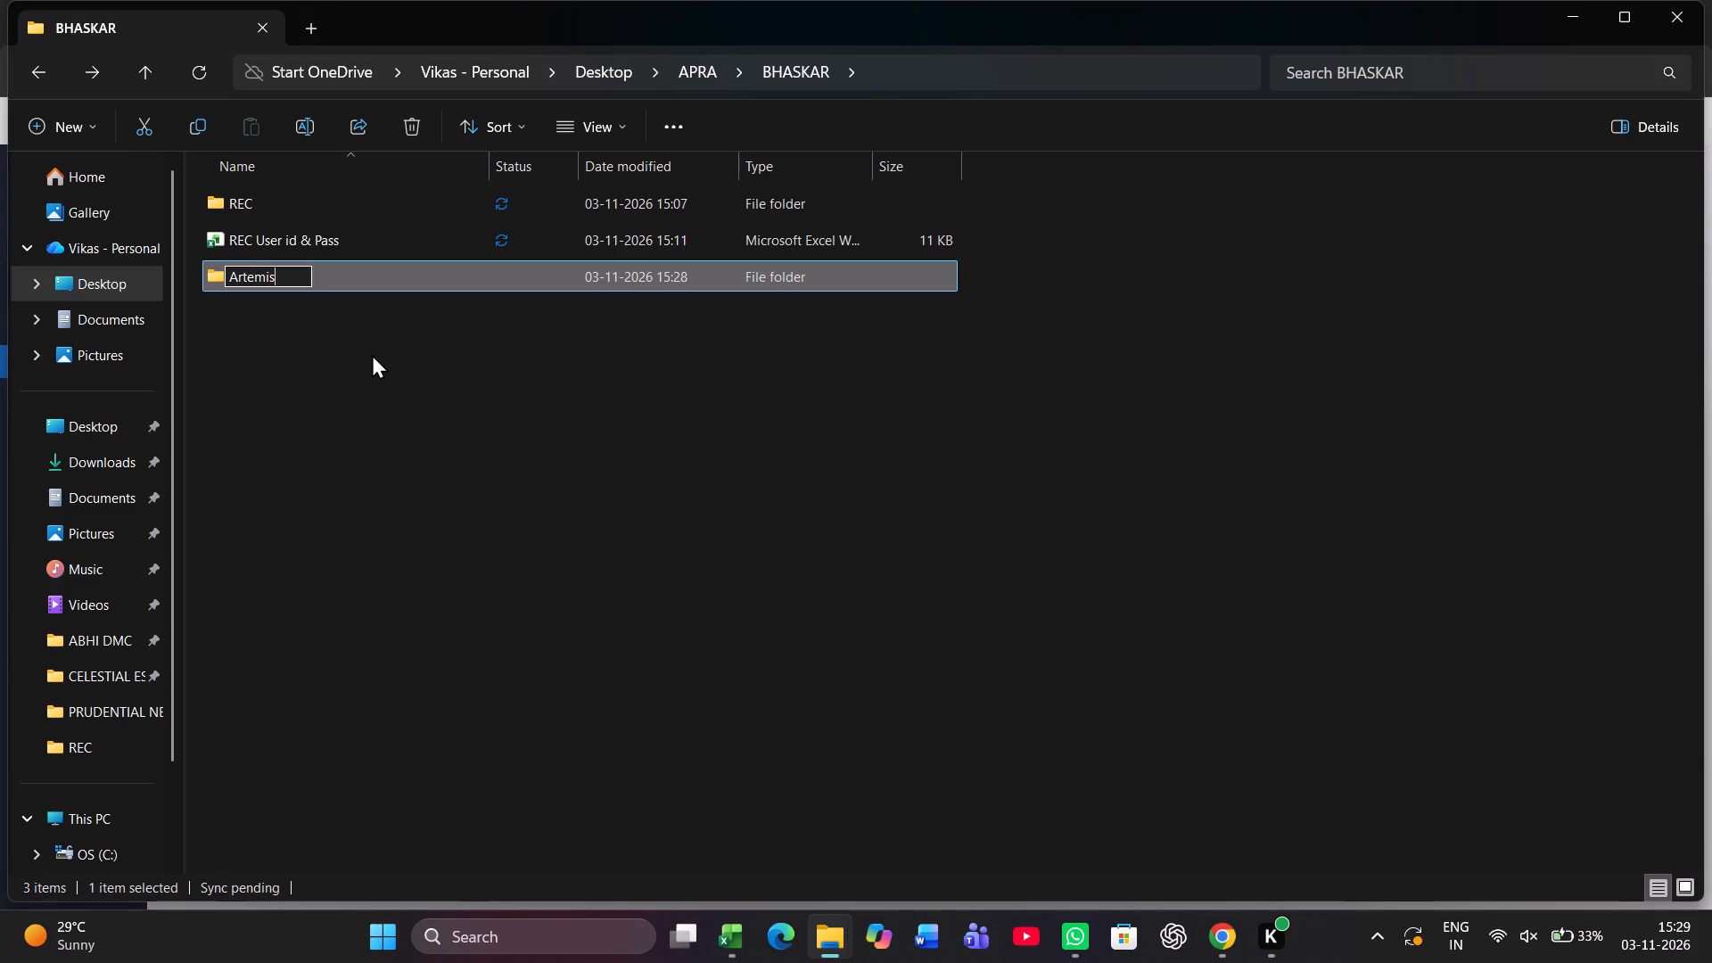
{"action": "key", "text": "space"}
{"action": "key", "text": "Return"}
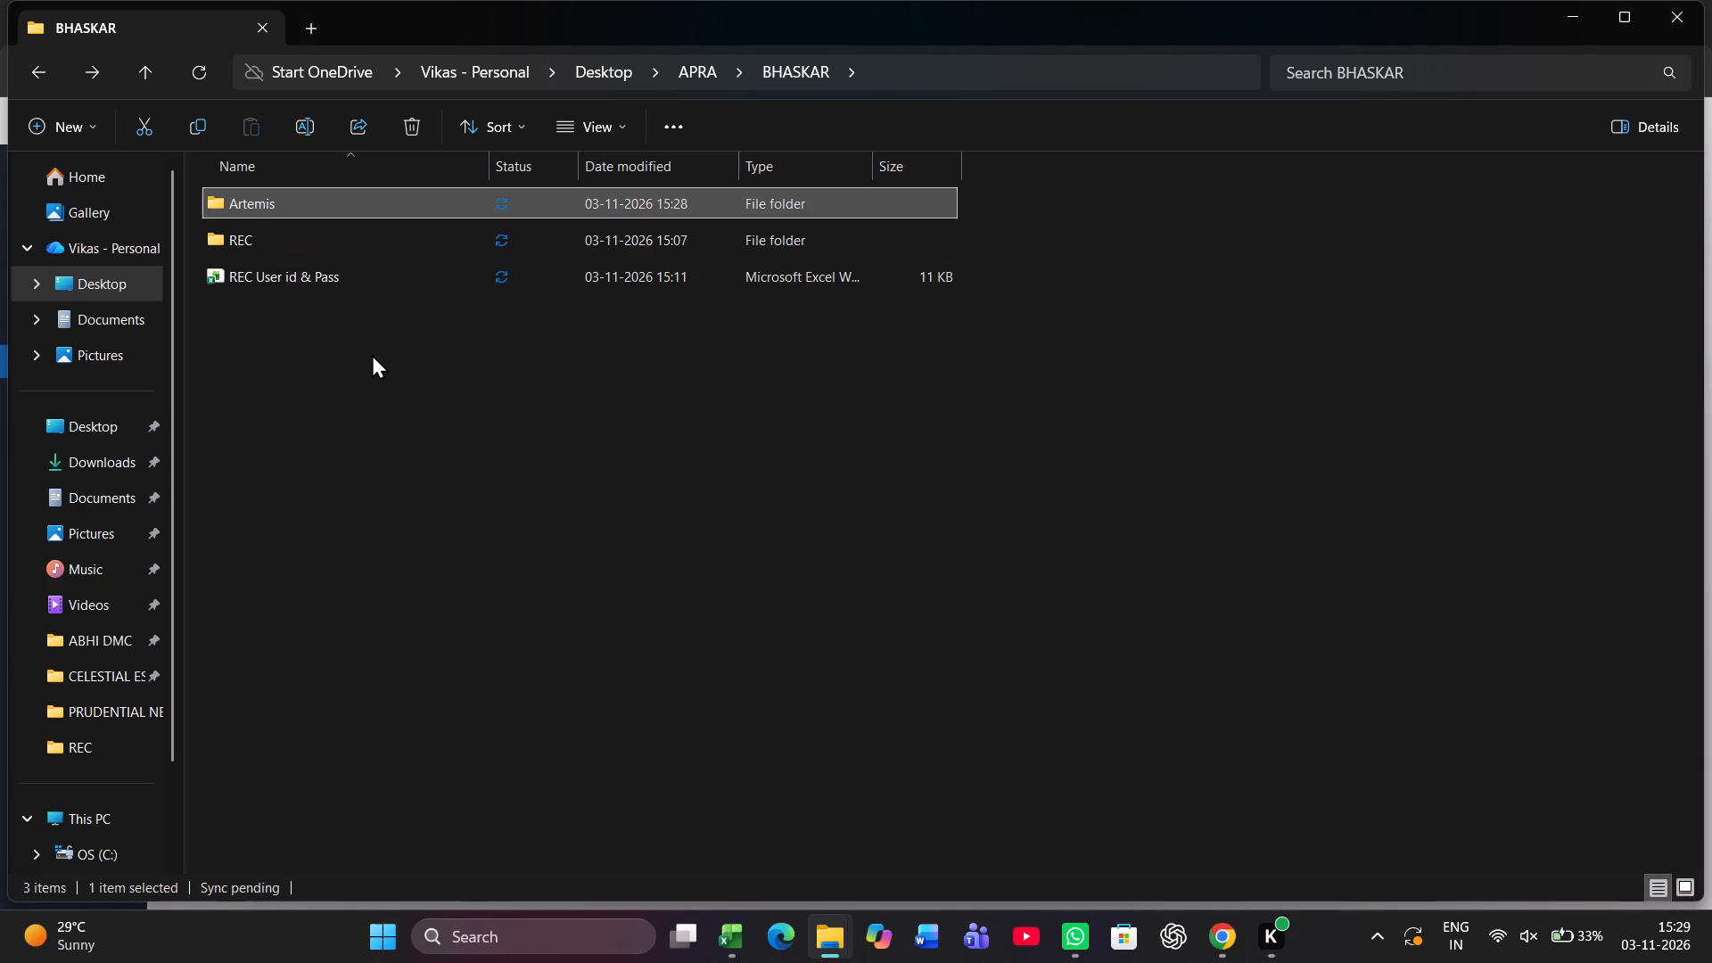
Switch back to the Octa GSTR-1 page in Chrome.
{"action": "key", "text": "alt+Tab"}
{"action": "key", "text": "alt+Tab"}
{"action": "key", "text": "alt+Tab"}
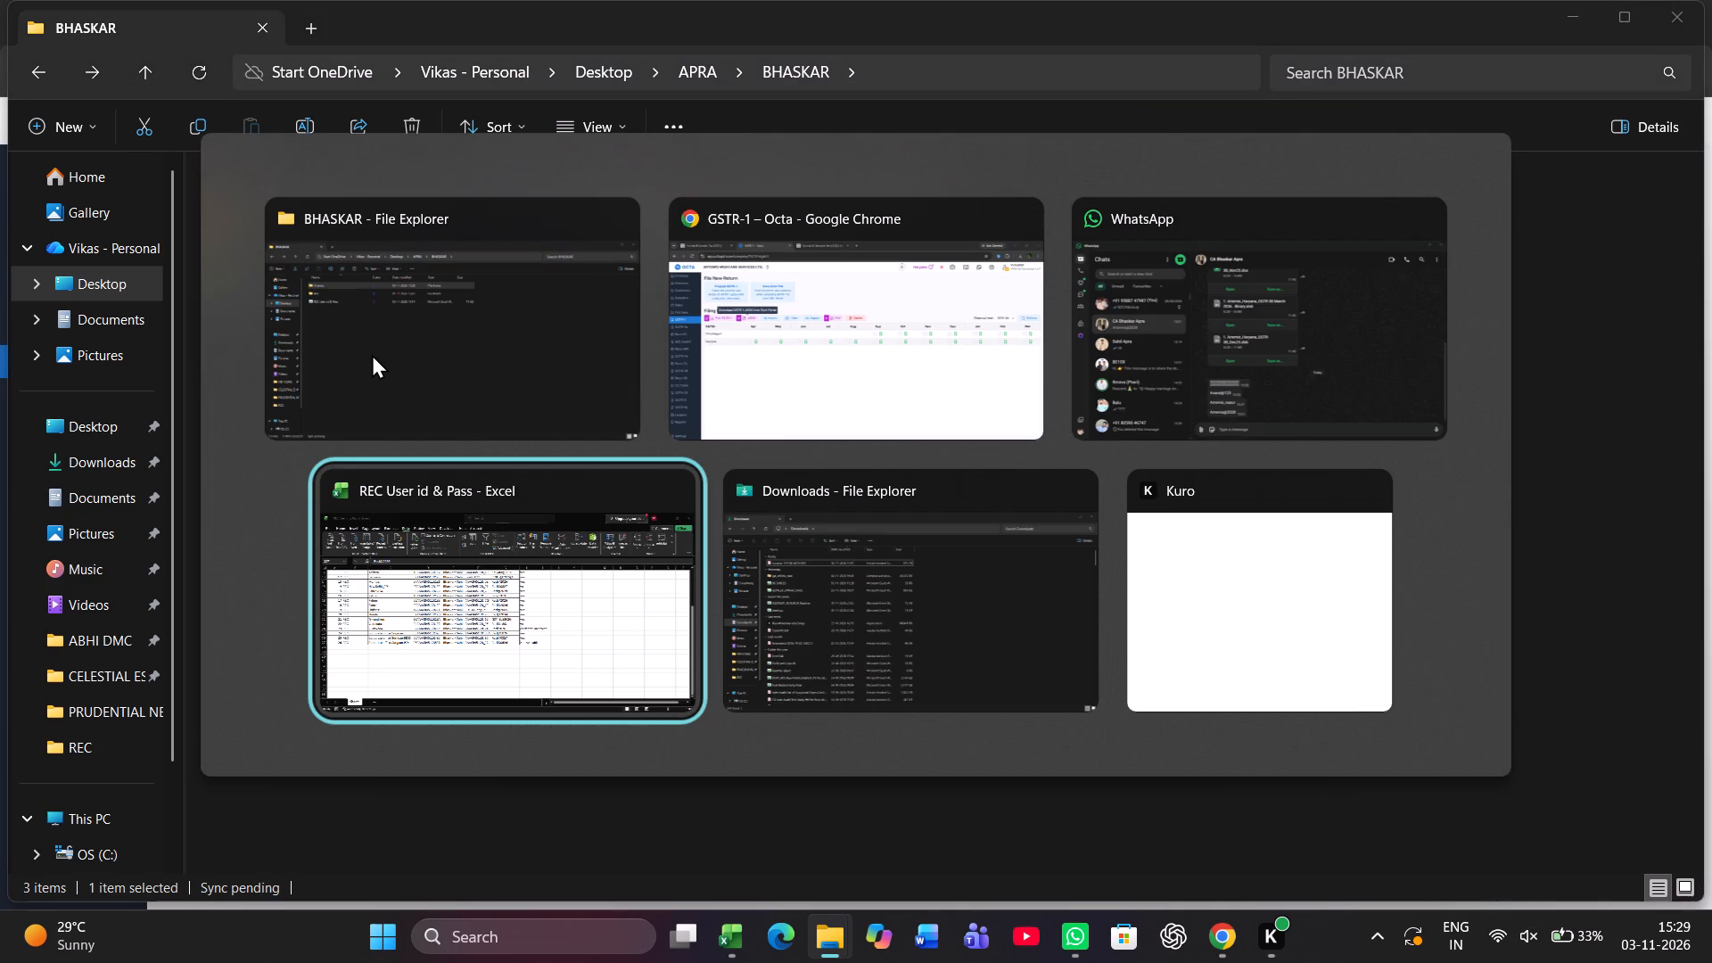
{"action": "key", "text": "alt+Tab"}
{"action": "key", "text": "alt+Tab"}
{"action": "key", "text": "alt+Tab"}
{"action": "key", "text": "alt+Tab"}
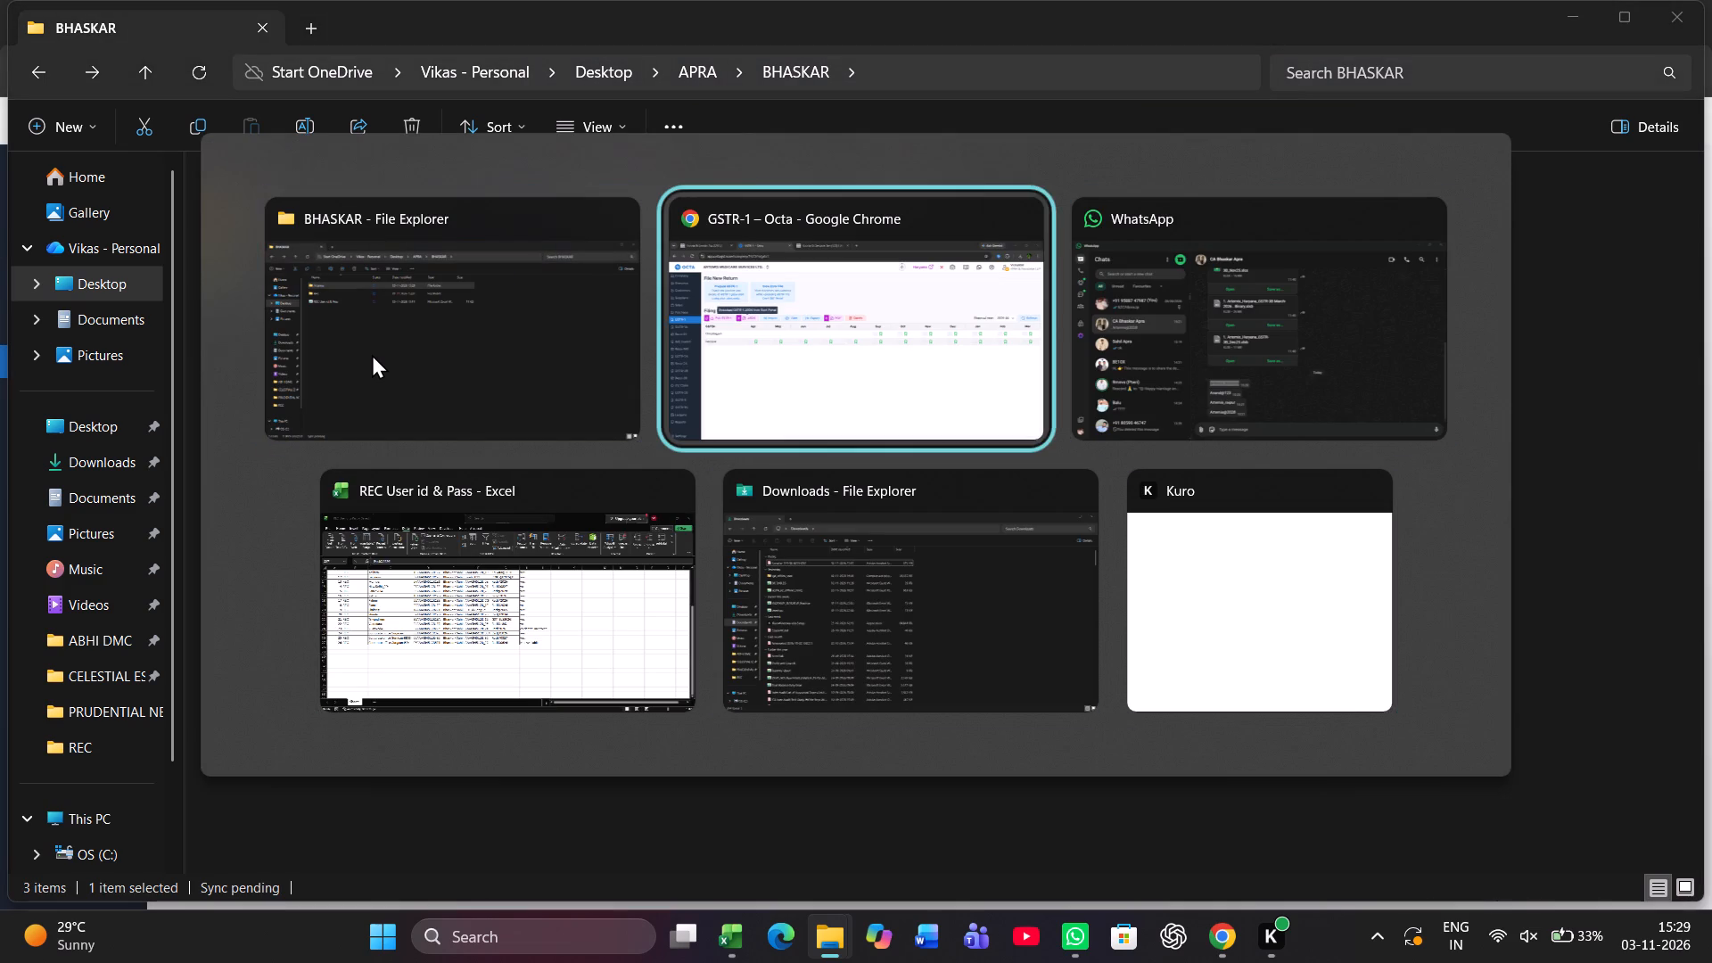
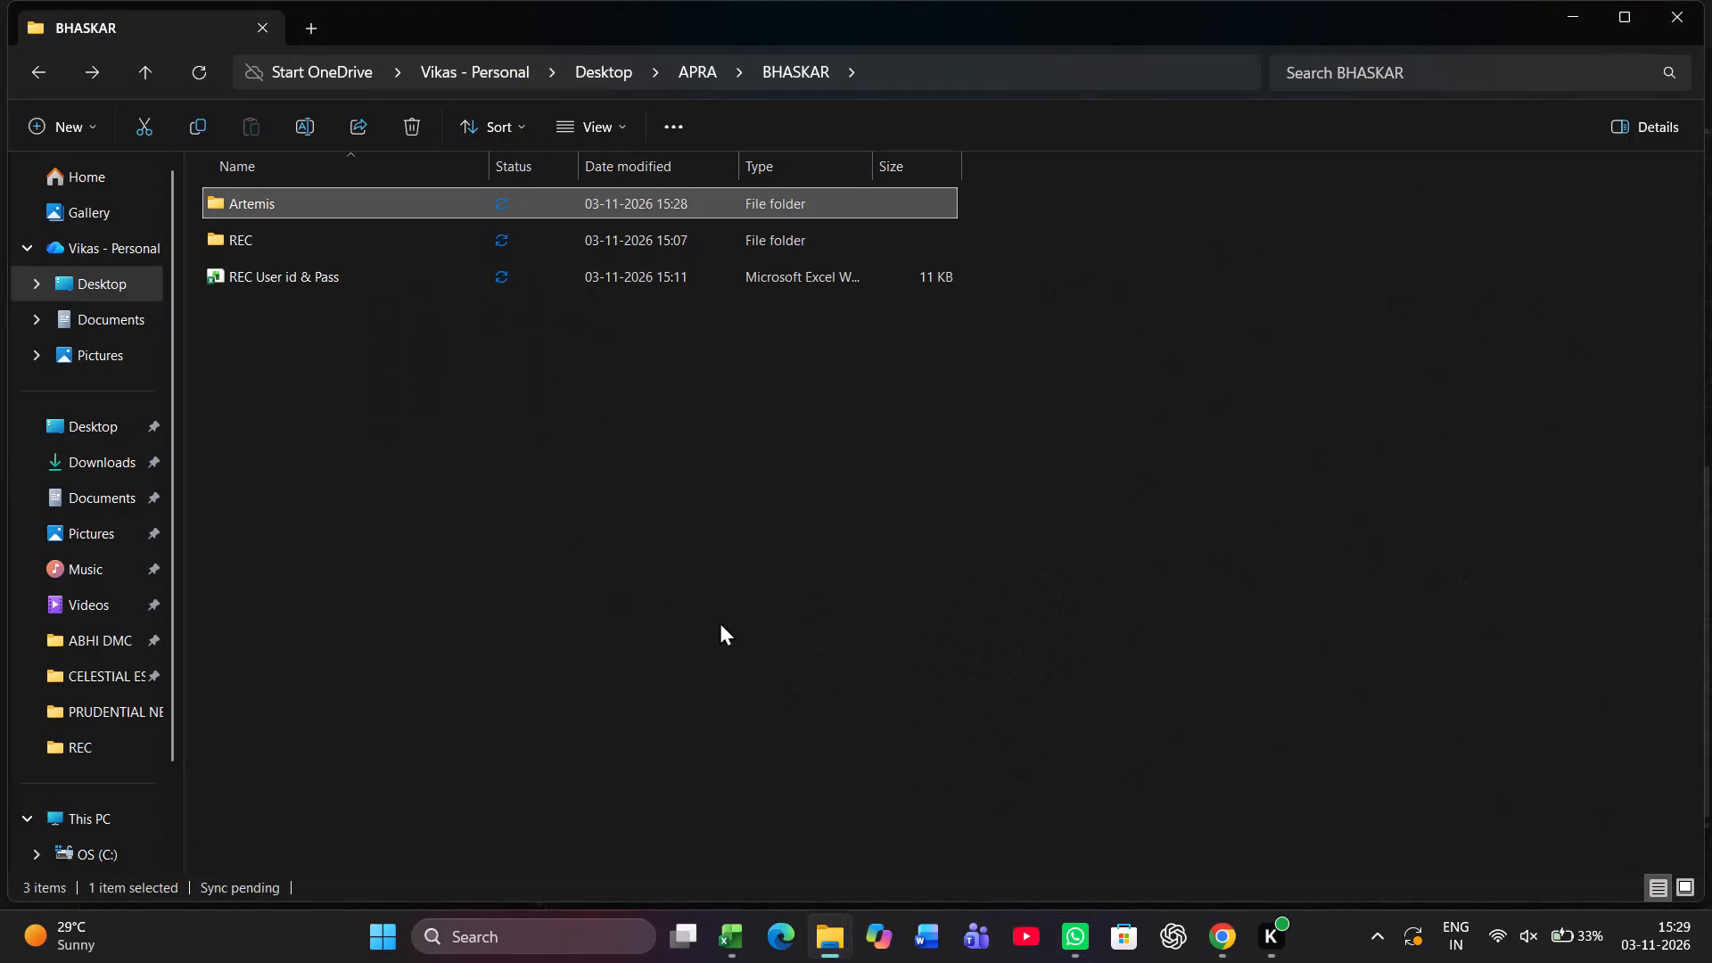
Open the Artemis folder inside BHASKAR and create a new subfolder in it named Haryana.
{"action": "key", "text": "Return"}
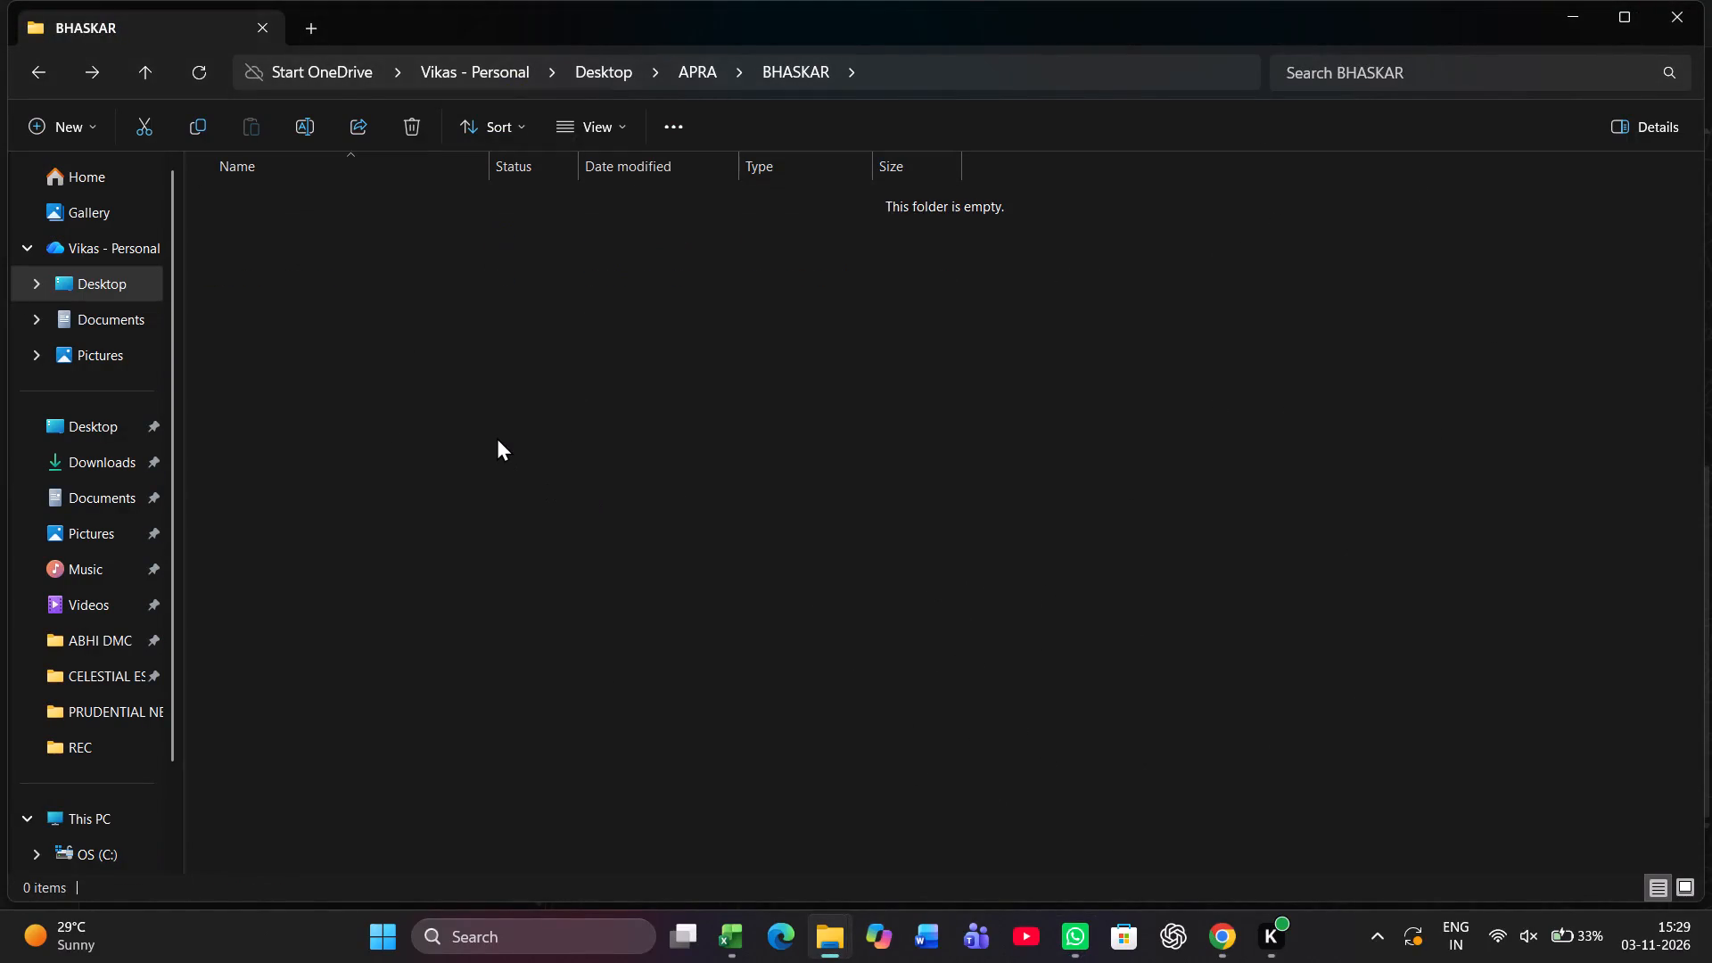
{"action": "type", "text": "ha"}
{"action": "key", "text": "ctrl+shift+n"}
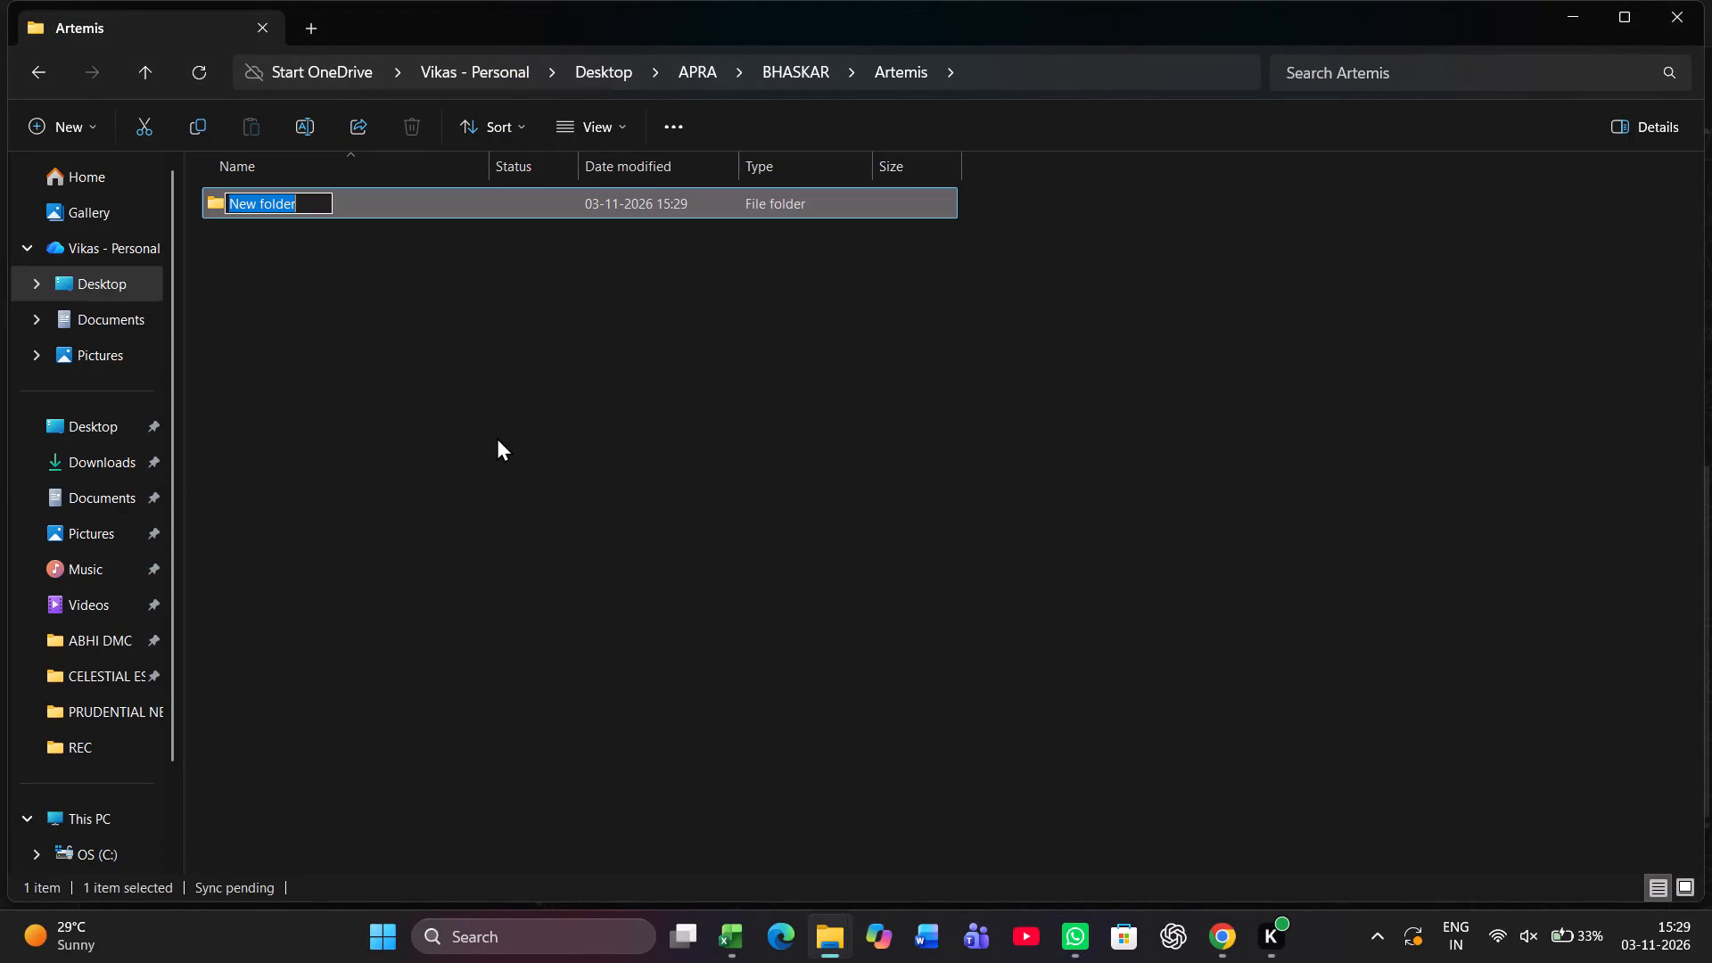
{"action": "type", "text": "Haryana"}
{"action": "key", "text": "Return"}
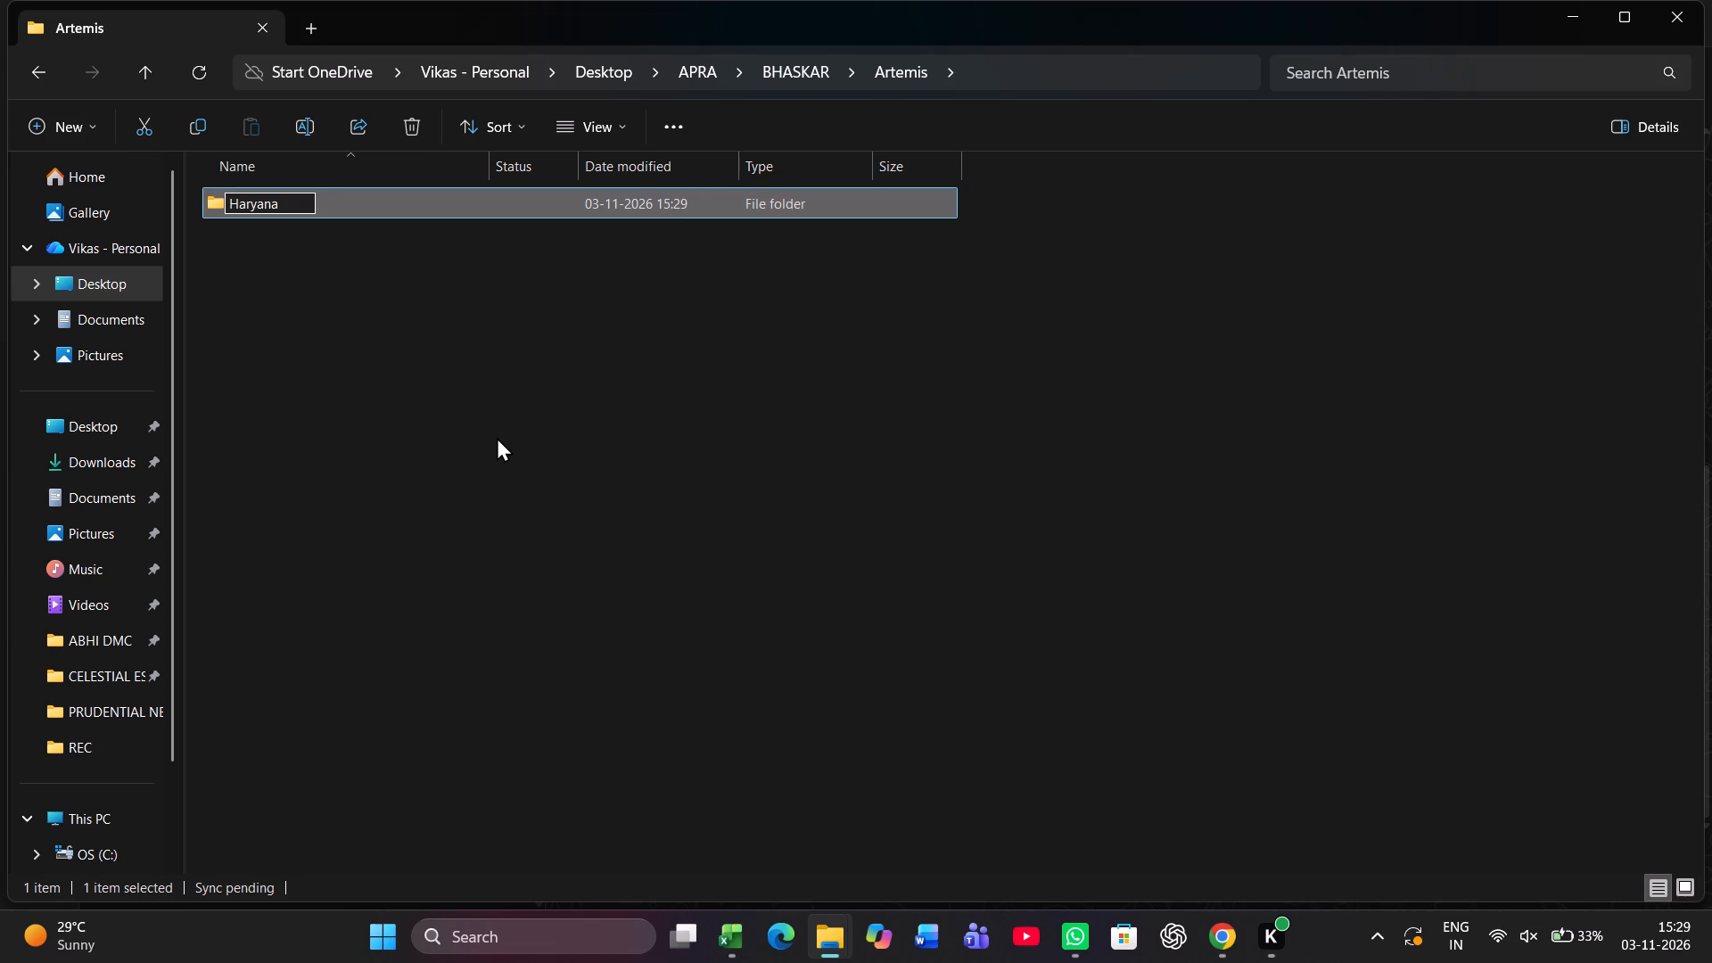
Create a folder named Raipur beside the Haryana folder inside the Artemis folder.
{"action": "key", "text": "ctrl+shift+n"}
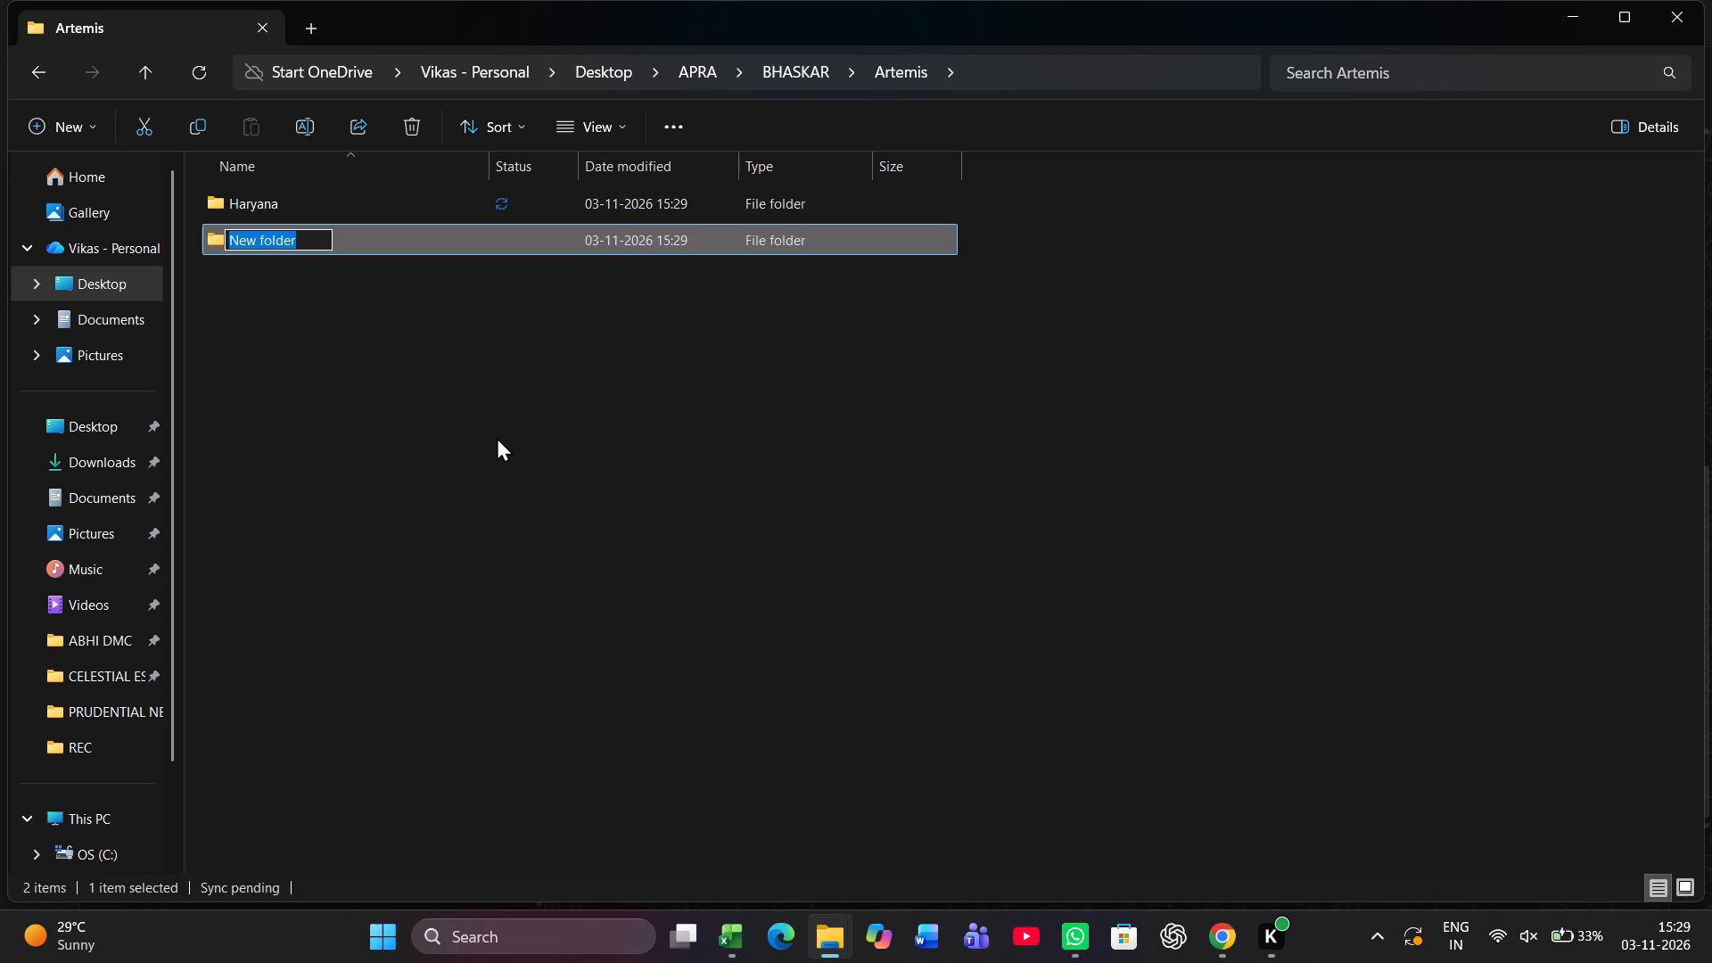
{"action": "type", "text": "Raipur"}
{"action": "key", "text": "Return"}
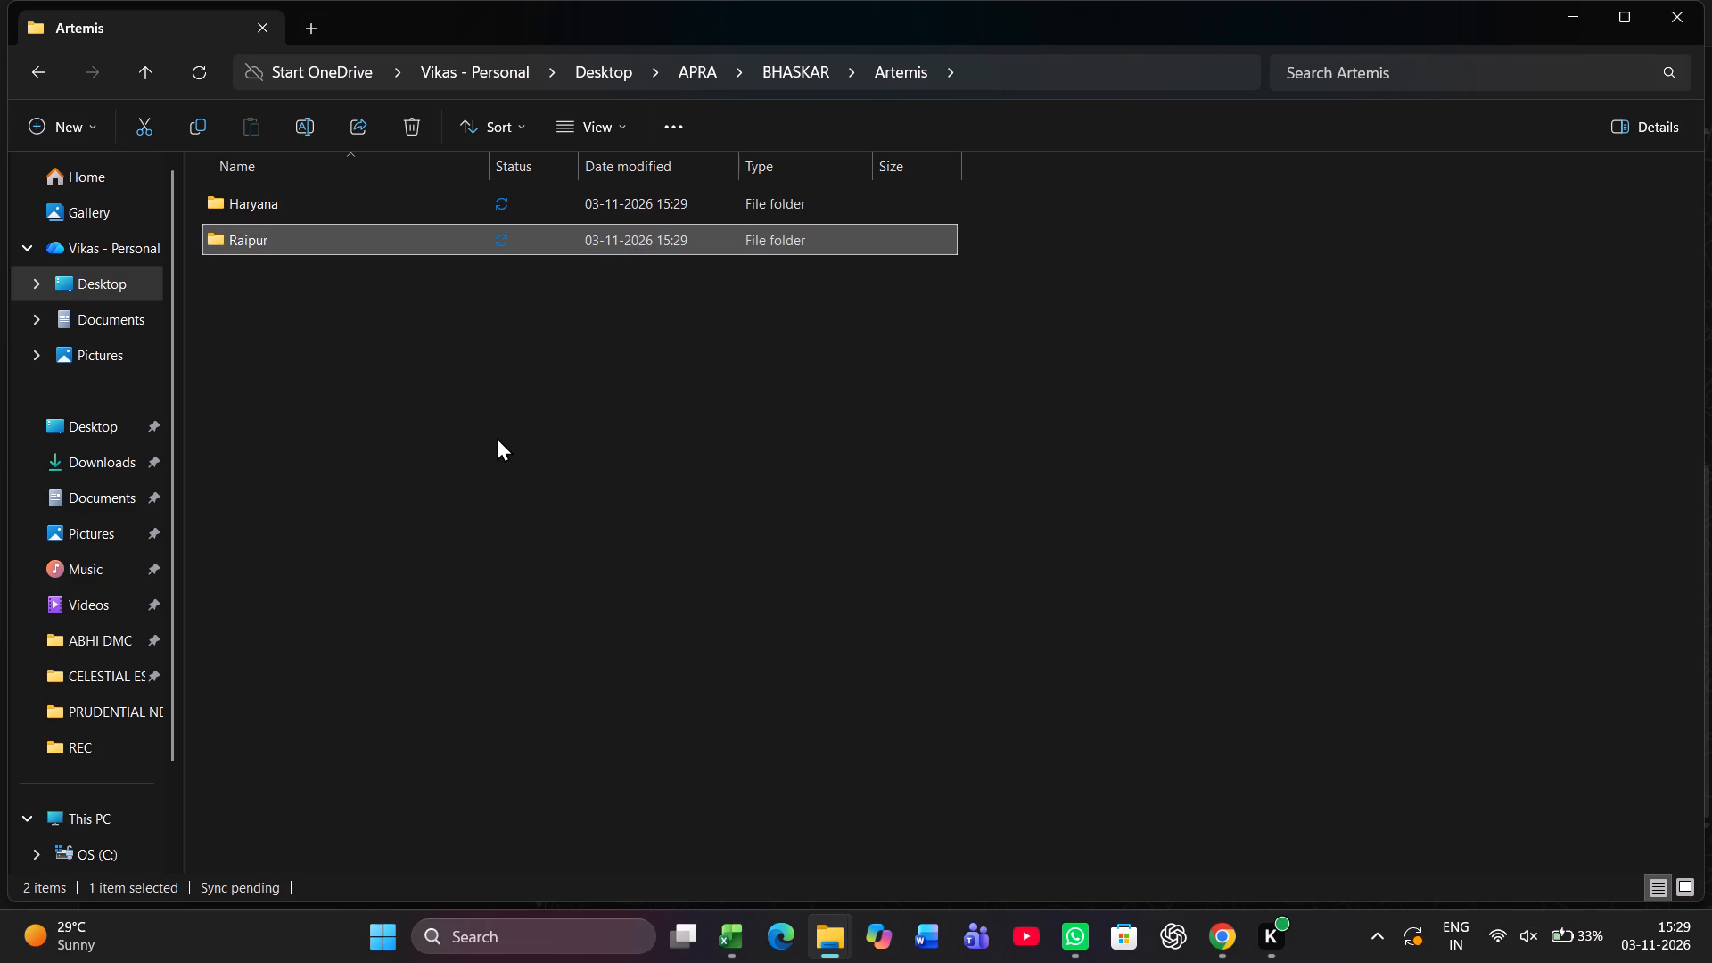
Move today's five GSTR-1, GSTR-3B, GSTR-9 and GSTR-9C PDFs from Downloads into the Artemis Haryana folder.
{"action": "key", "text": "Up"}
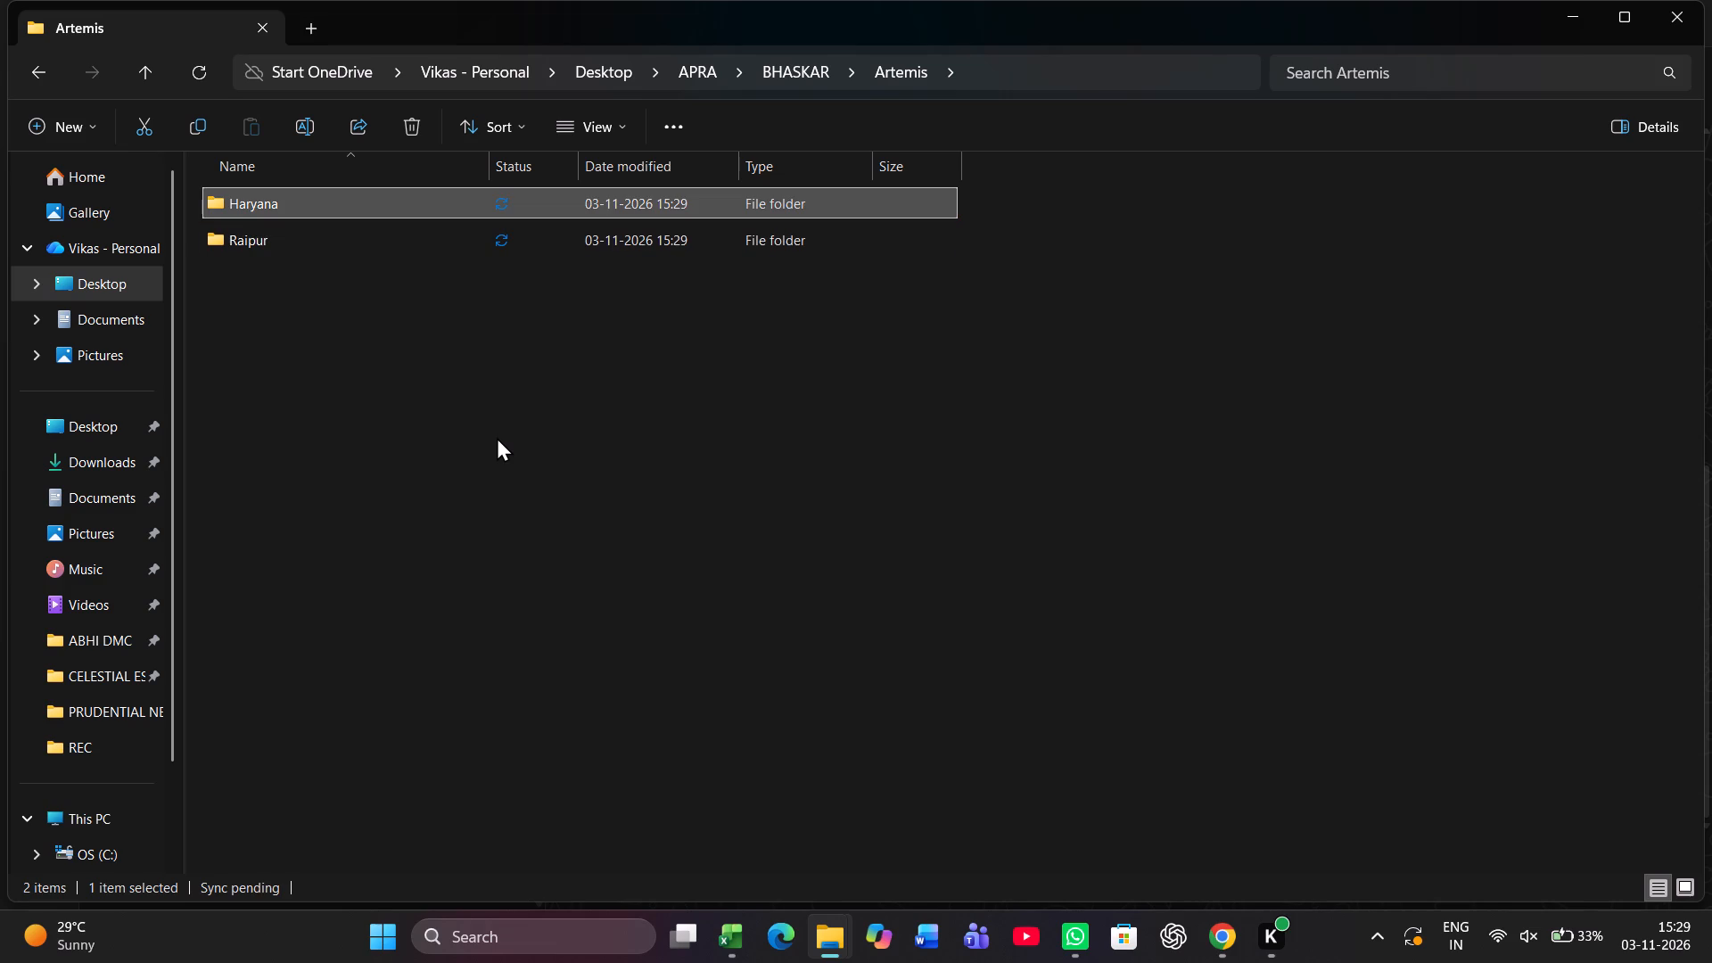
{"action": "key", "text": "Return"}
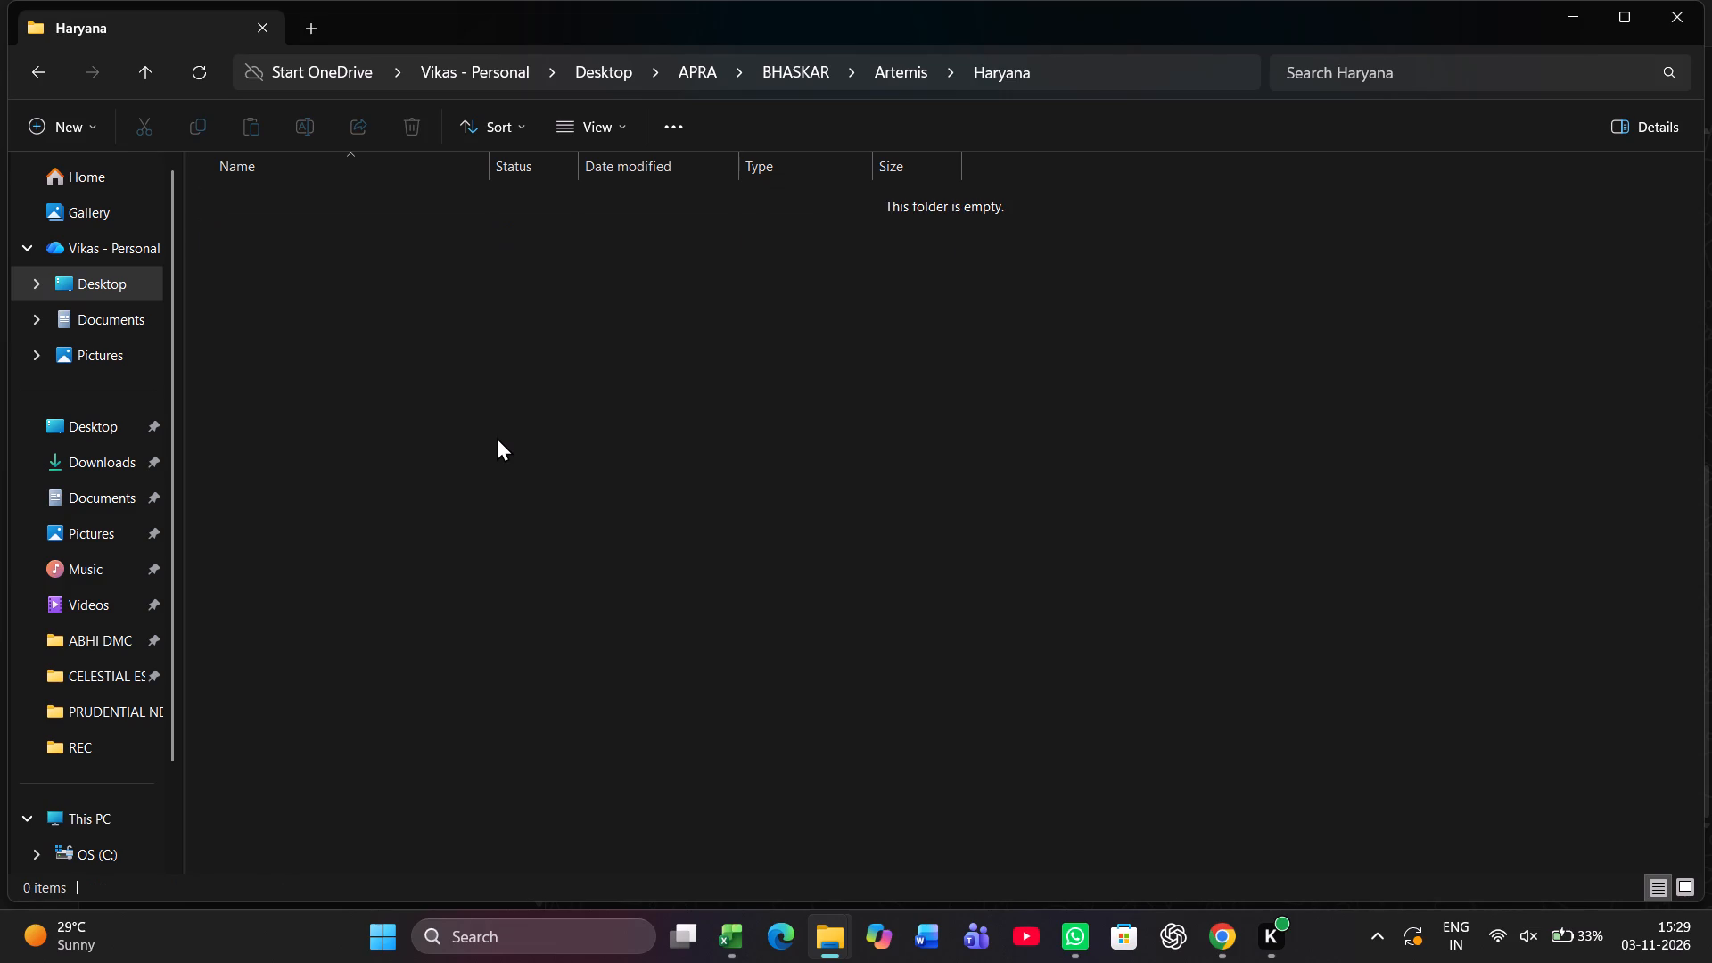
{"action": "key", "text": "alt+Tab"}
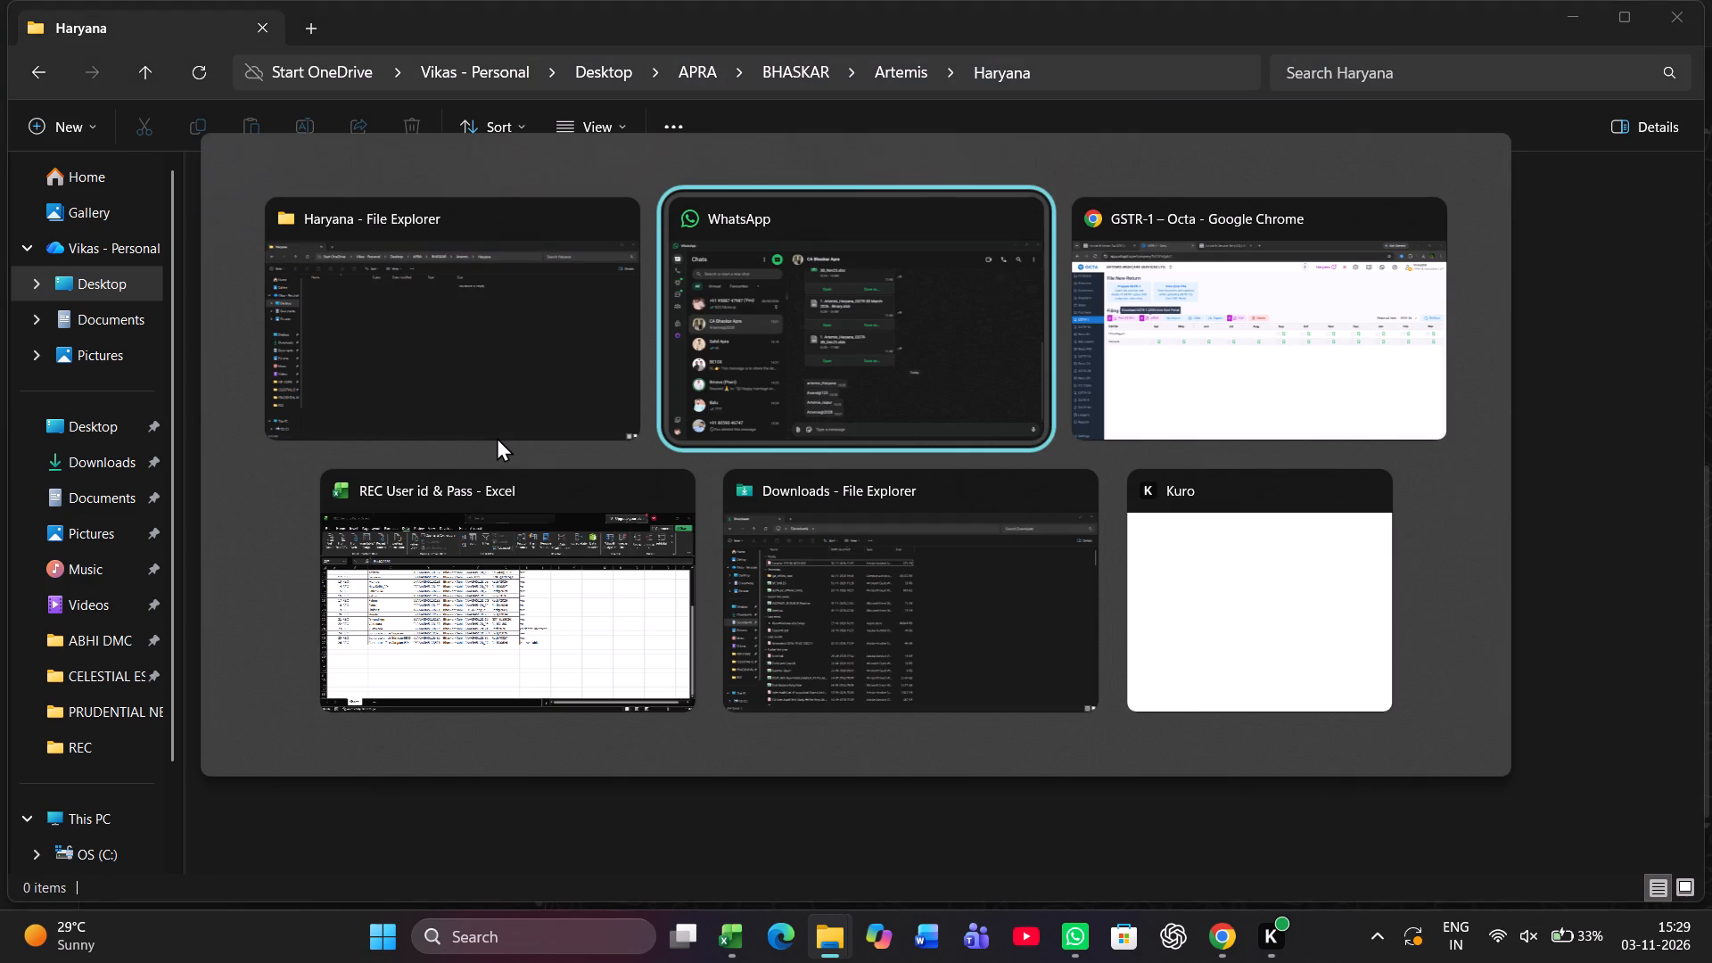
{"action": "key", "text": "alt+Tab"}
{"action": "key", "text": "alt+Tab"}
{"action": "key", "text": "alt+Tab"}
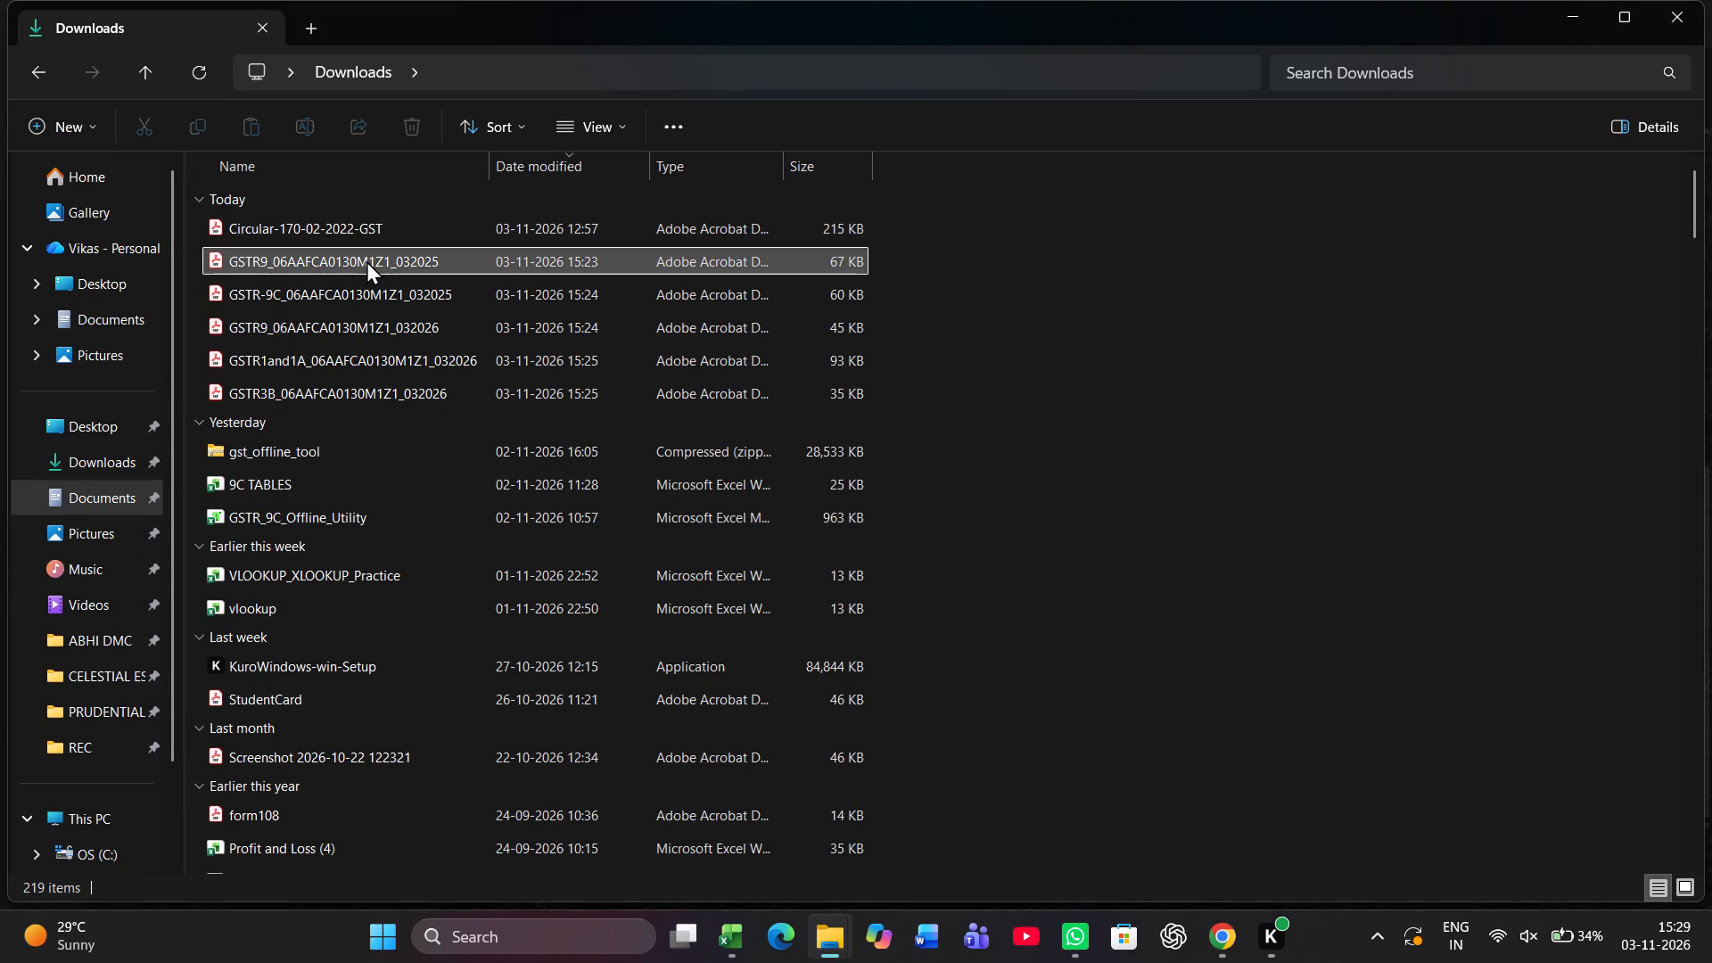
{"action": "left_click", "coordinate": [573, 166]}
{"action": "left_click", "coordinate": [573, 166]}
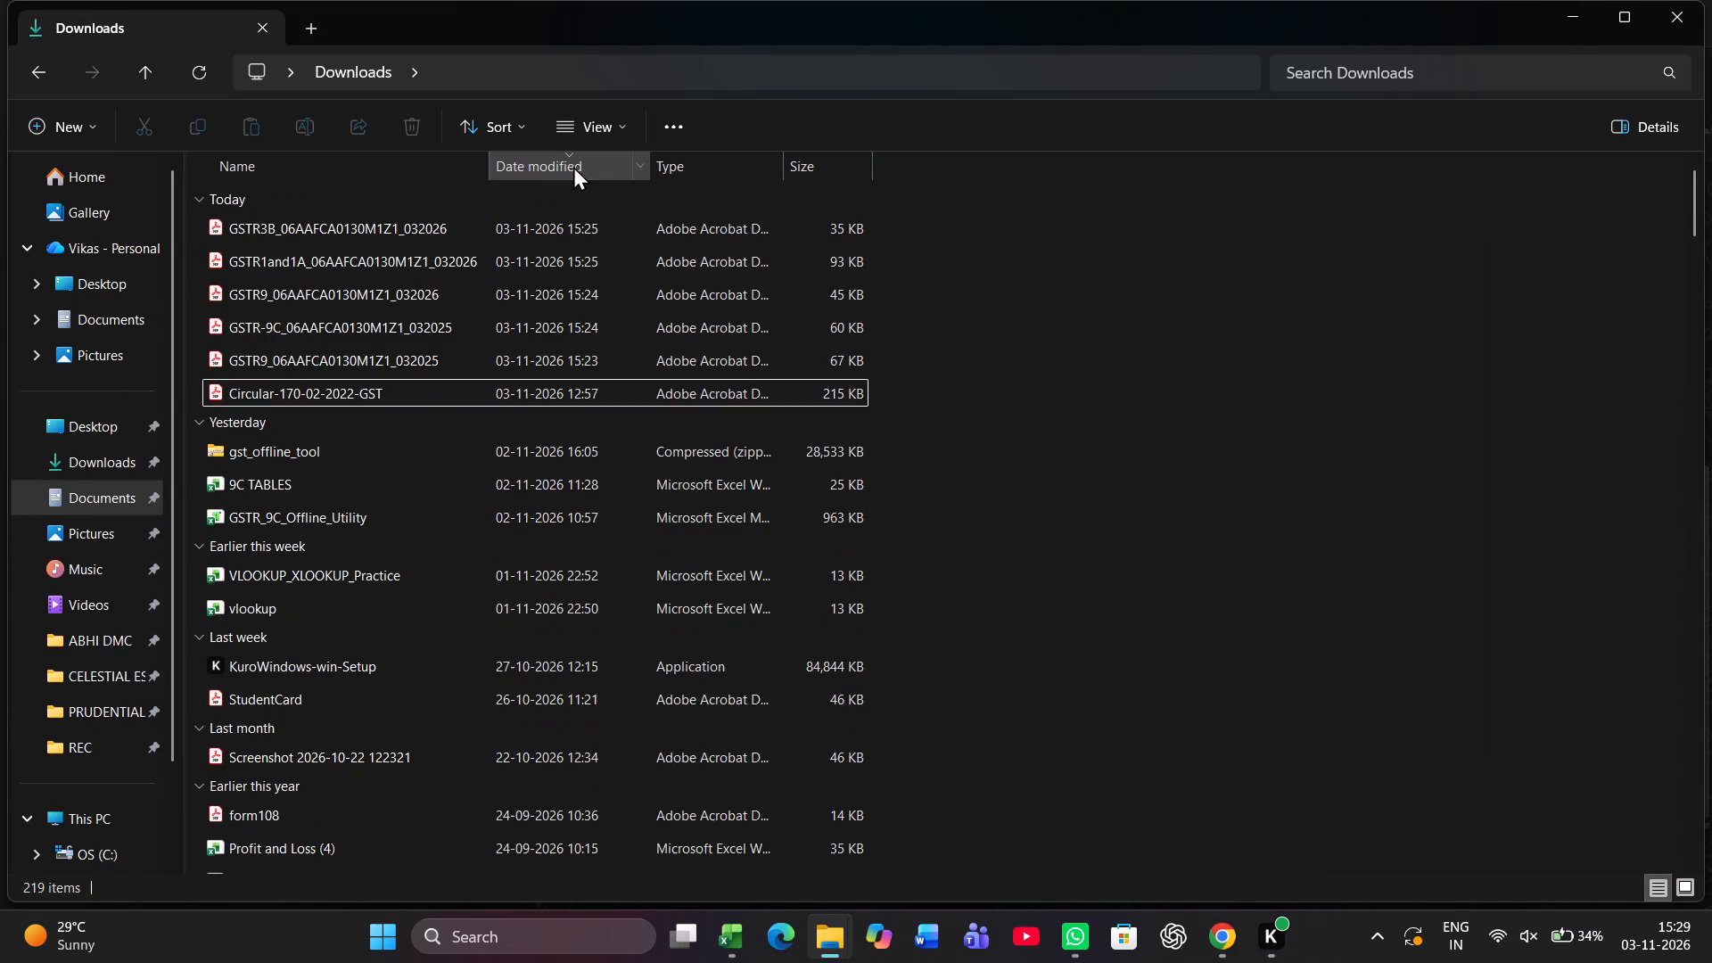
{"action": "left_click", "coordinate": [375, 227]}
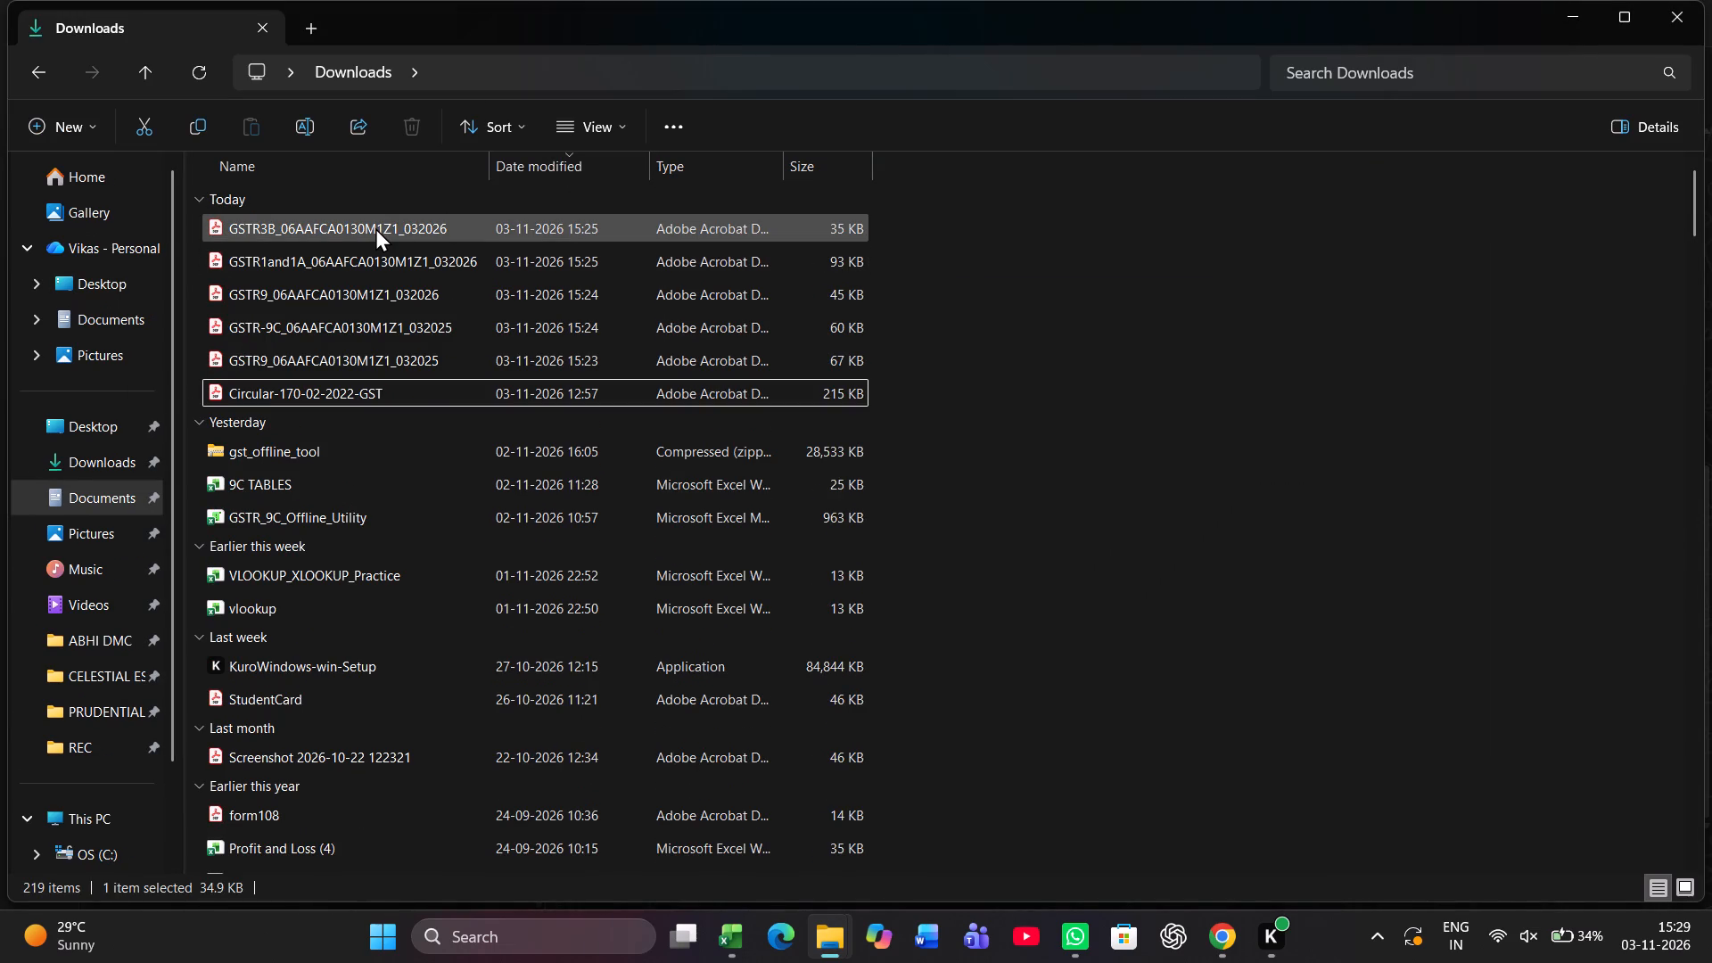
{"action": "key", "text": "shift+Down"}
{"action": "key", "text": "shift+Down"}
{"action": "key", "text": "shift+Down"}
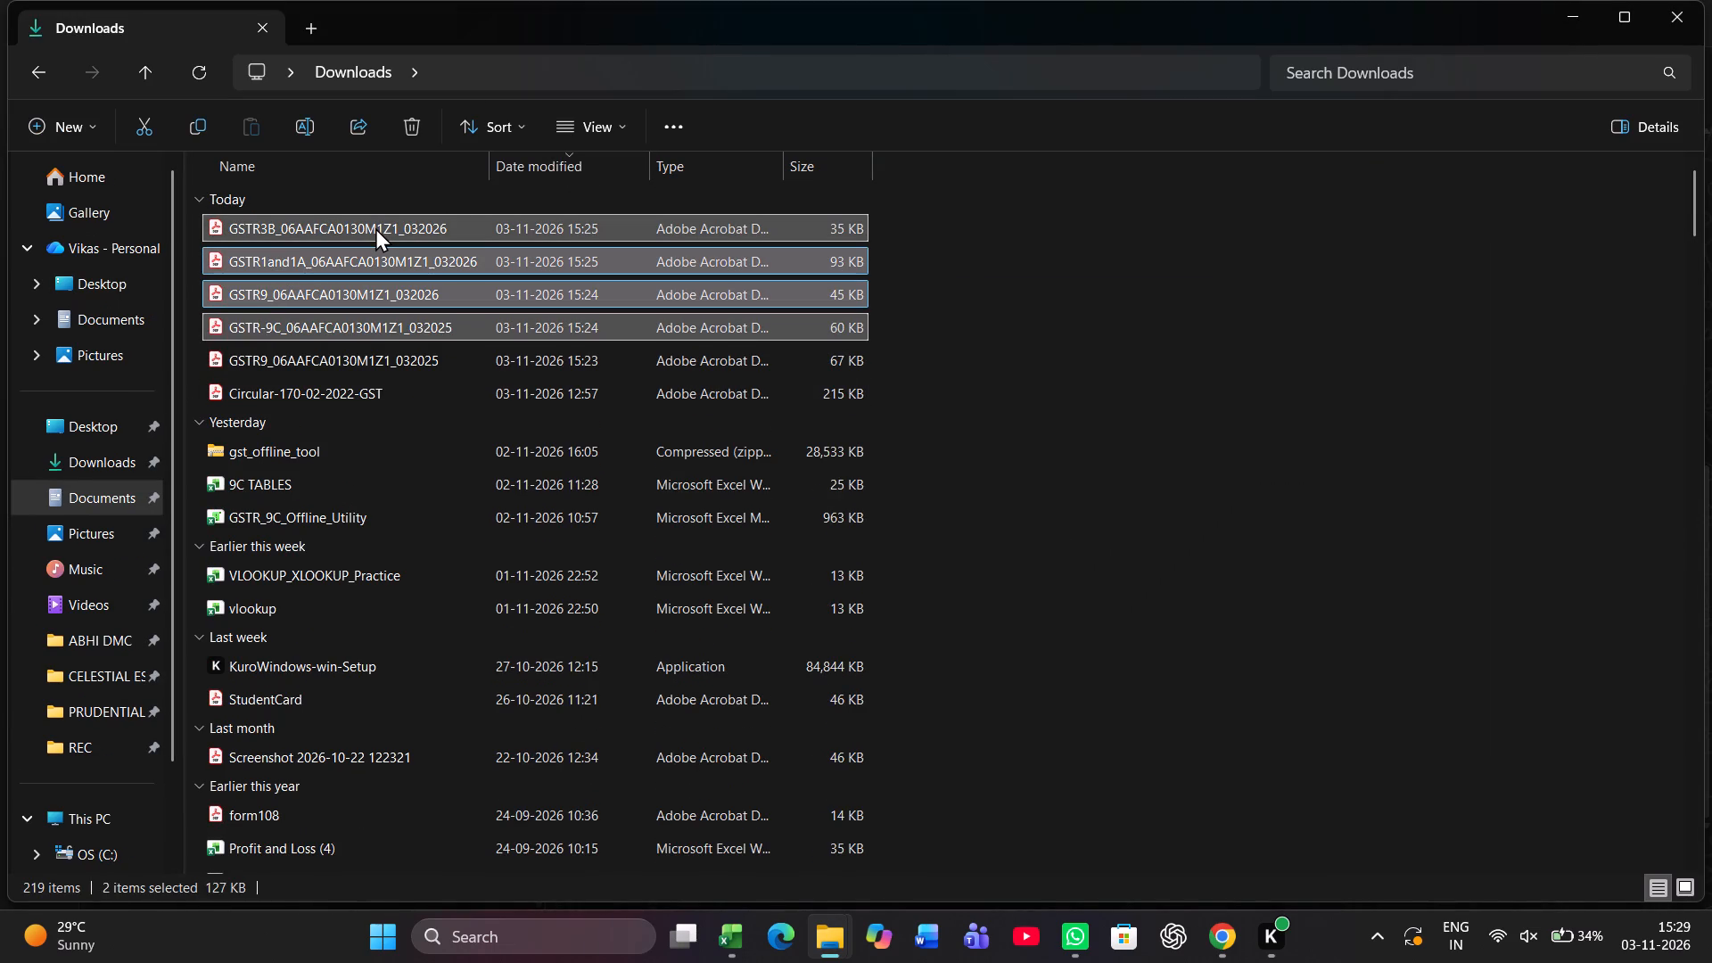
{"action": "key", "text": "shift+Down"}
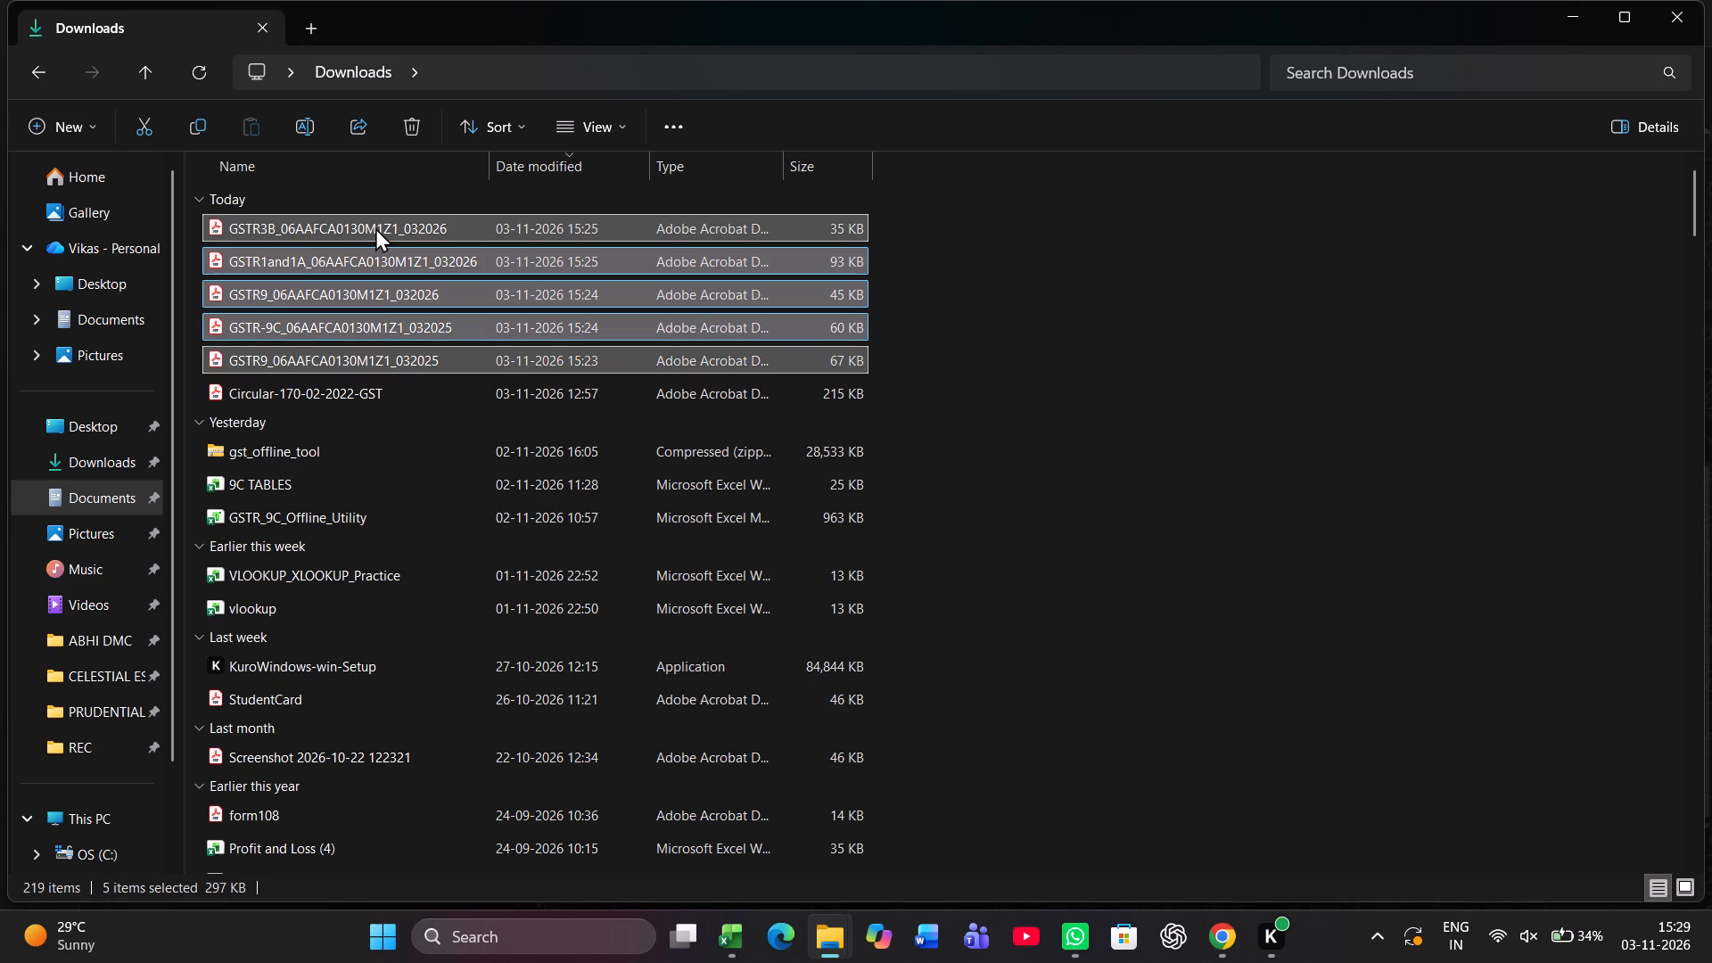
{"action": "key", "text": "ctrl+x"}
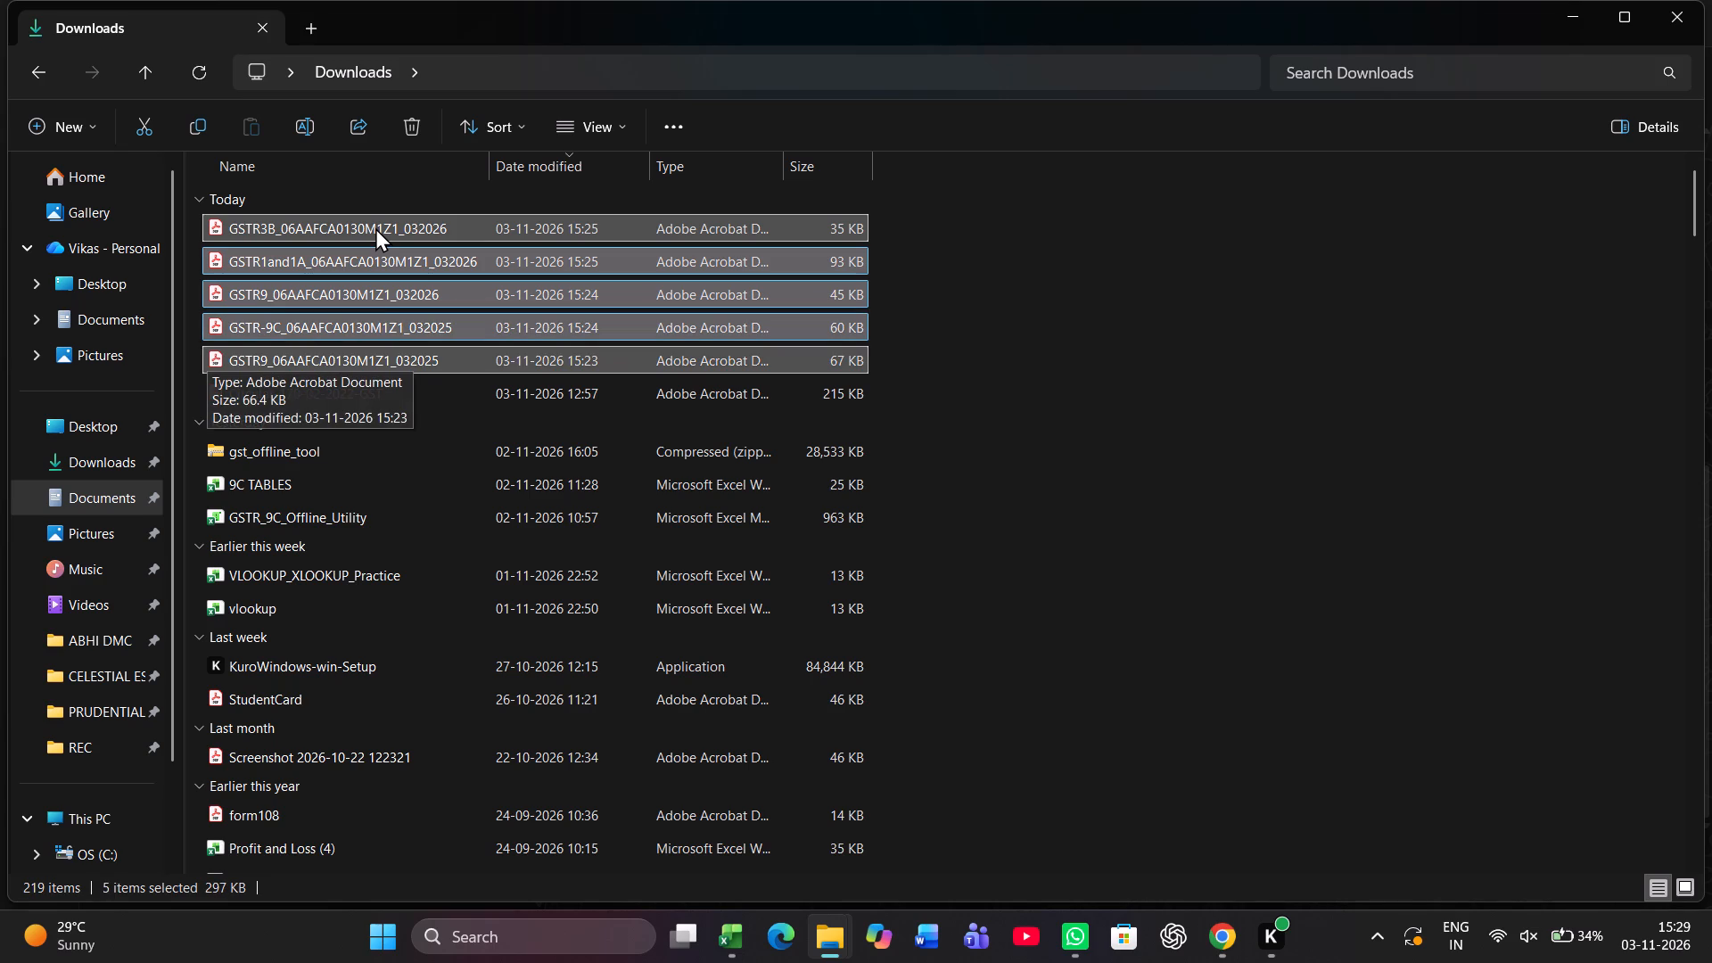
{"action": "key", "text": "alt+Tab"}
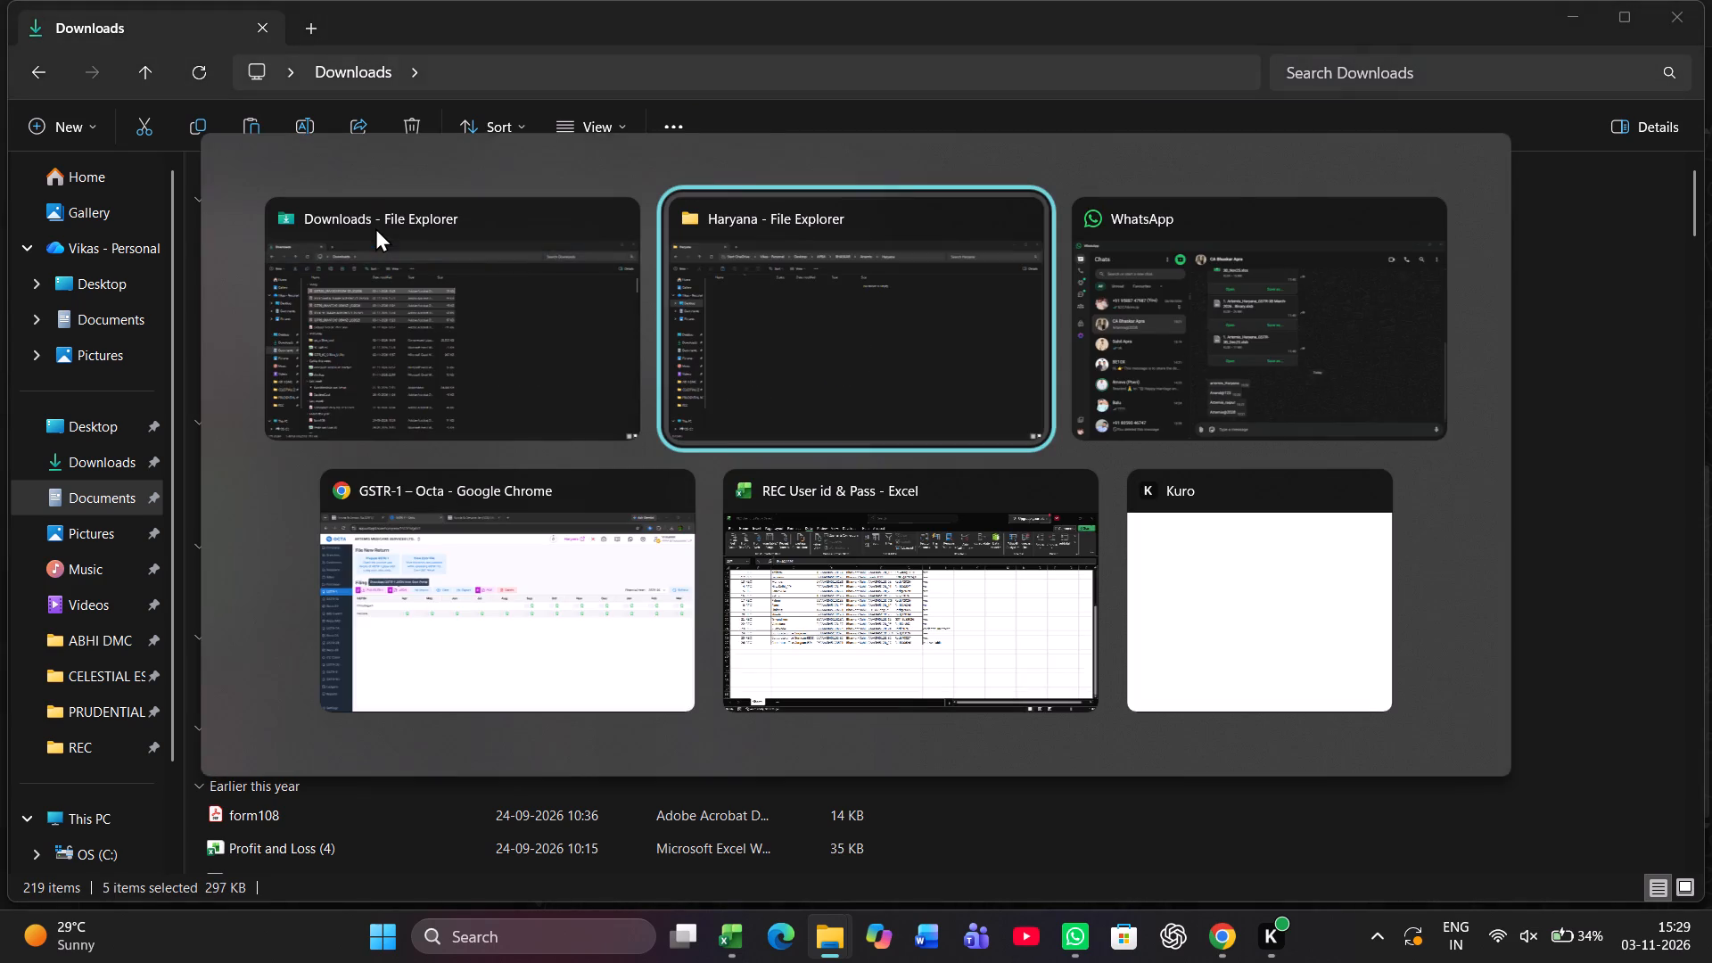
{"action": "key", "text": "ctrl+v"}
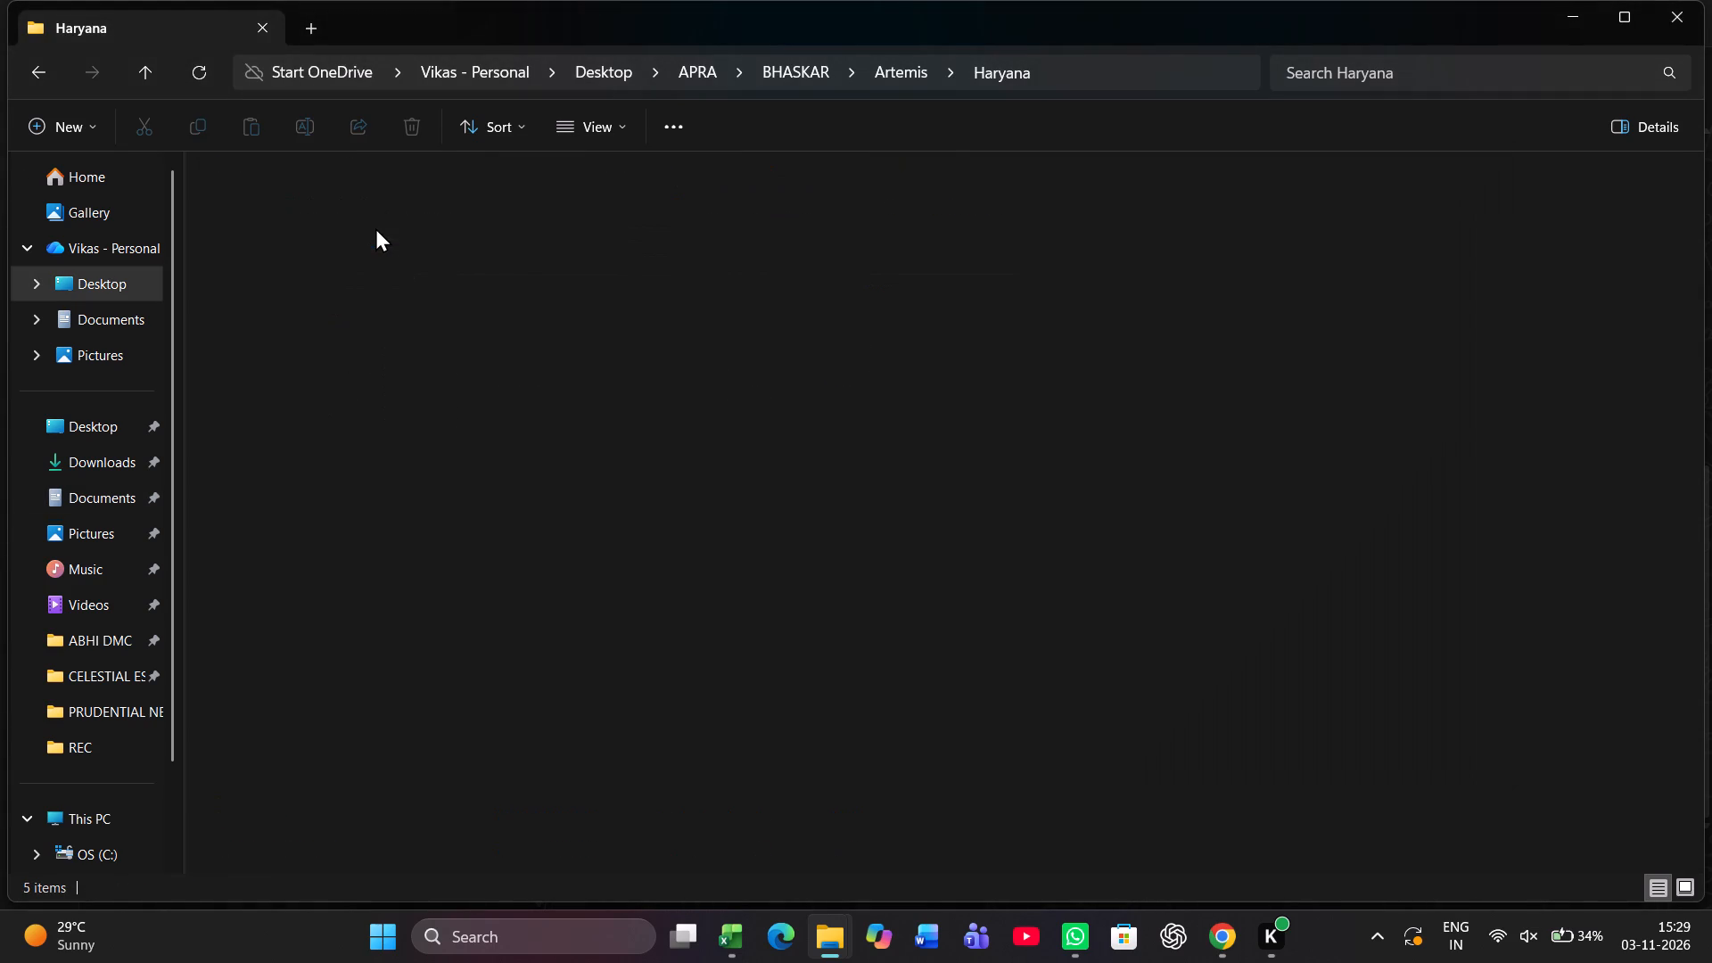
{"action": "left_click", "coordinate": [441, 474]}
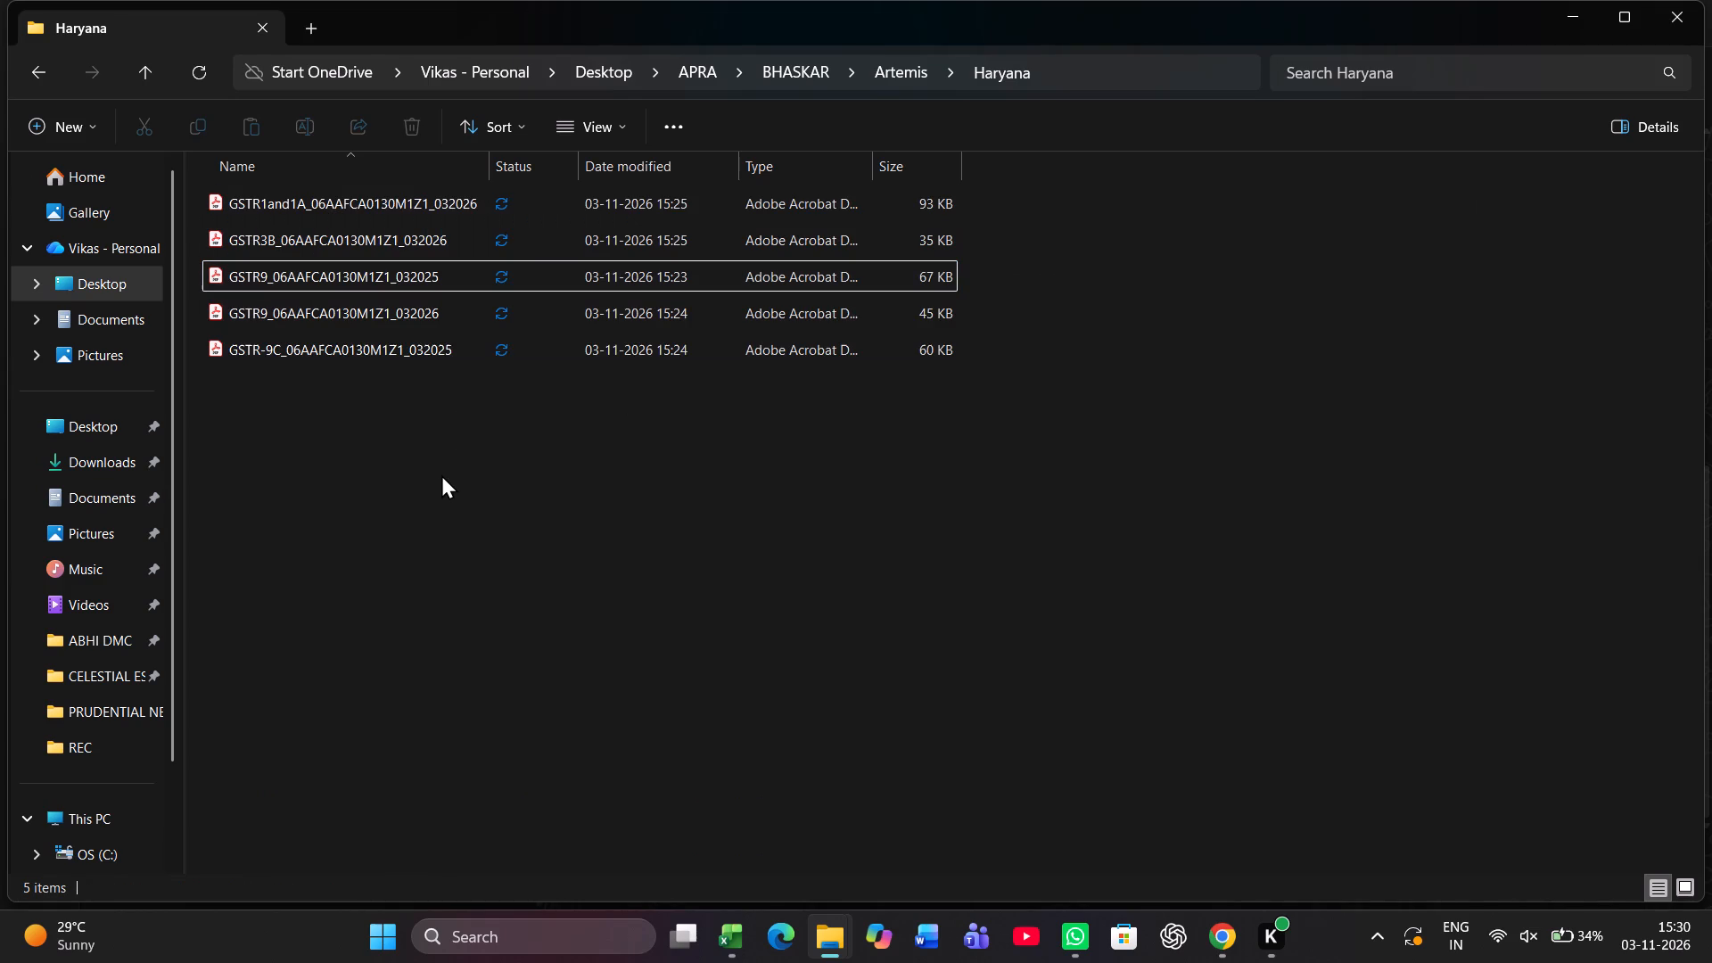
Switch to Octa and download the GSTR-1 JSON files for all 2025-26 periods of the Haryana GSTIN.
{"action": "key", "text": "alt+Tab"}
{"action": "key", "text": "alt+Tab"}
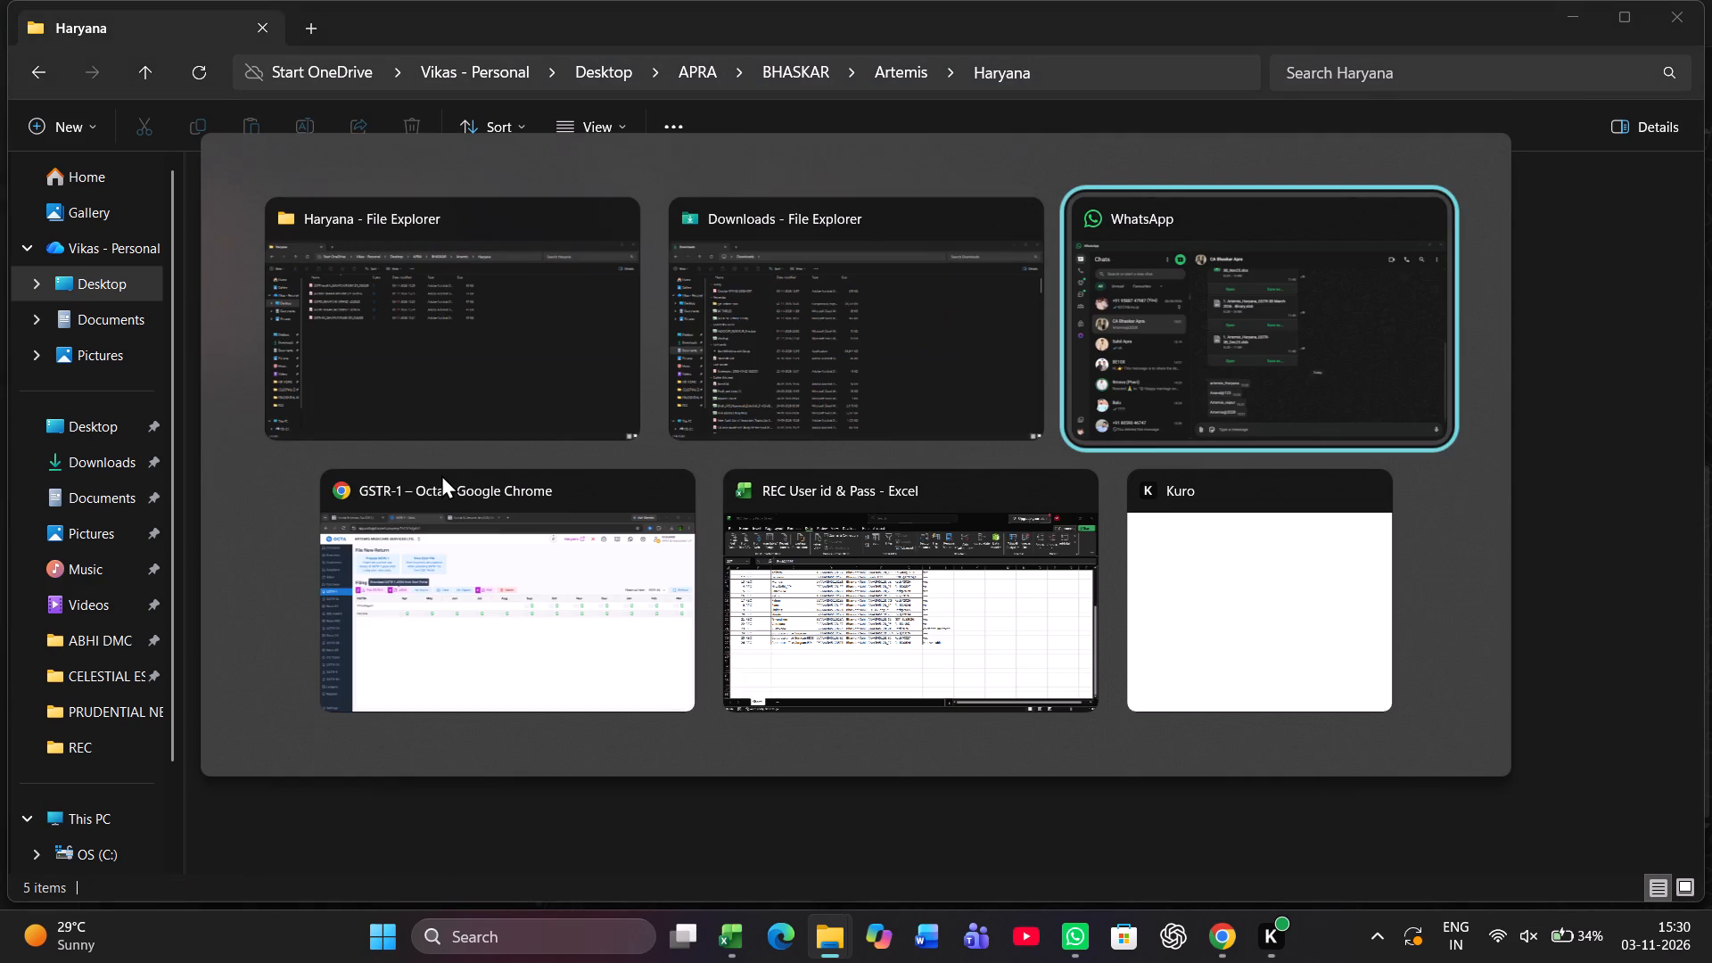
{"action": "key", "text": "alt+Tab"}
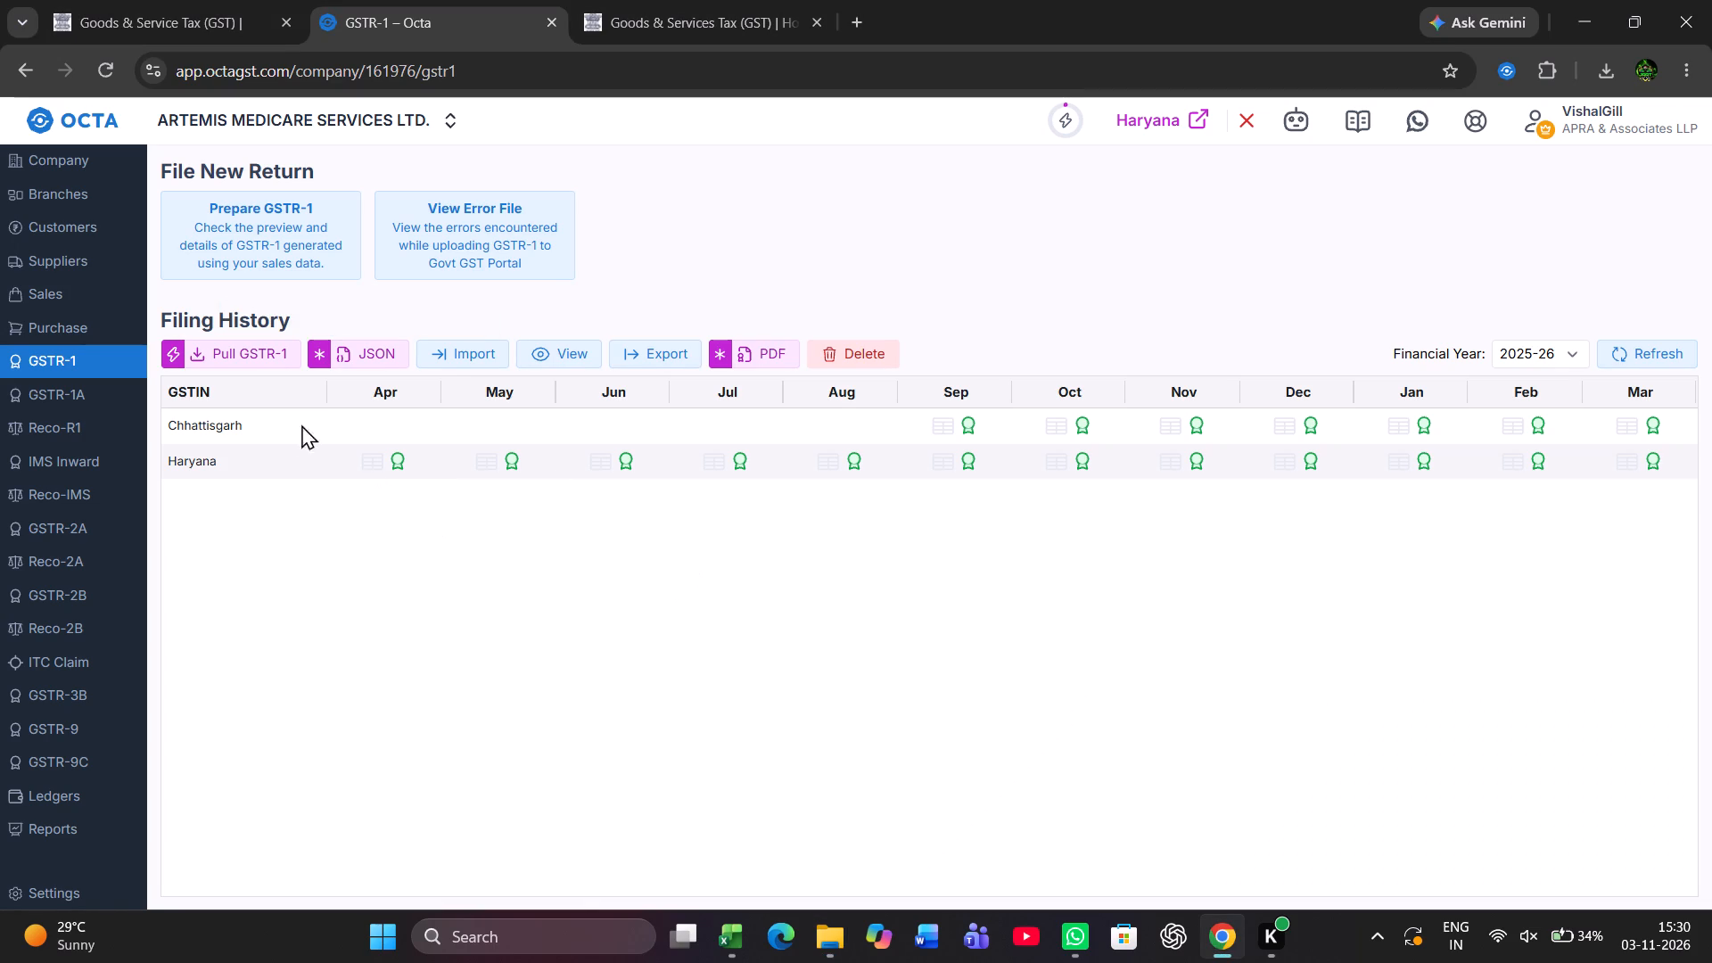
{"action": "left_click", "coordinate": [375, 342]}
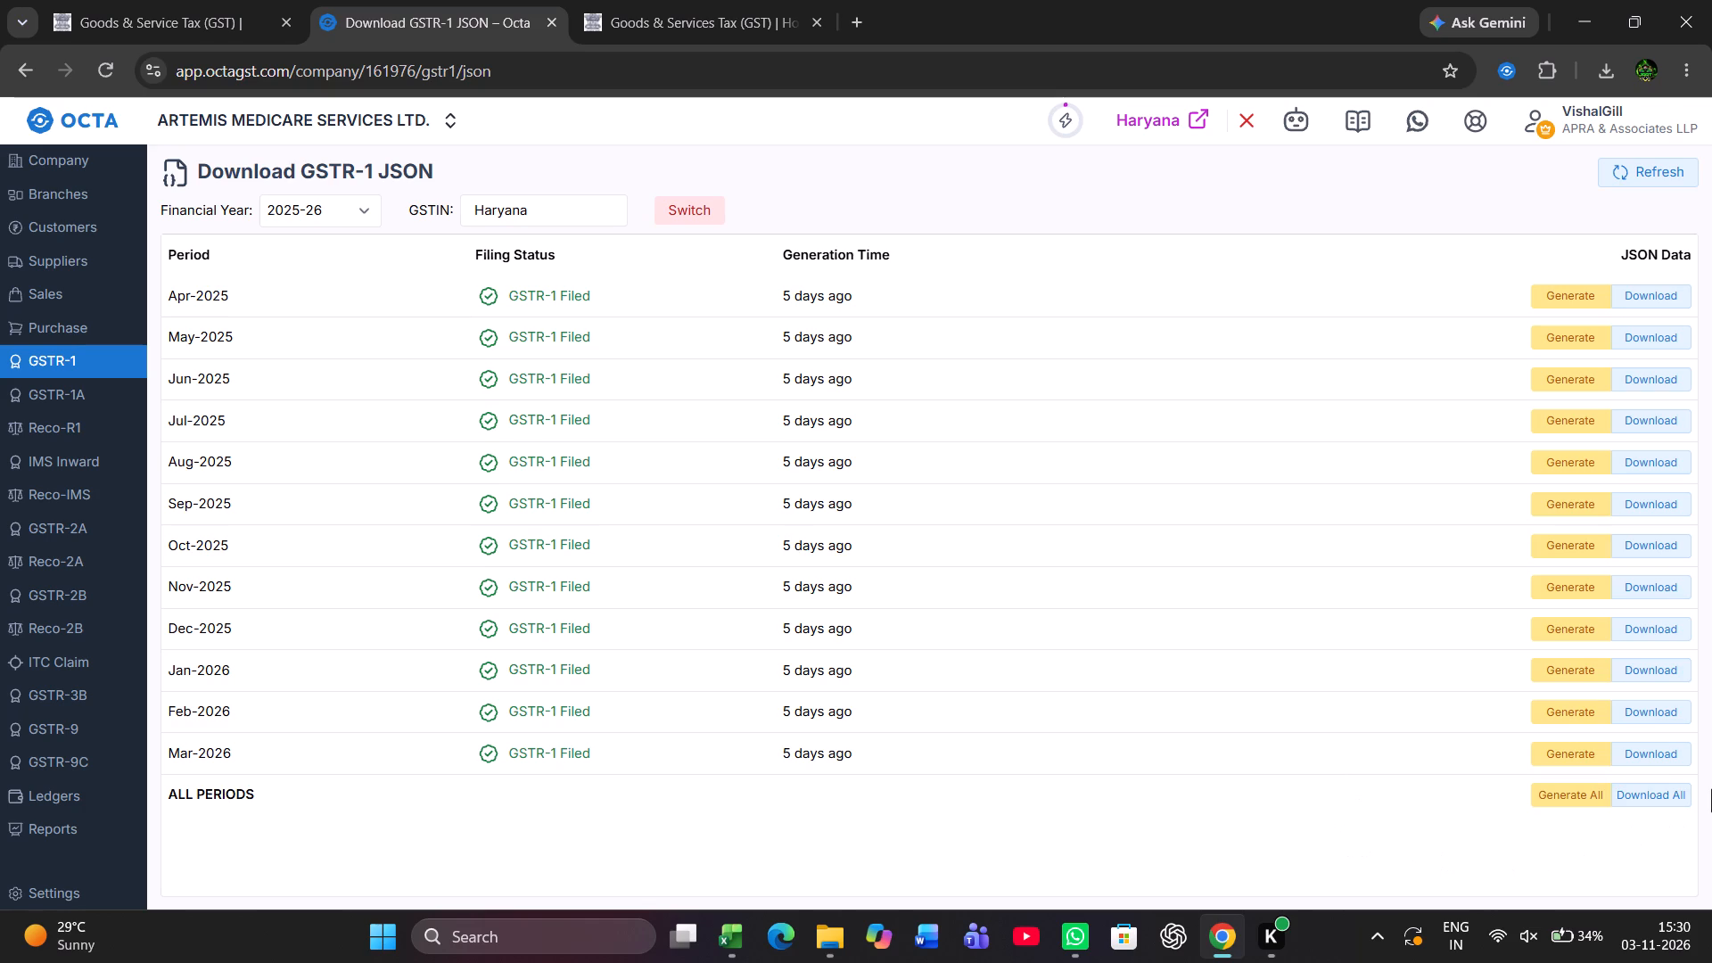
{"action": "left_click", "coordinate": [1659, 794]}
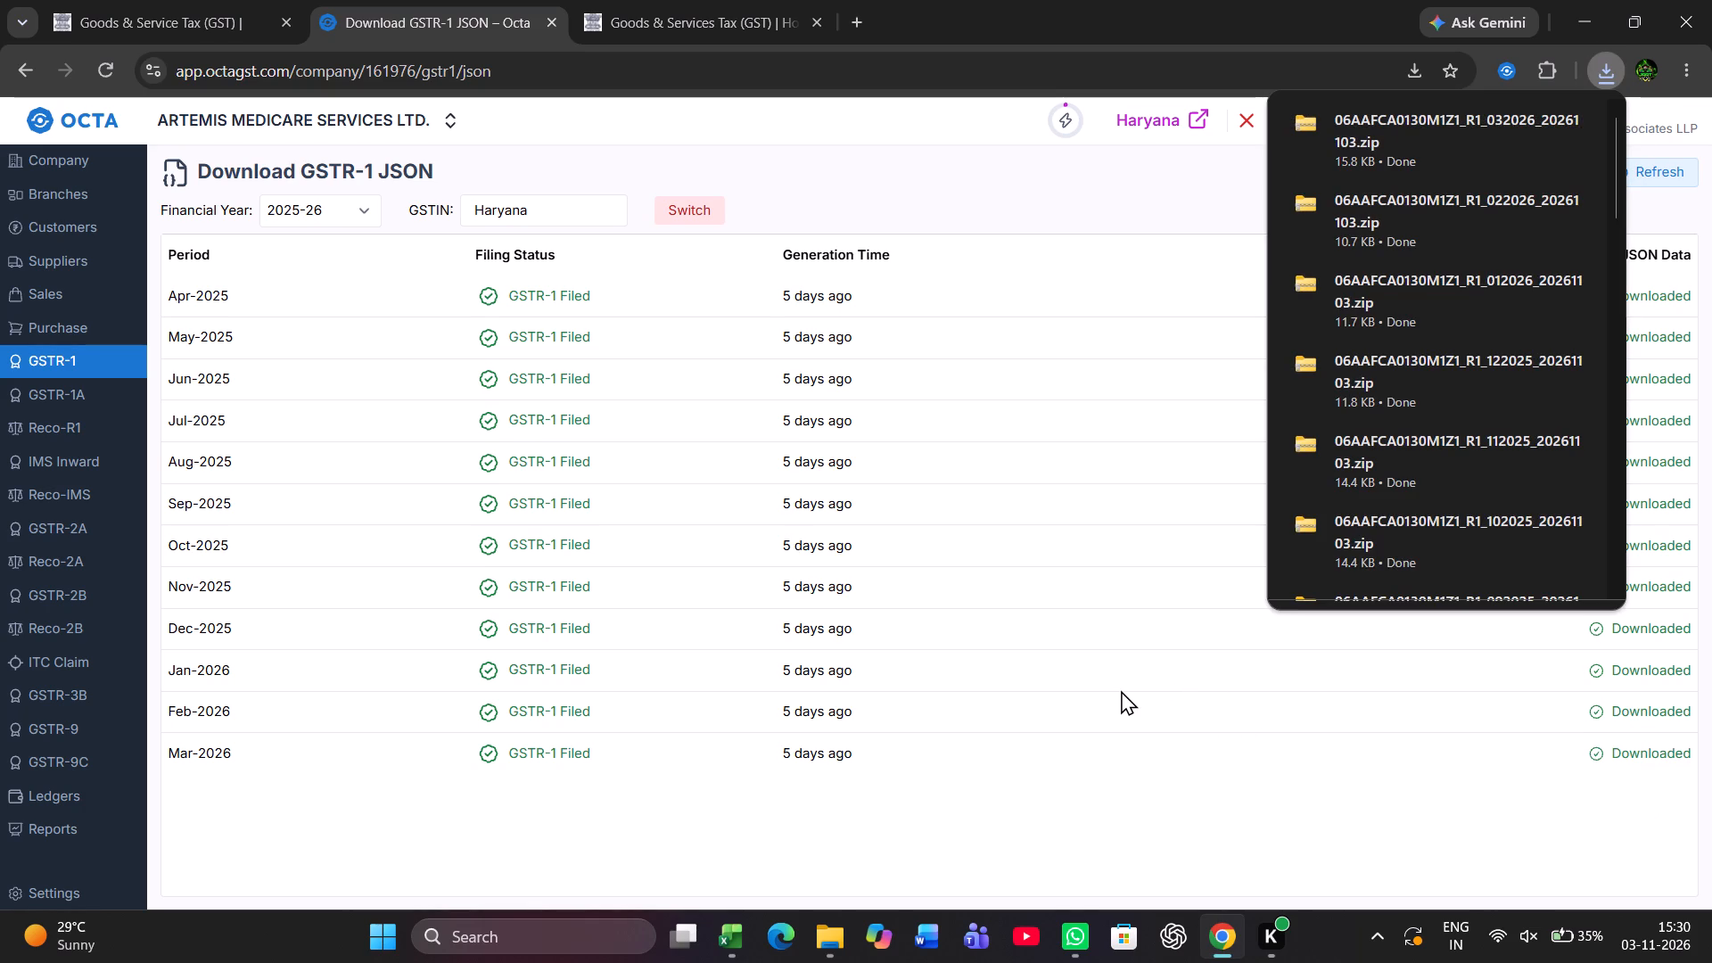
Start a GSTR-1 data import and choose the twelve downloaded Haryana zip files covering April 2025 to March 2026.
{"action": "left_click", "coordinate": [84, 363]}
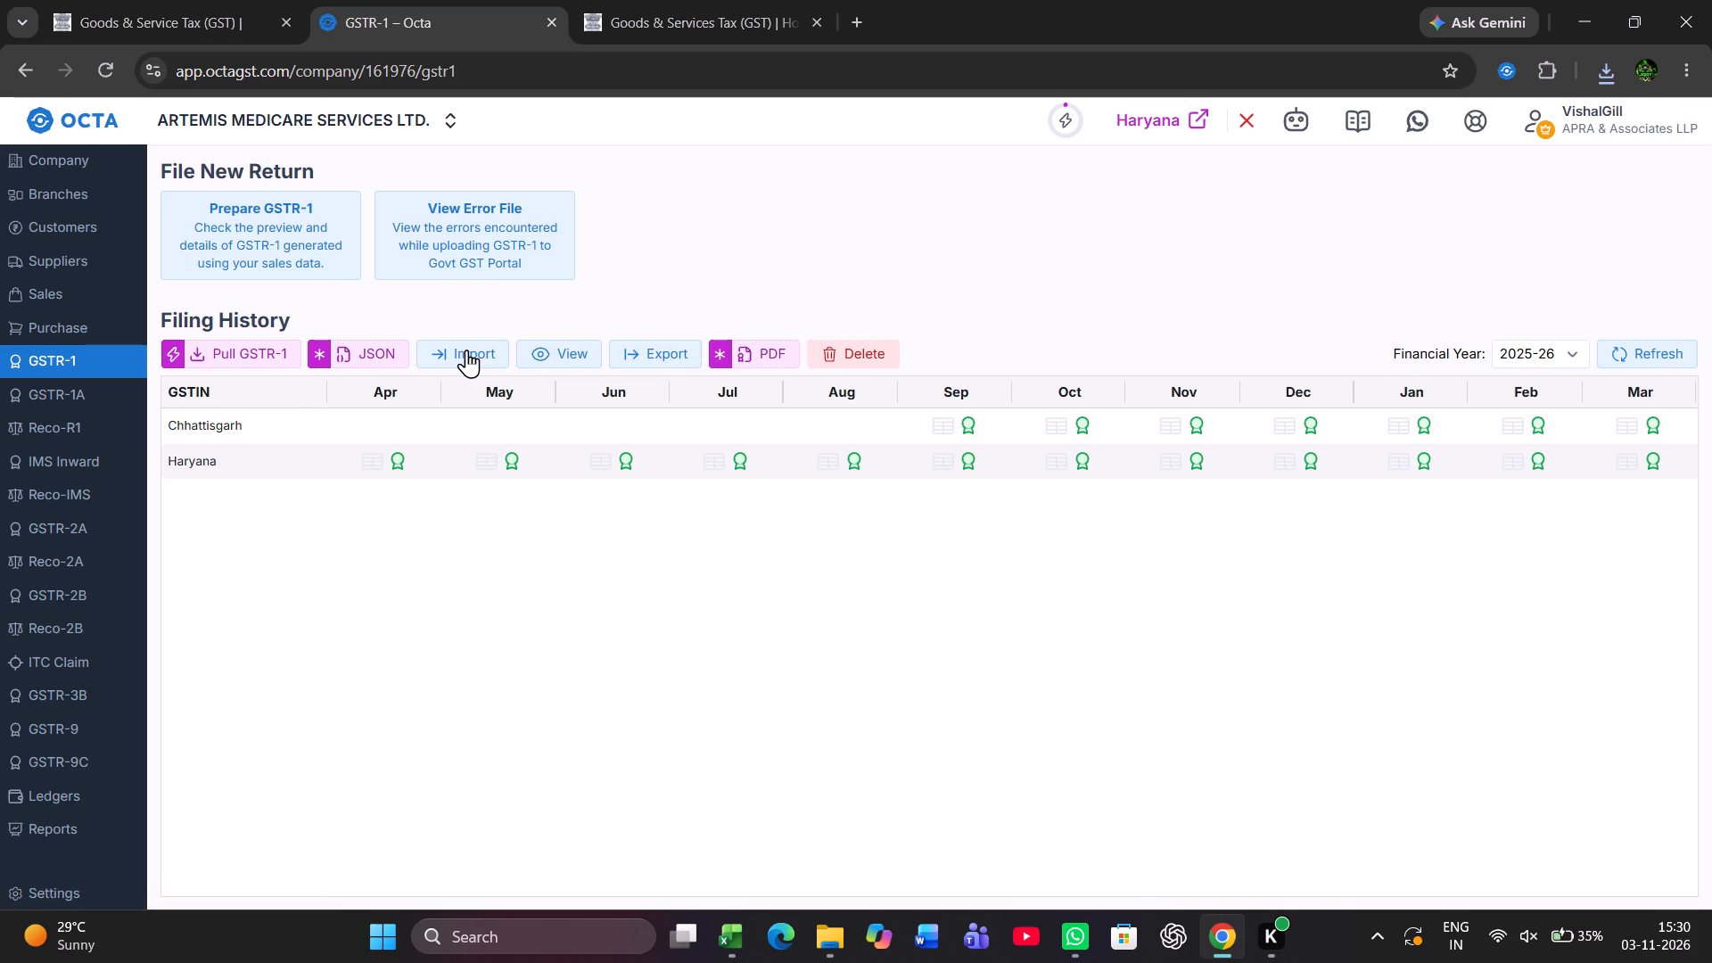
{"action": "left_click", "coordinate": [466, 350]}
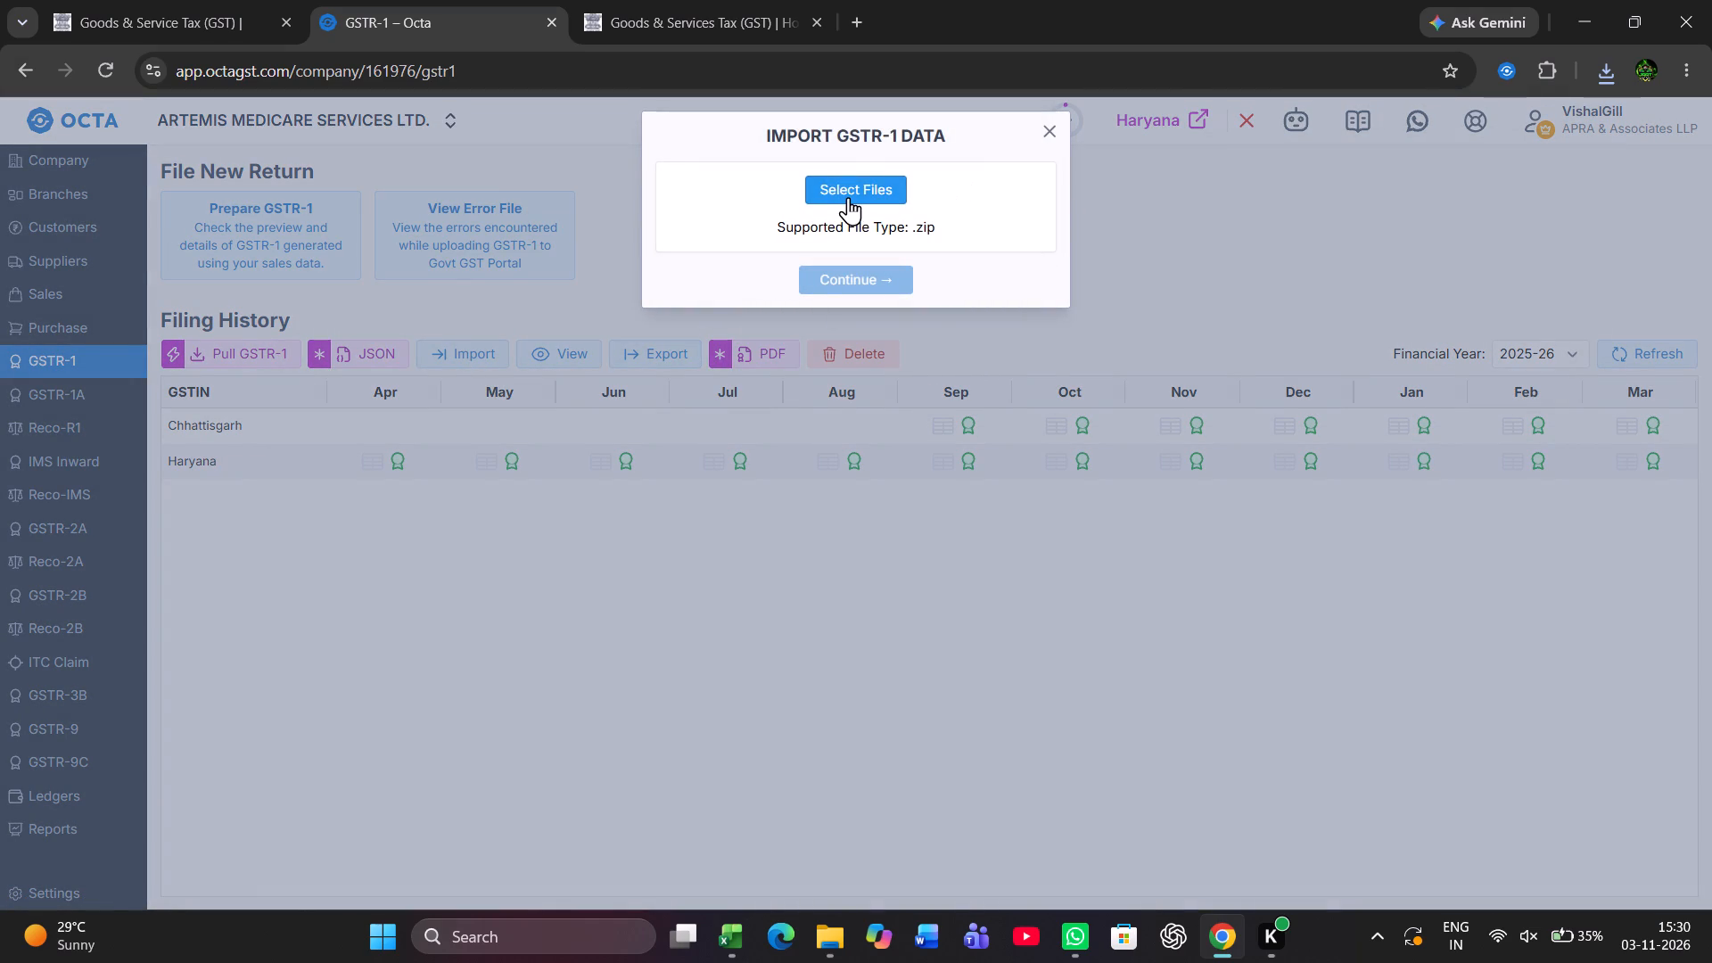
{"action": "left_click", "coordinate": [848, 197]}
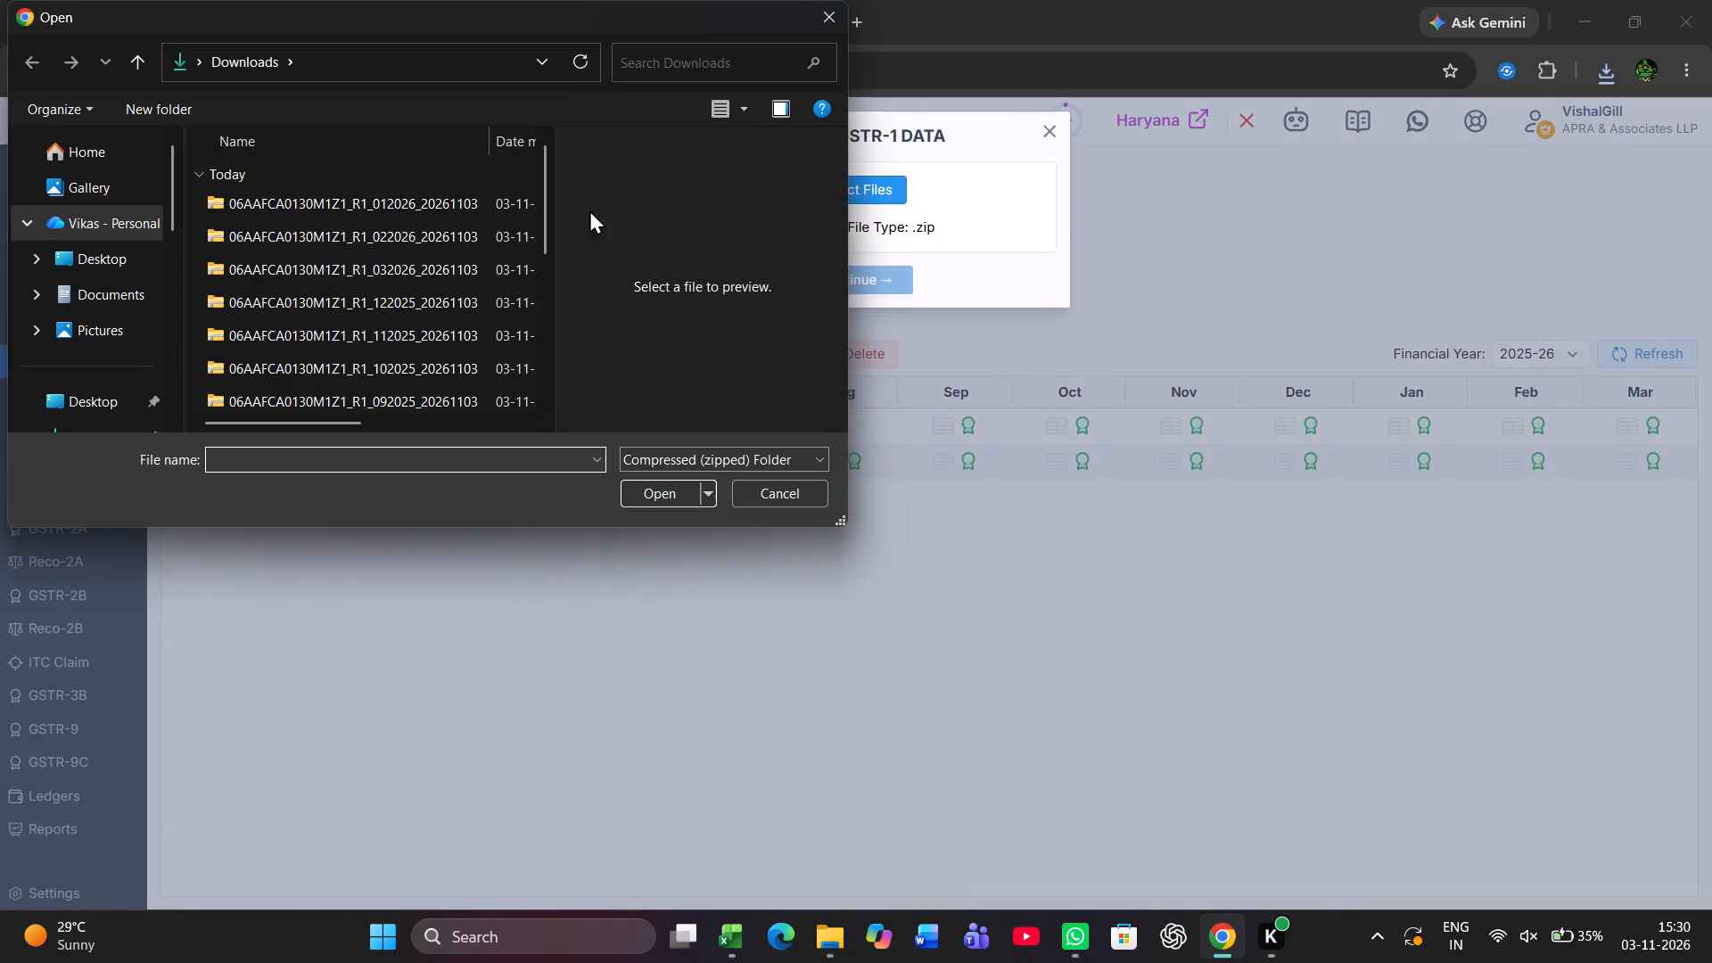
{"action": "left_click", "coordinate": [386, 188]}
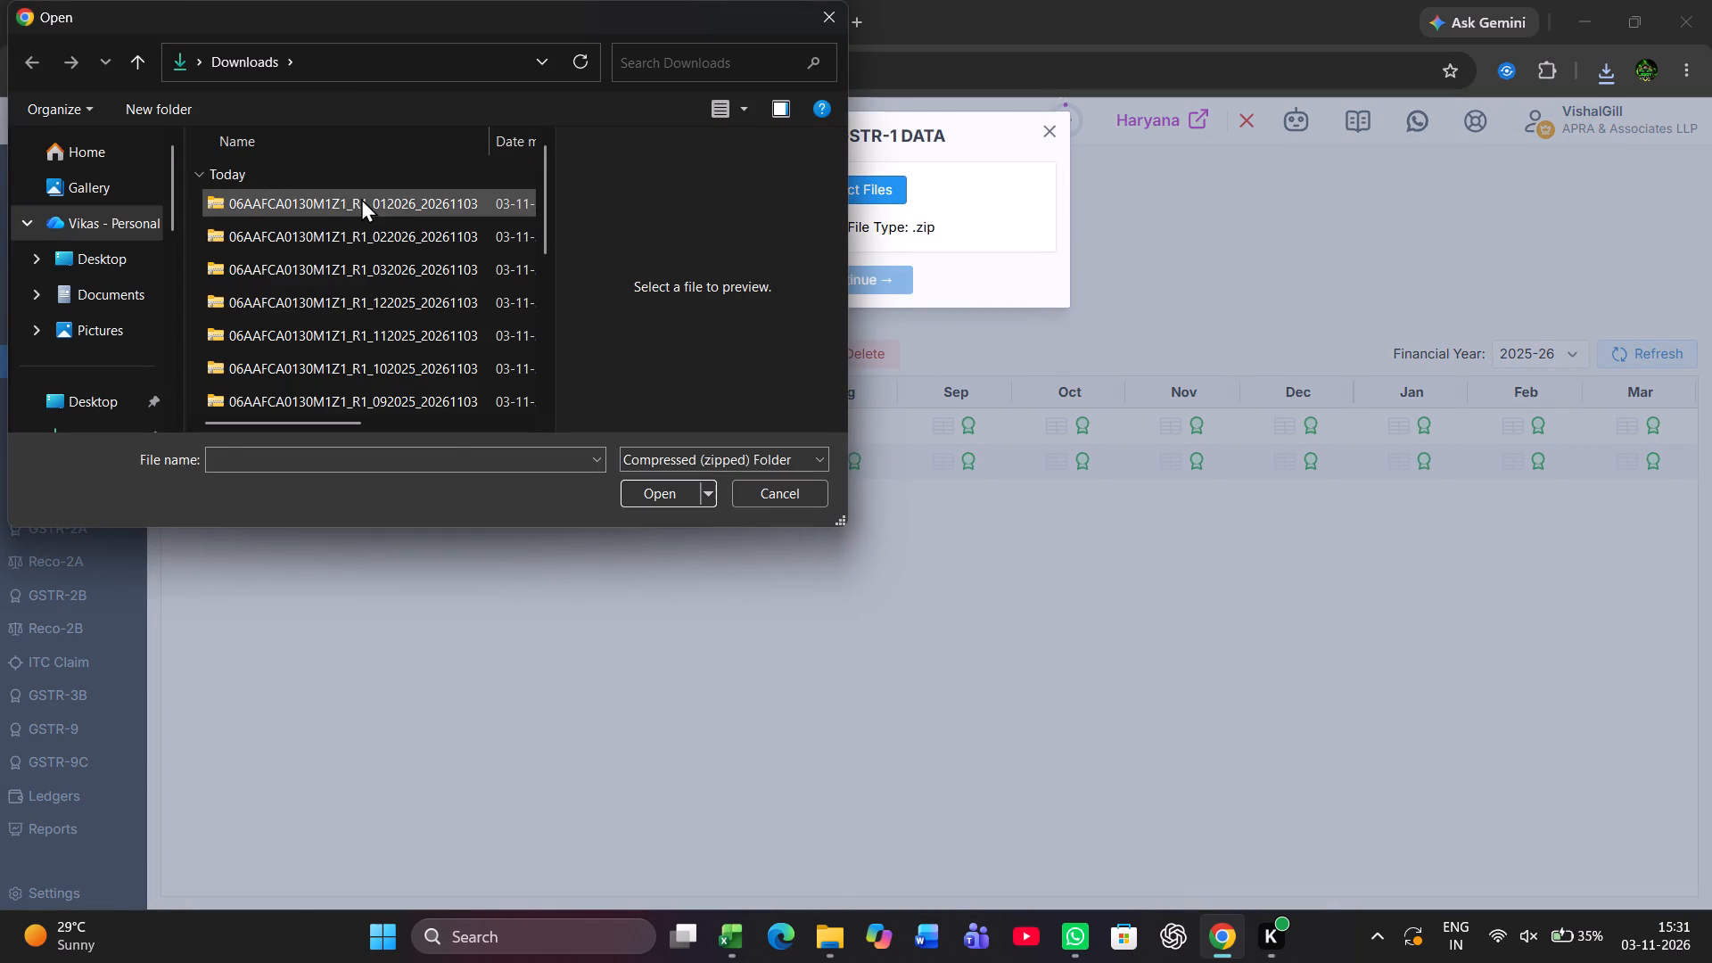
{"action": "left_click", "coordinate": [341, 202]}
{"action": "key", "text": "shift+Down"}
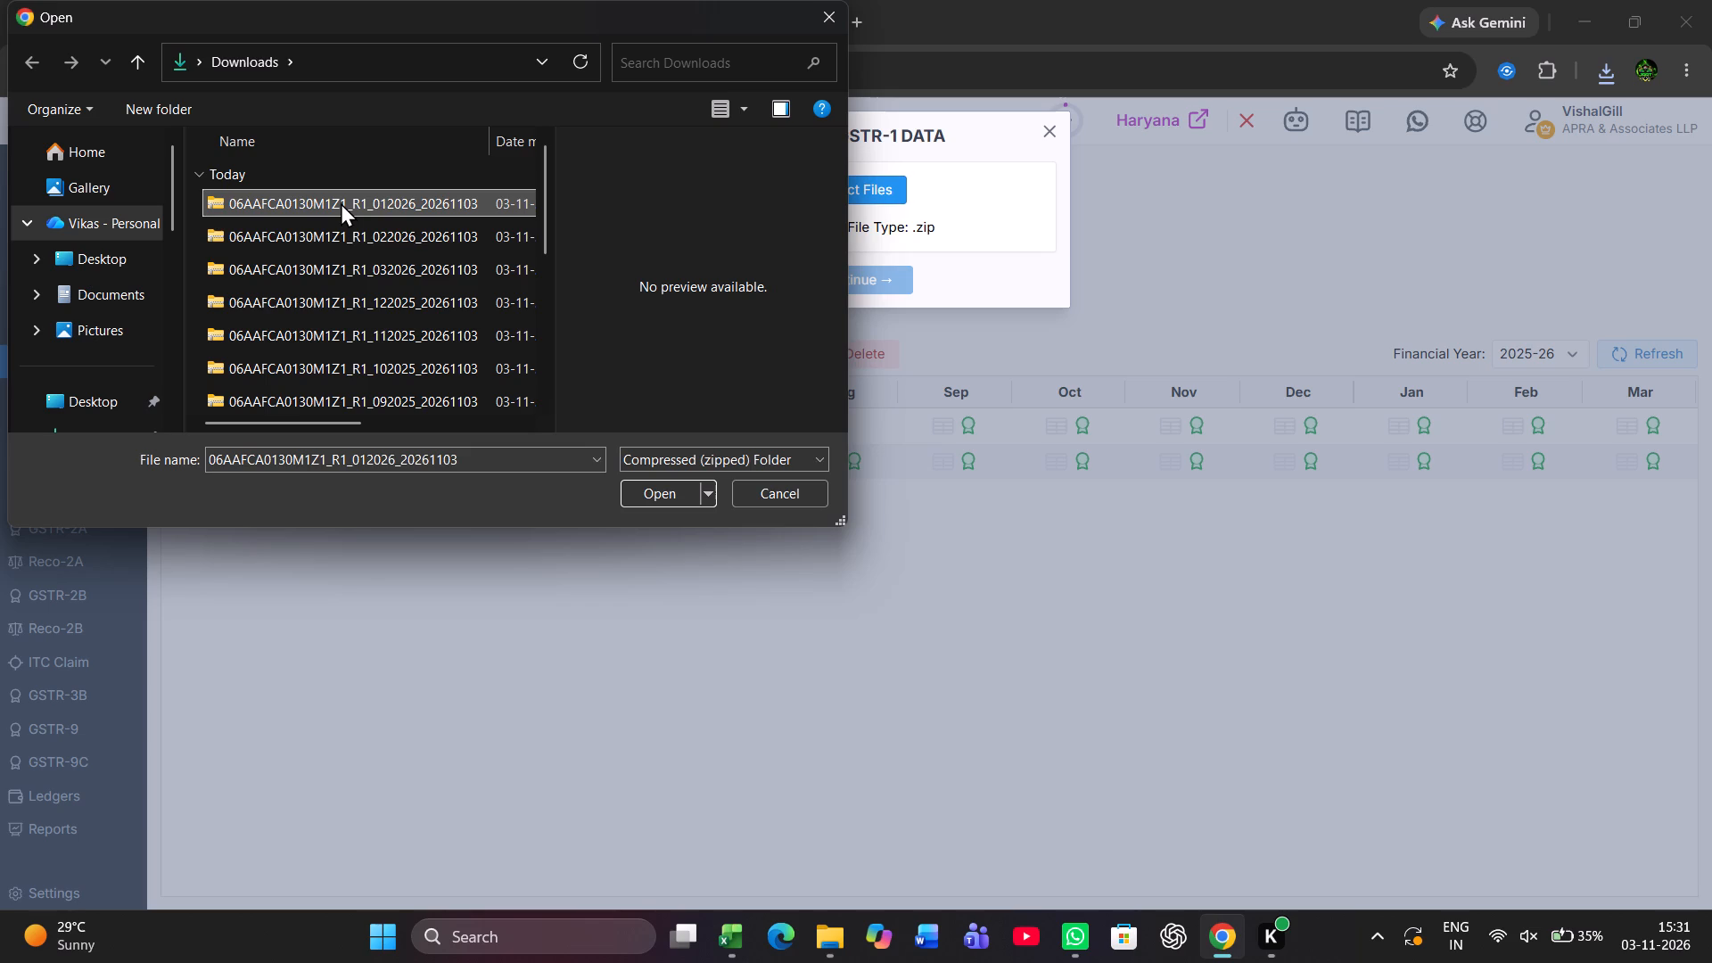
{"action": "key", "text": "shift+Down"}
{"action": "key", "text": "shift+Down"}
{"action": "key", "text": "shift+Down"}
{"action": "key", "text": "shift+Down"}
{"action": "key", "text": "shift+Down"}
{"action": "key", "text": "shift+Down"}
{"action": "key", "text": "shift+Down"}
{"action": "key", "text": "shift+Down"}
{"action": "key", "text": "shift+Down"}
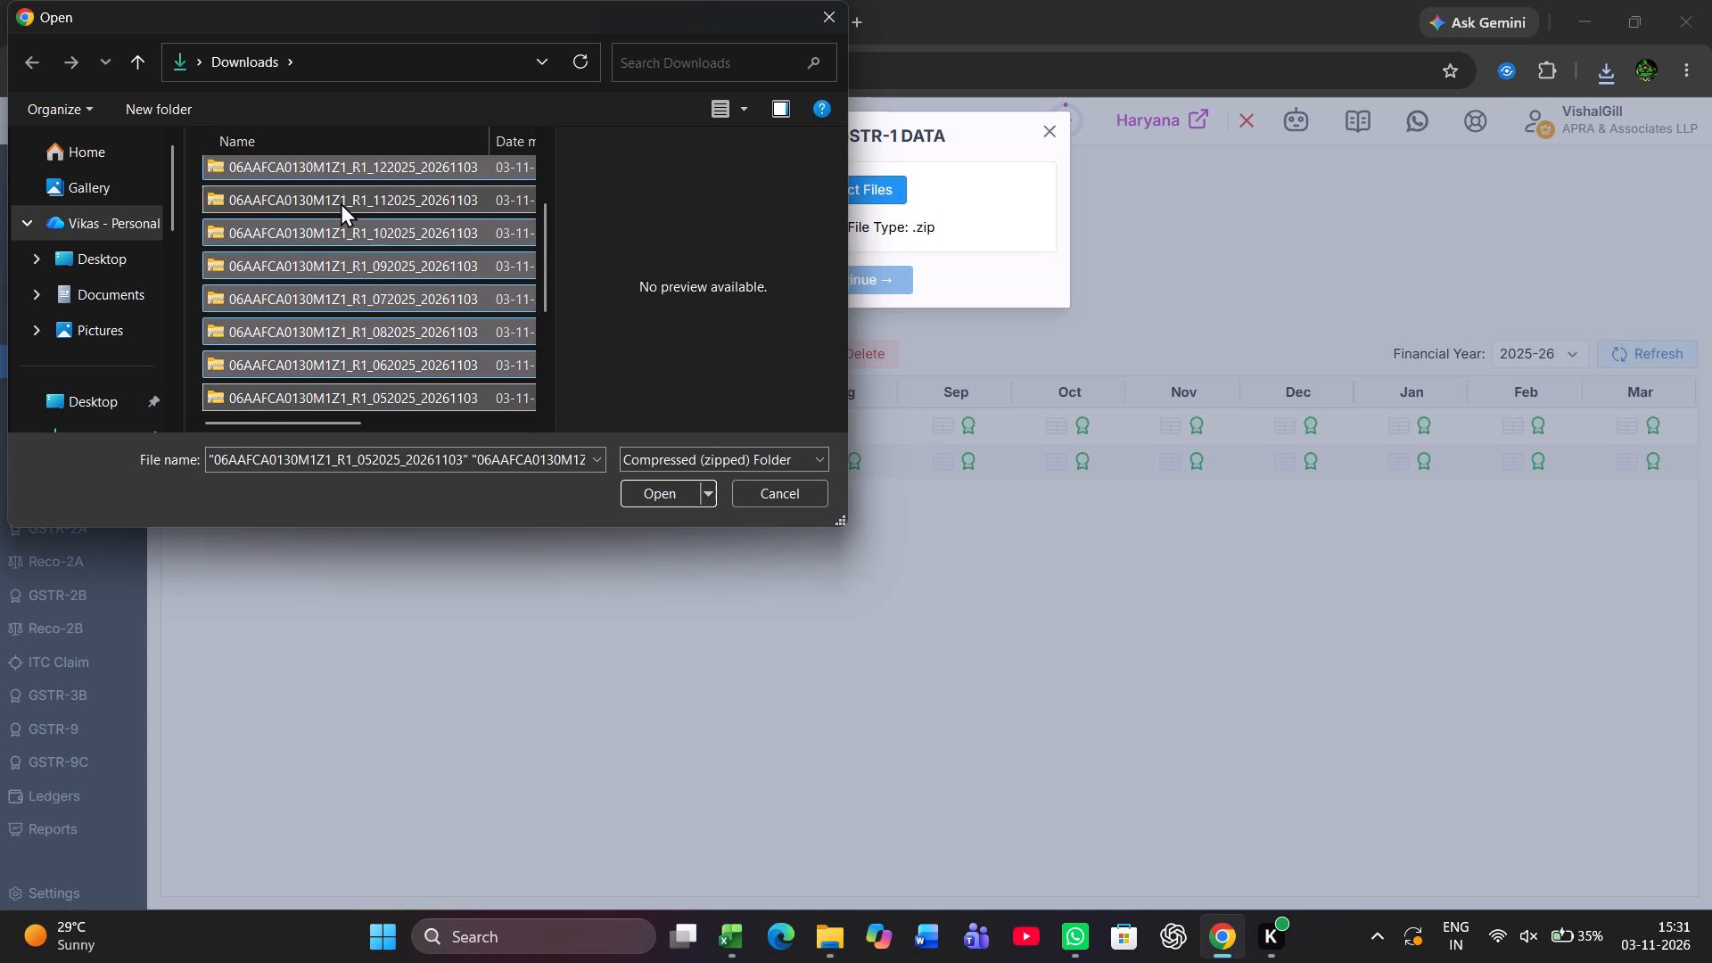
{"action": "key", "text": "shift+Down"}
{"action": "key", "text": "shift+Down"}
{"action": "key", "text": "shift+Up"}
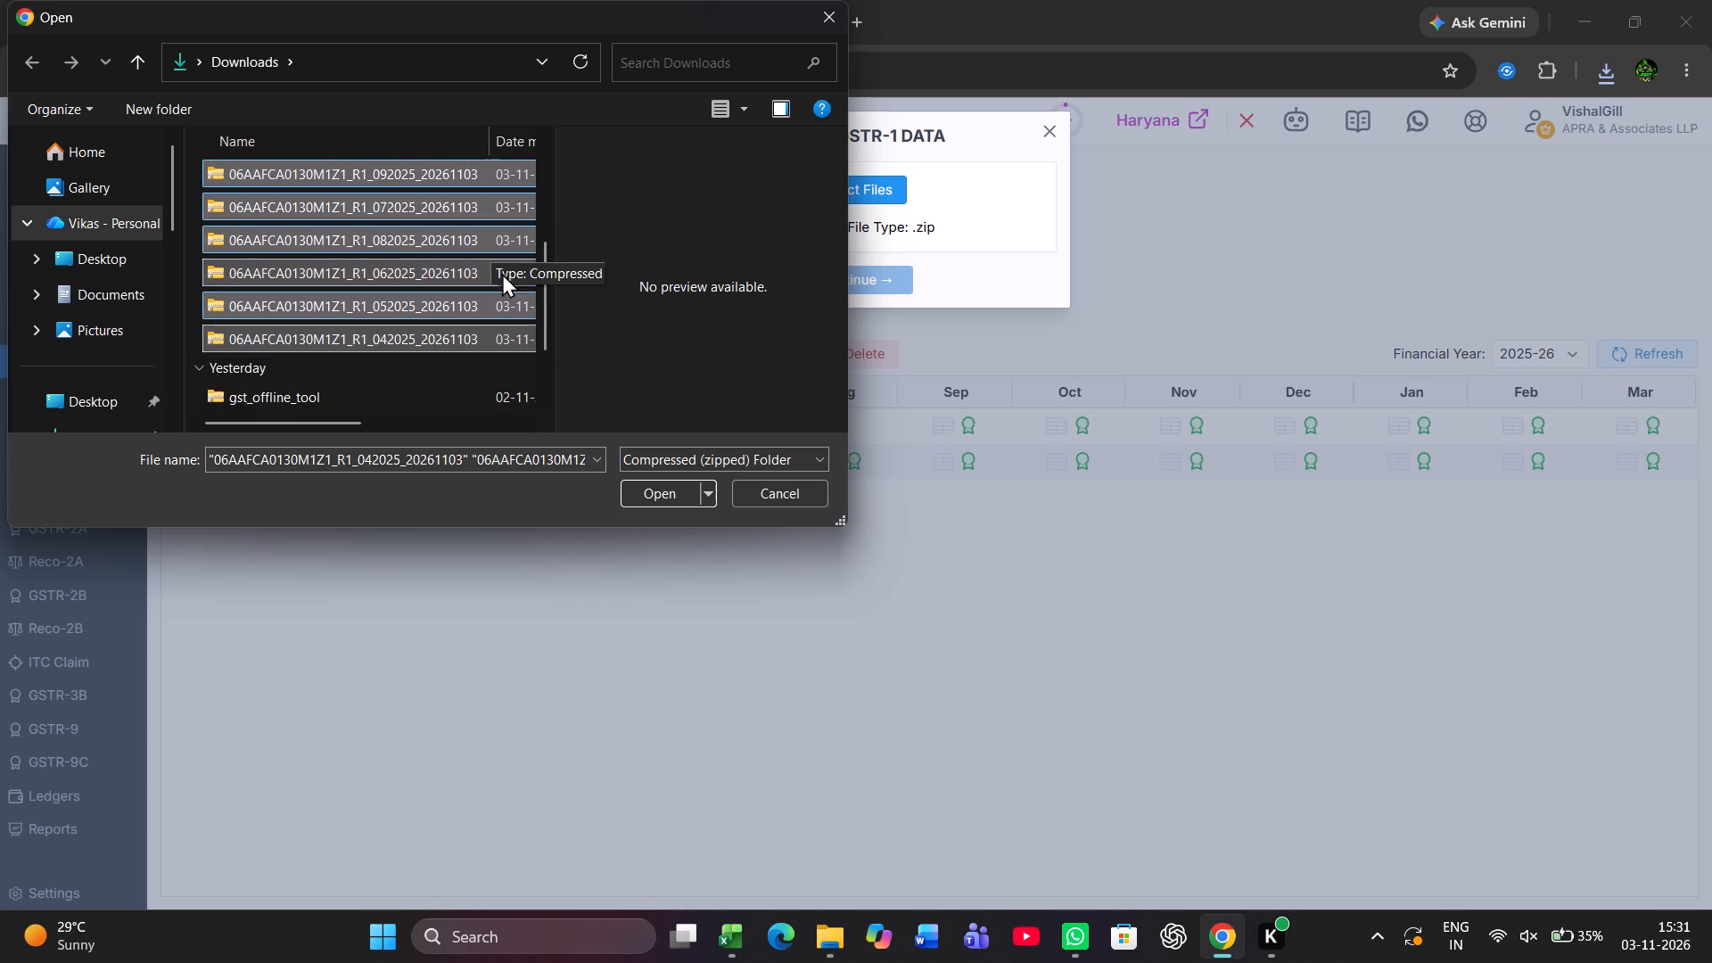
{"action": "left_click", "coordinate": [665, 502]}
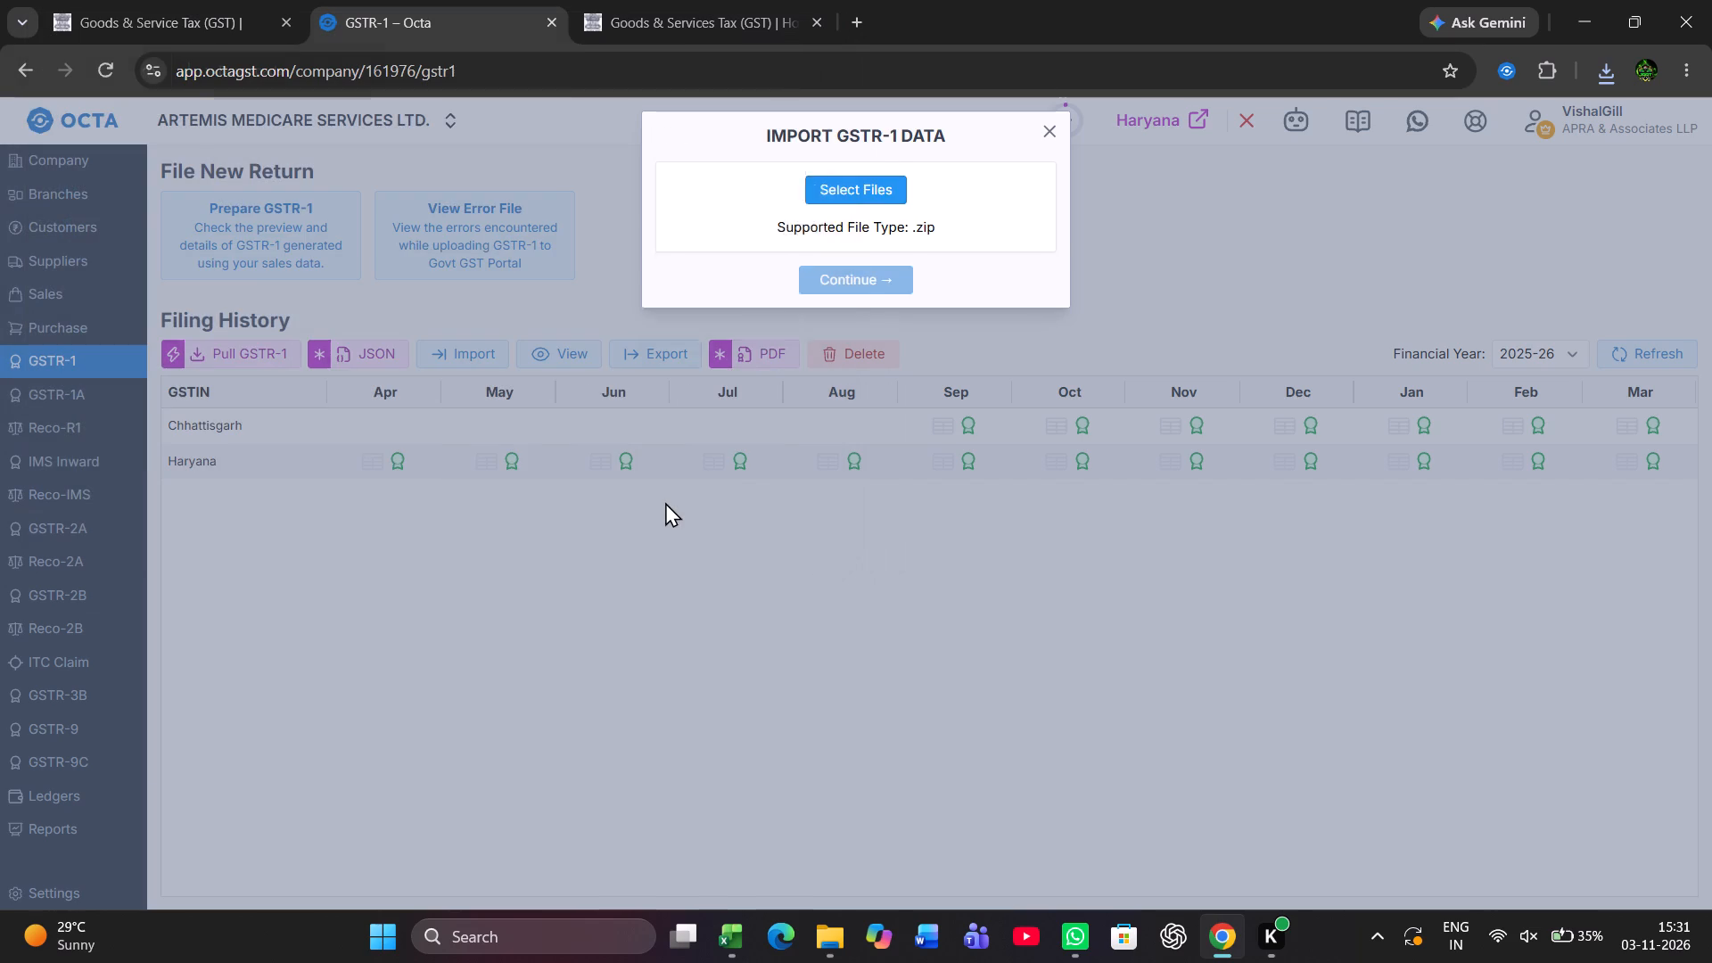
Proceed with the selected Haryana GSTR-1 files, run their import, and close the import window.
{"action": "left_click", "coordinate": [893, 299]}
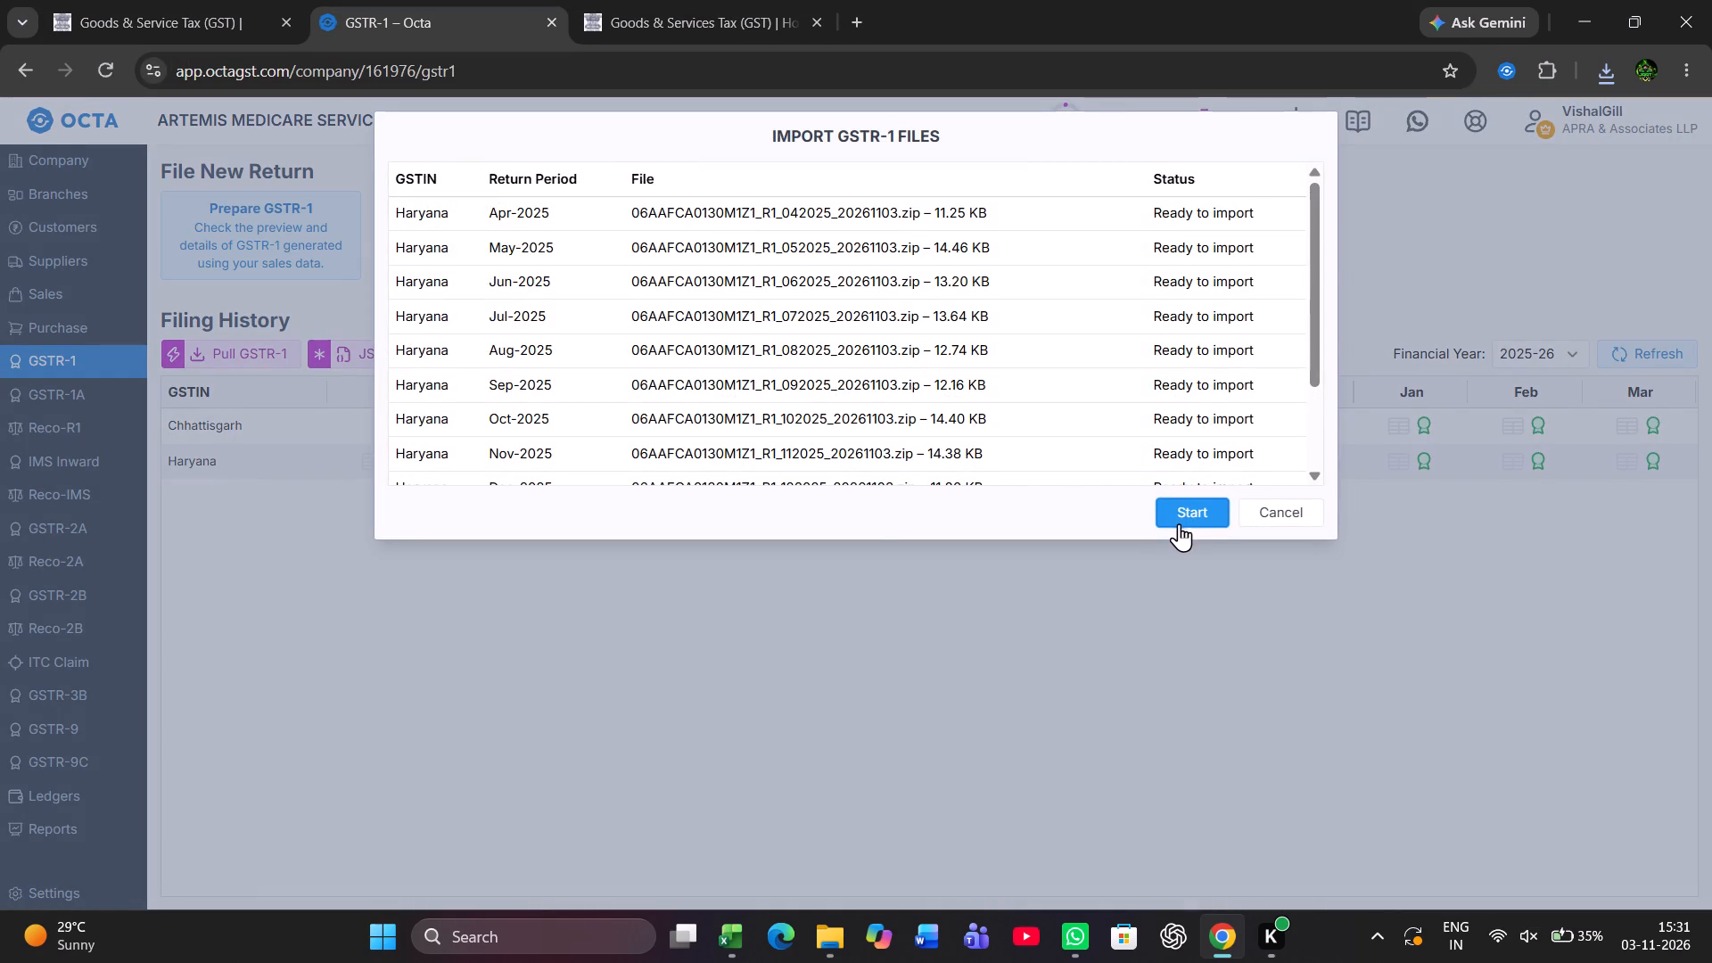
{"action": "left_click", "coordinate": [1178, 524]}
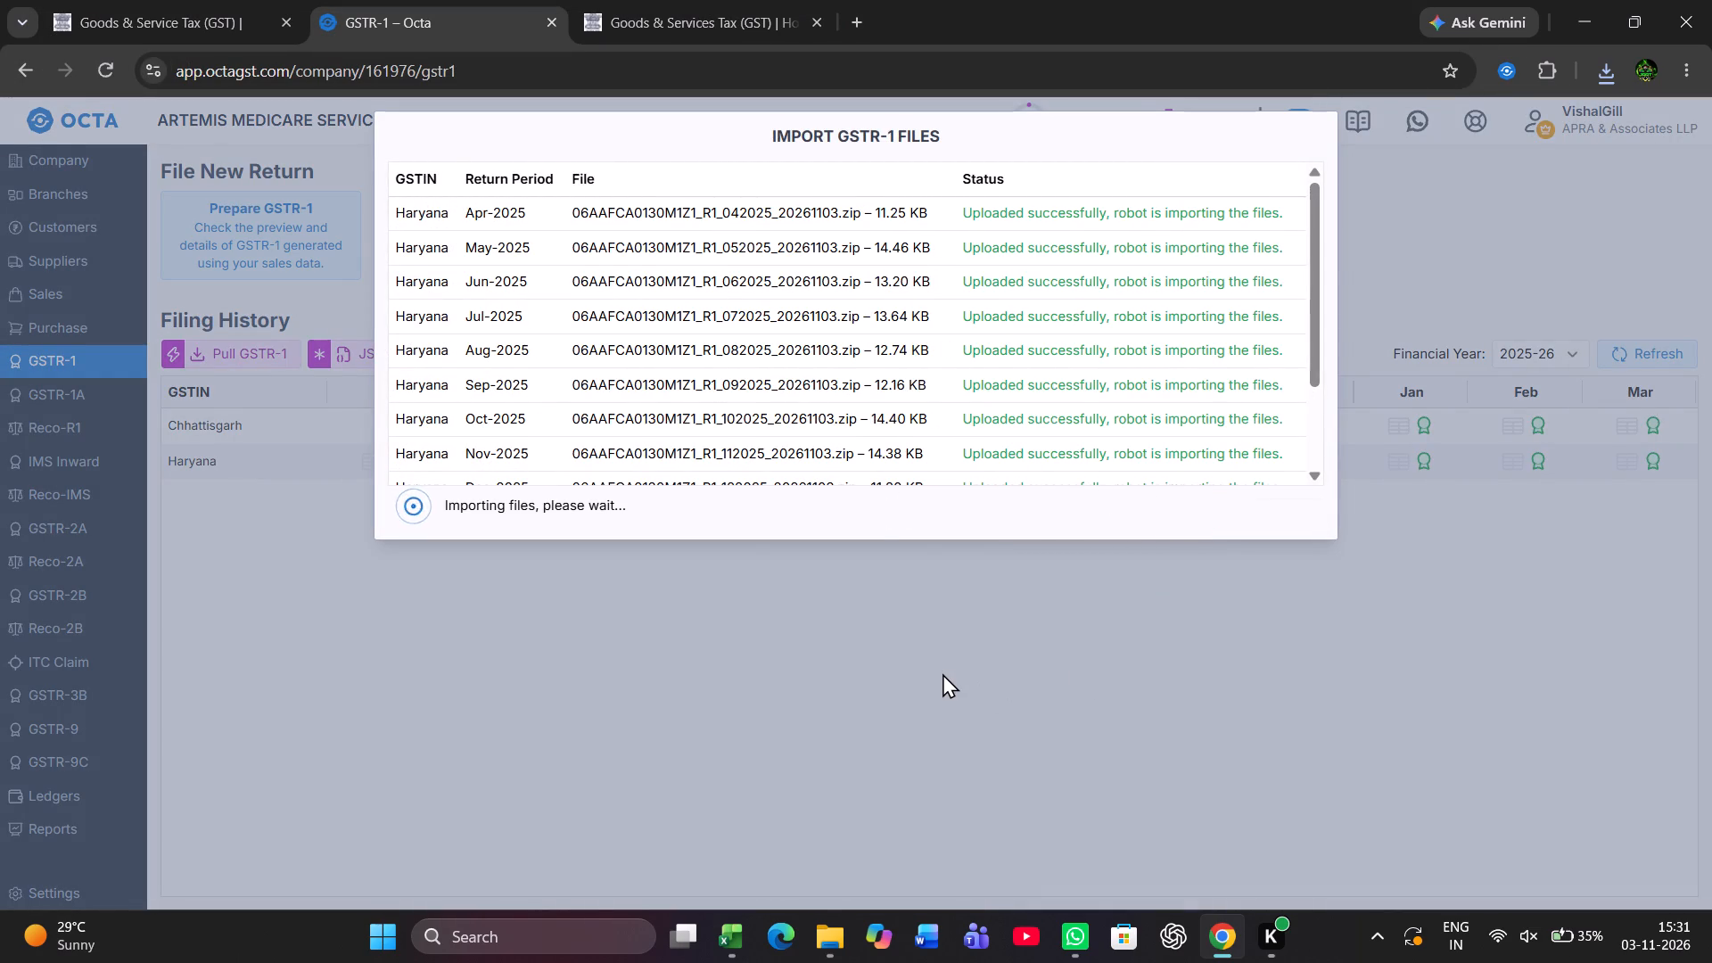
{"action": "left_click", "coordinate": [1291, 514]}
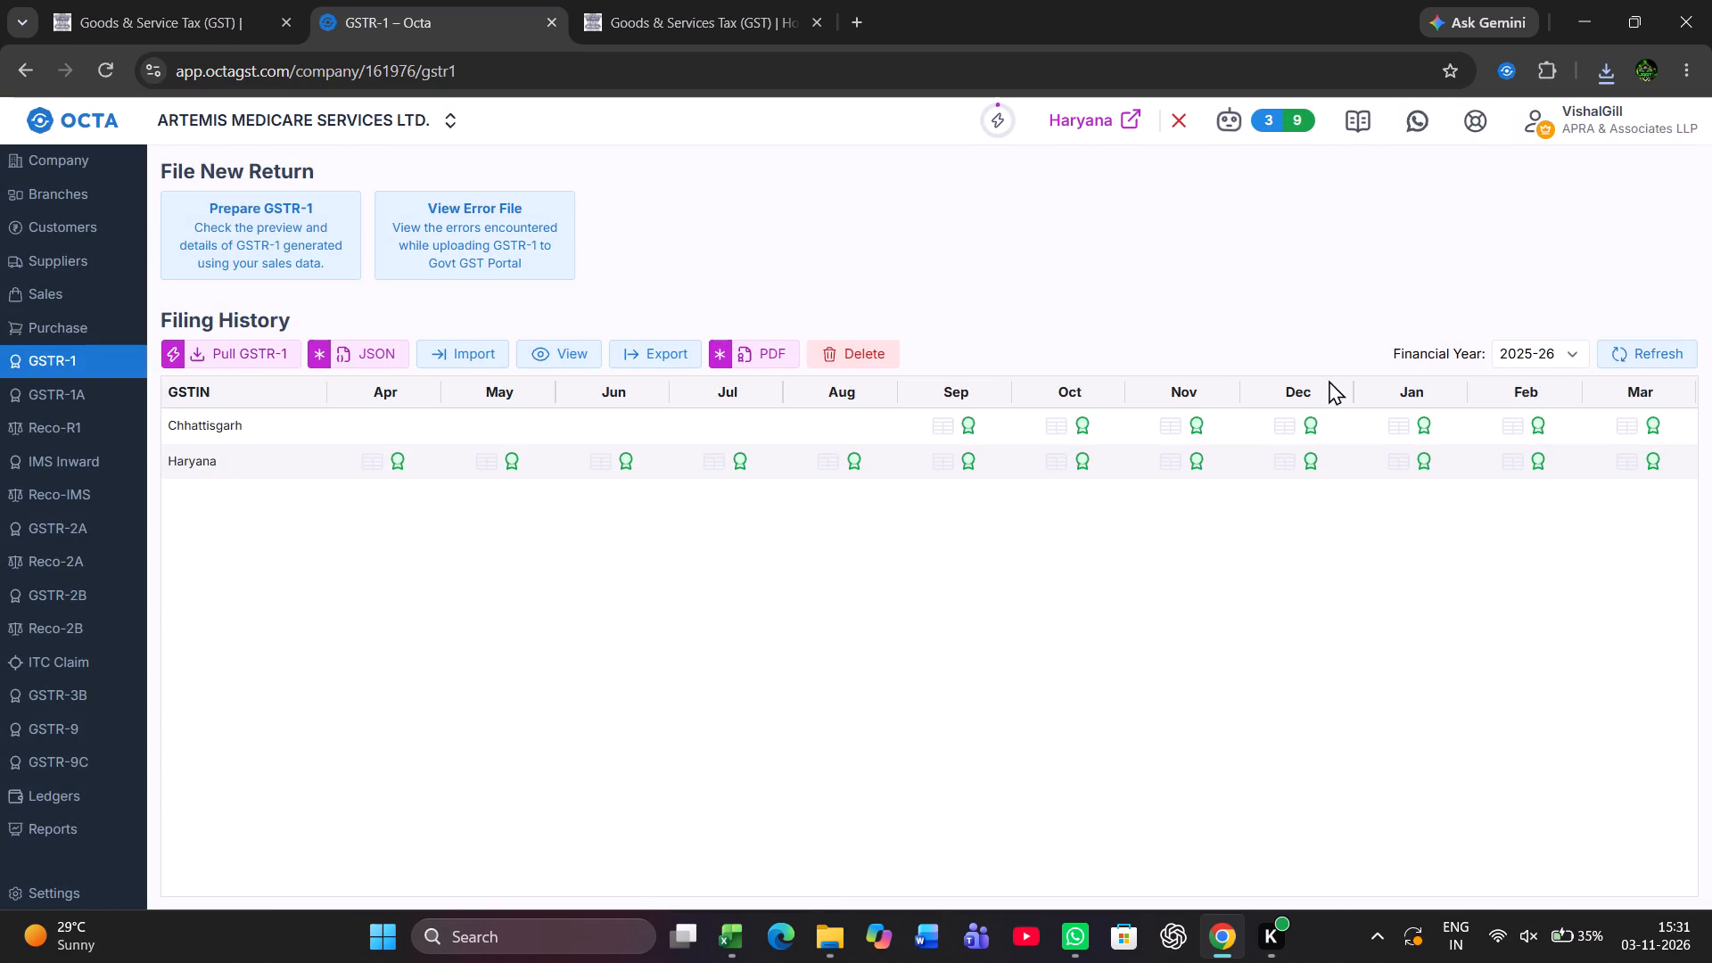
Refresh the 2025-26 GSTR-1 filing history repeatedly to check the import status of all Haryana periods.
{"action": "left_click", "coordinate": [1667, 349]}
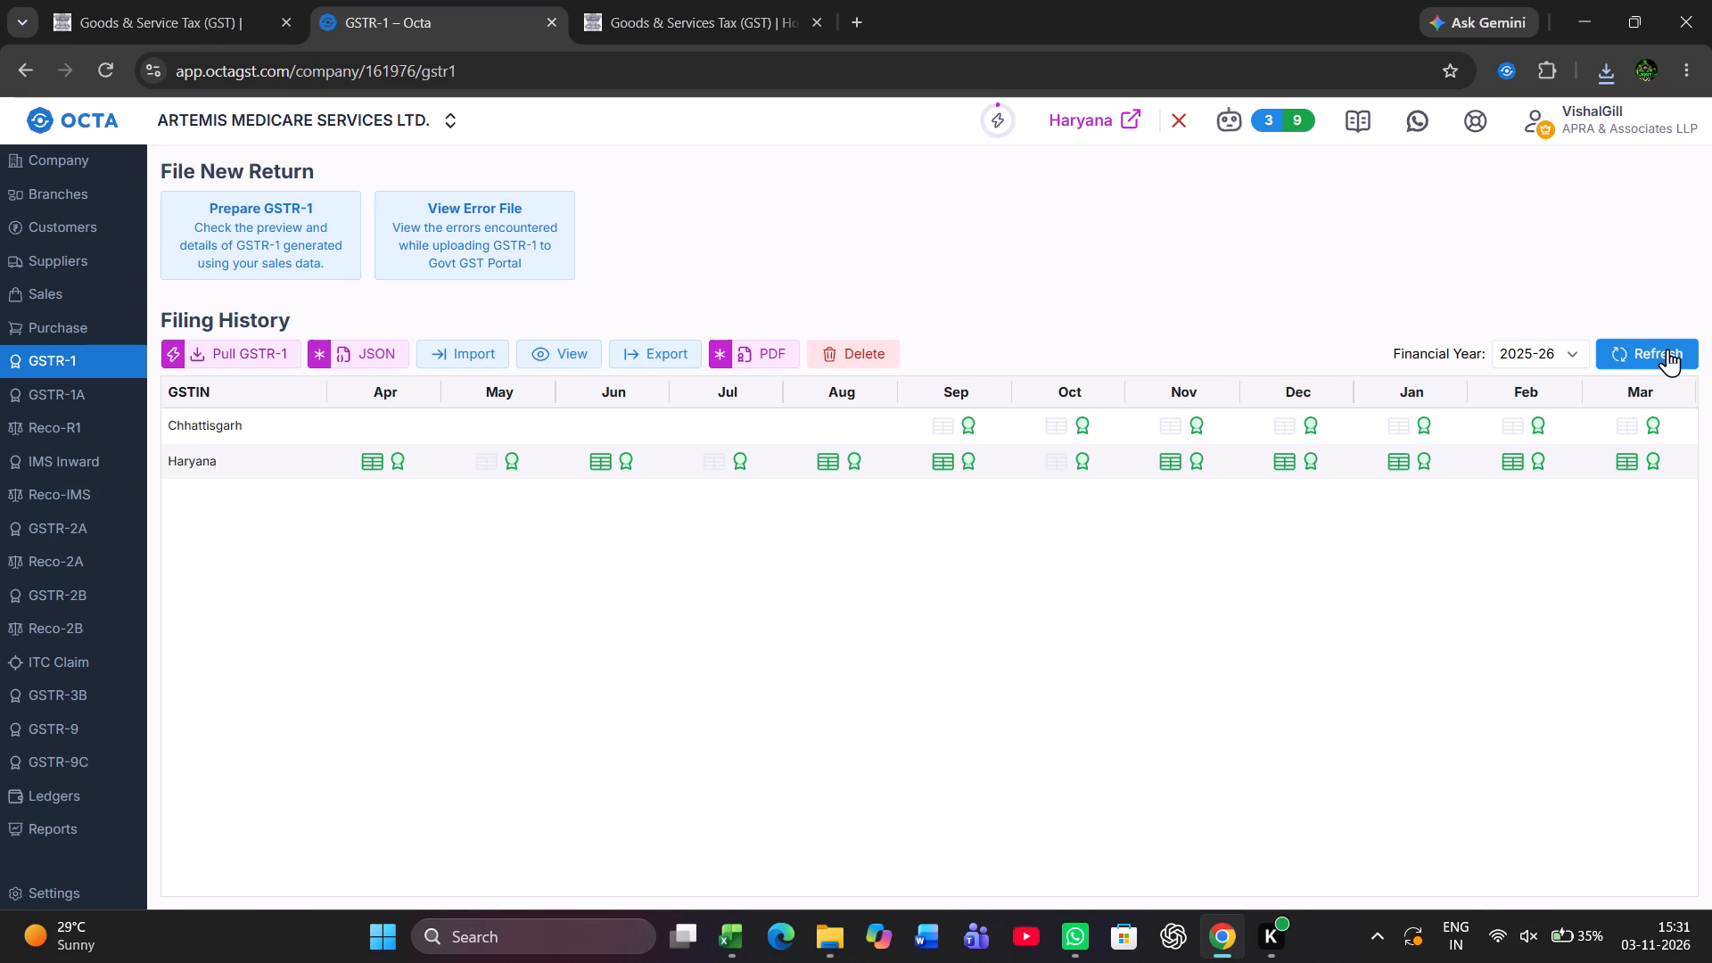
{"action": "left_click", "coordinate": [1667, 349]}
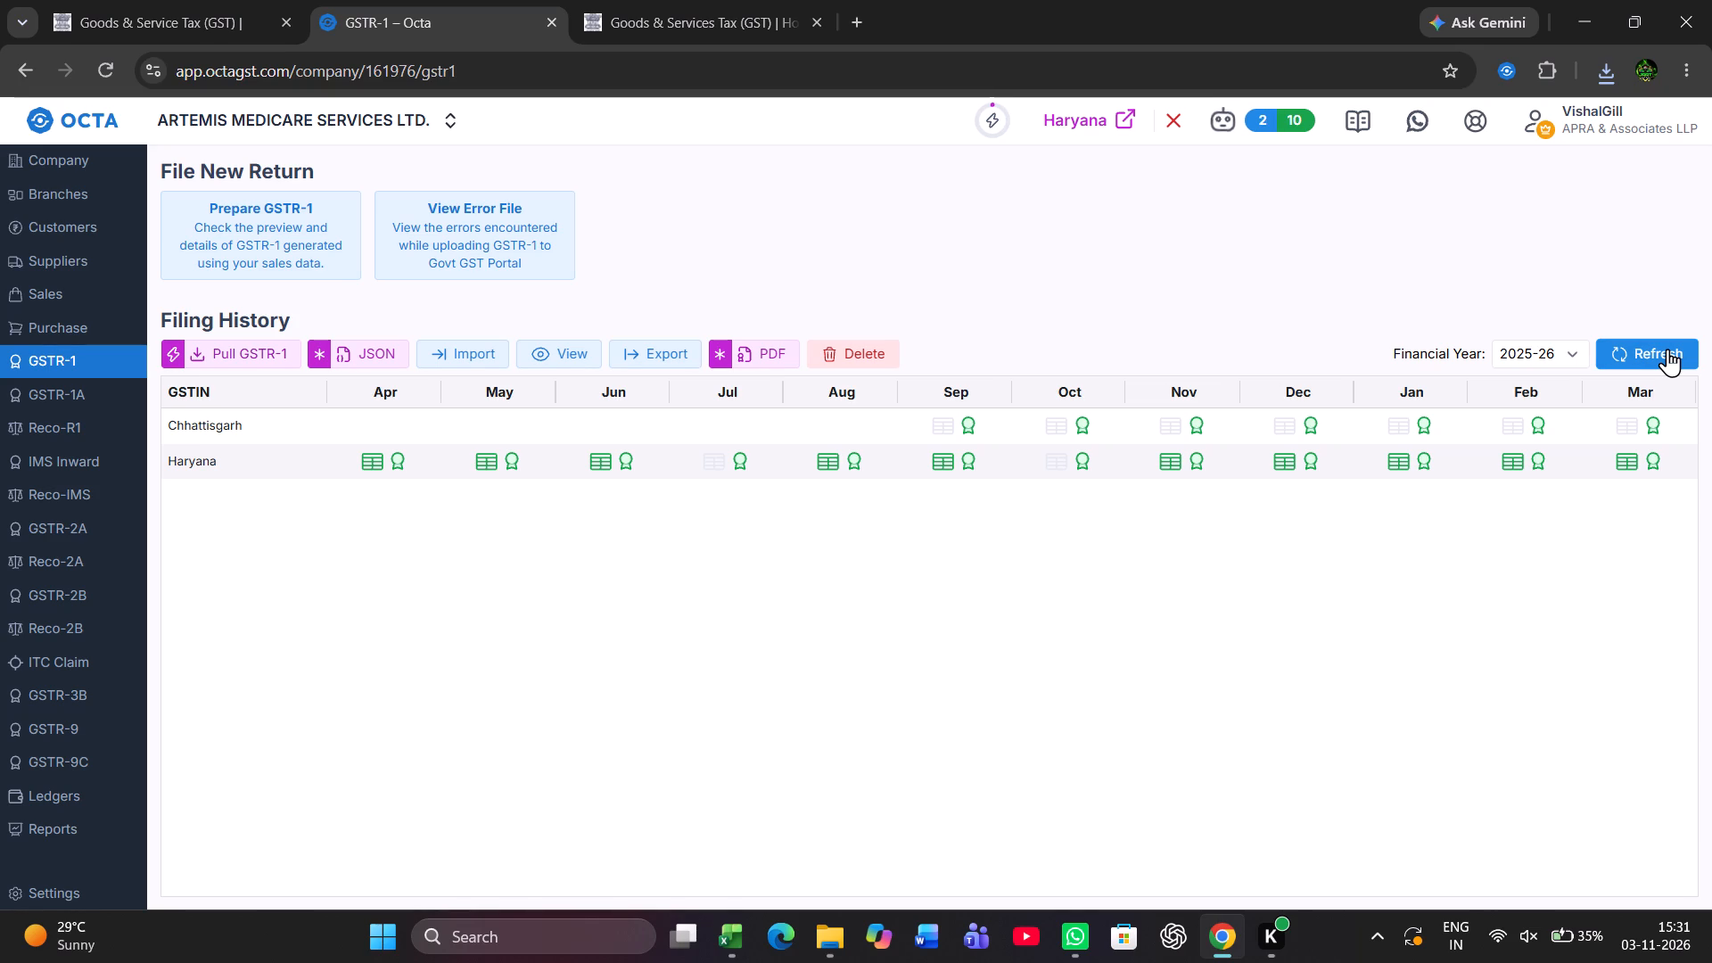
{"action": "left_click", "coordinate": [1667, 349]}
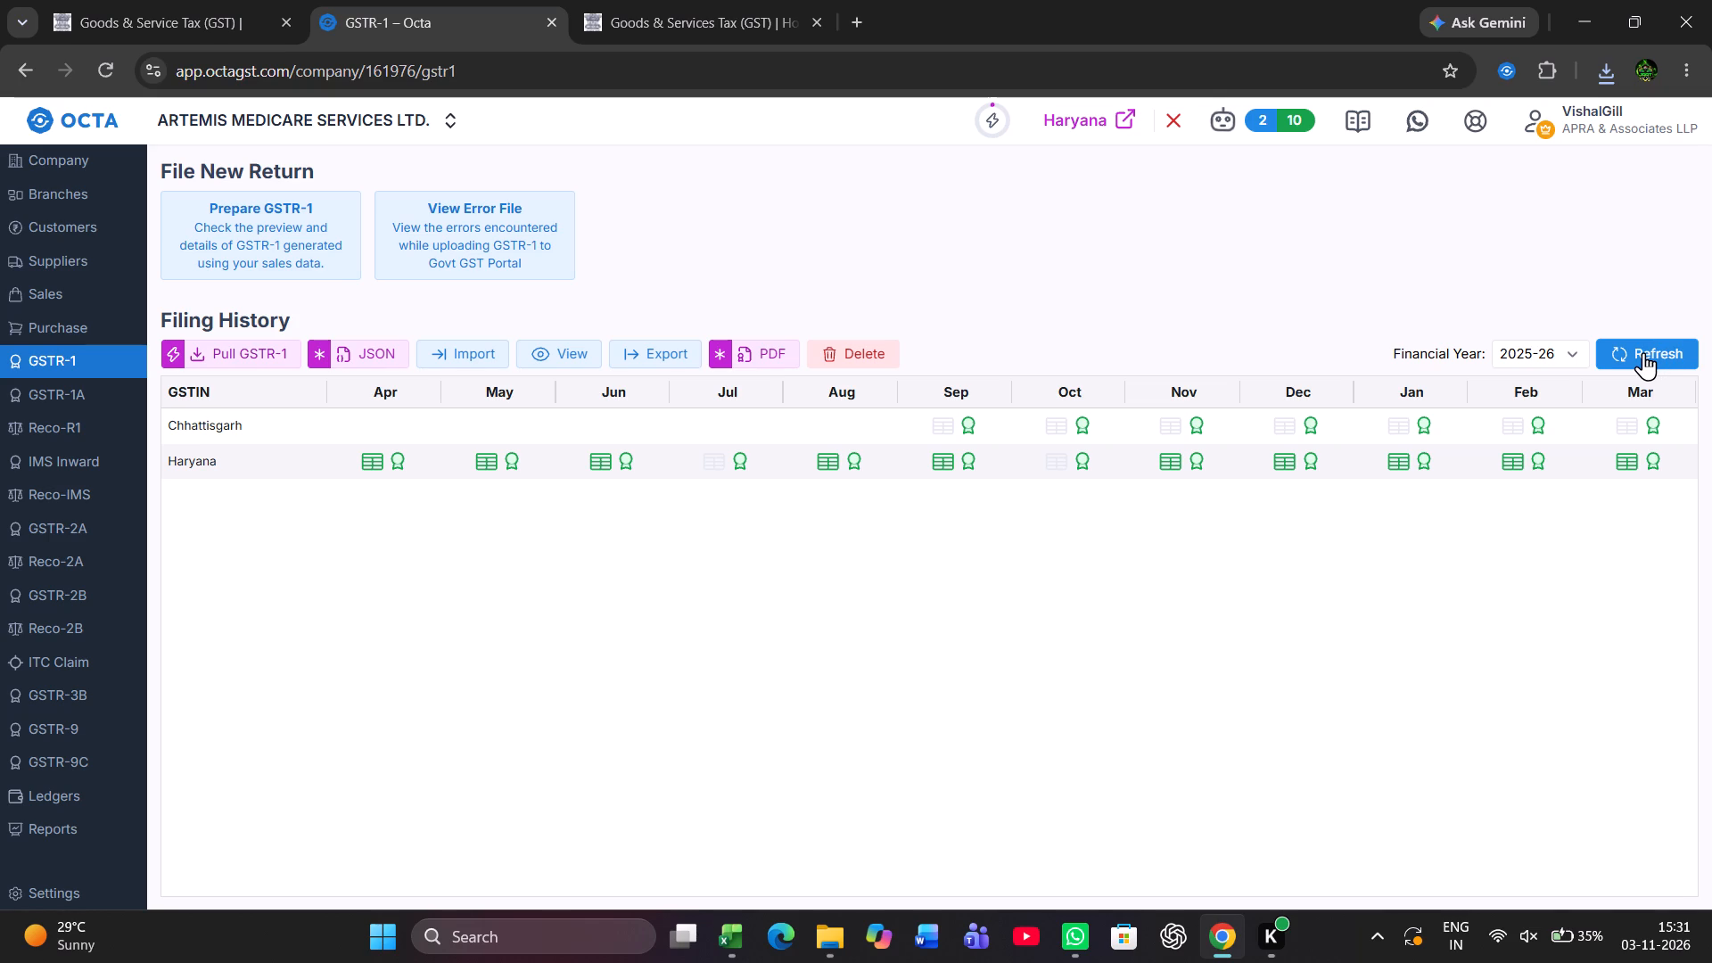
{"action": "left_click", "coordinate": [1643, 352]}
{"action": "left_click", "coordinate": [1643, 352]}
{"action": "triple_click", "coordinate": [1643, 352]}
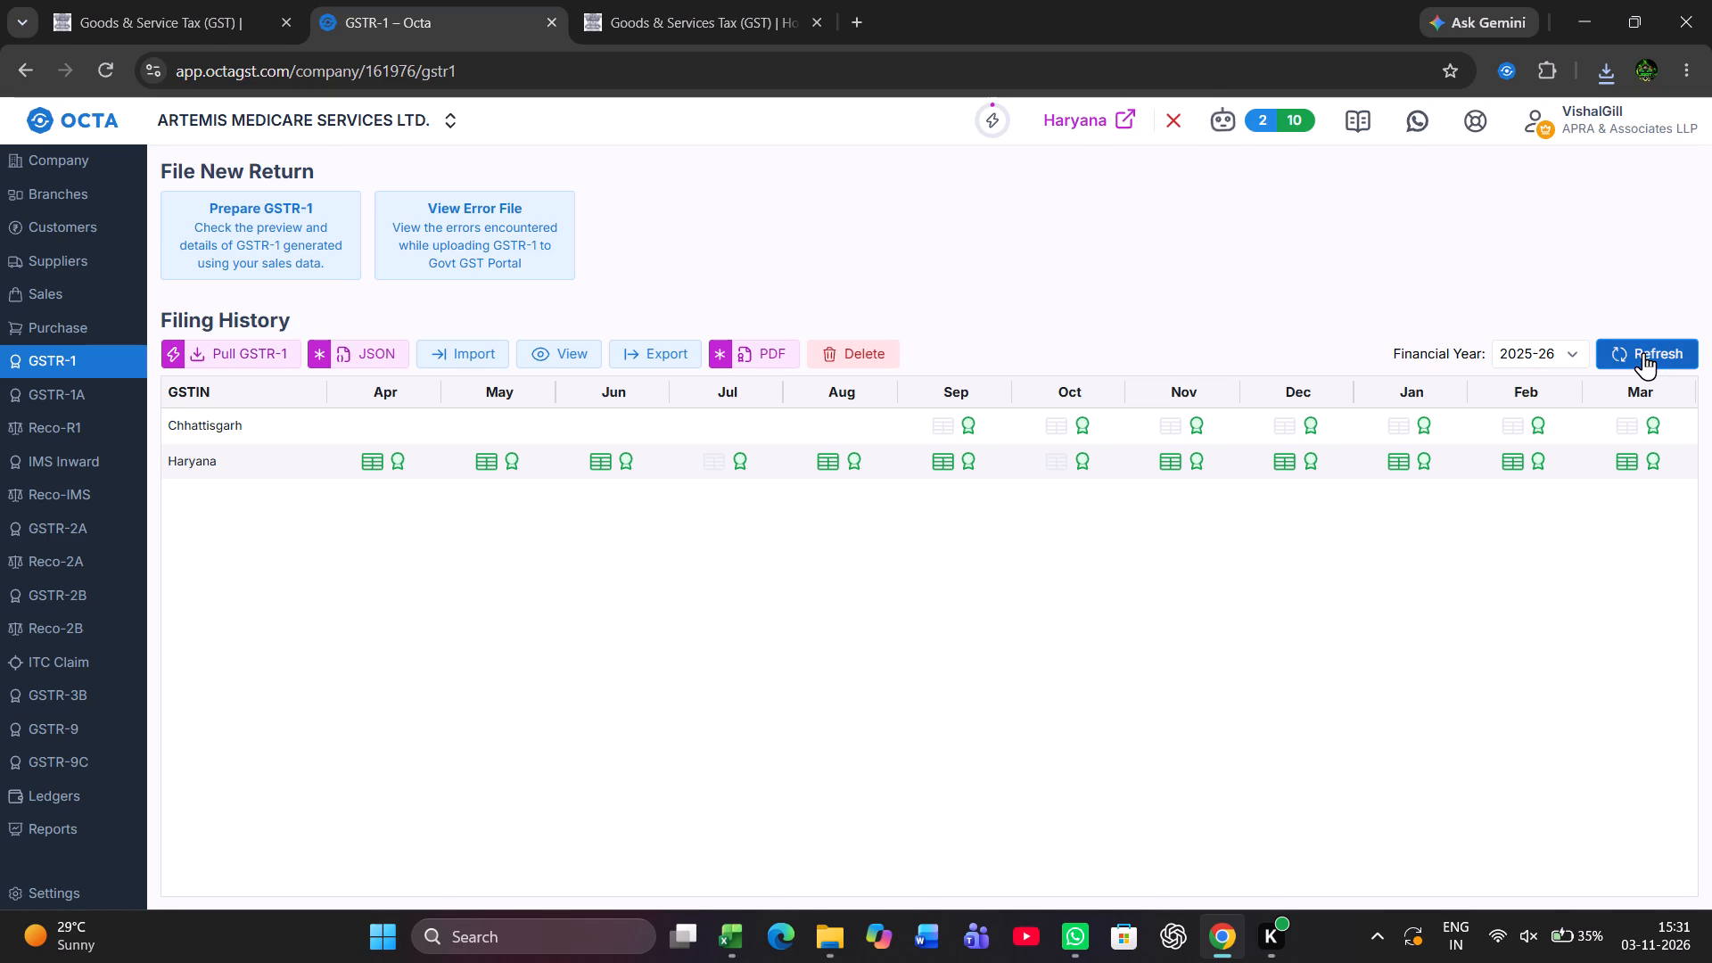
{"action": "double_click", "coordinate": [1643, 352]}
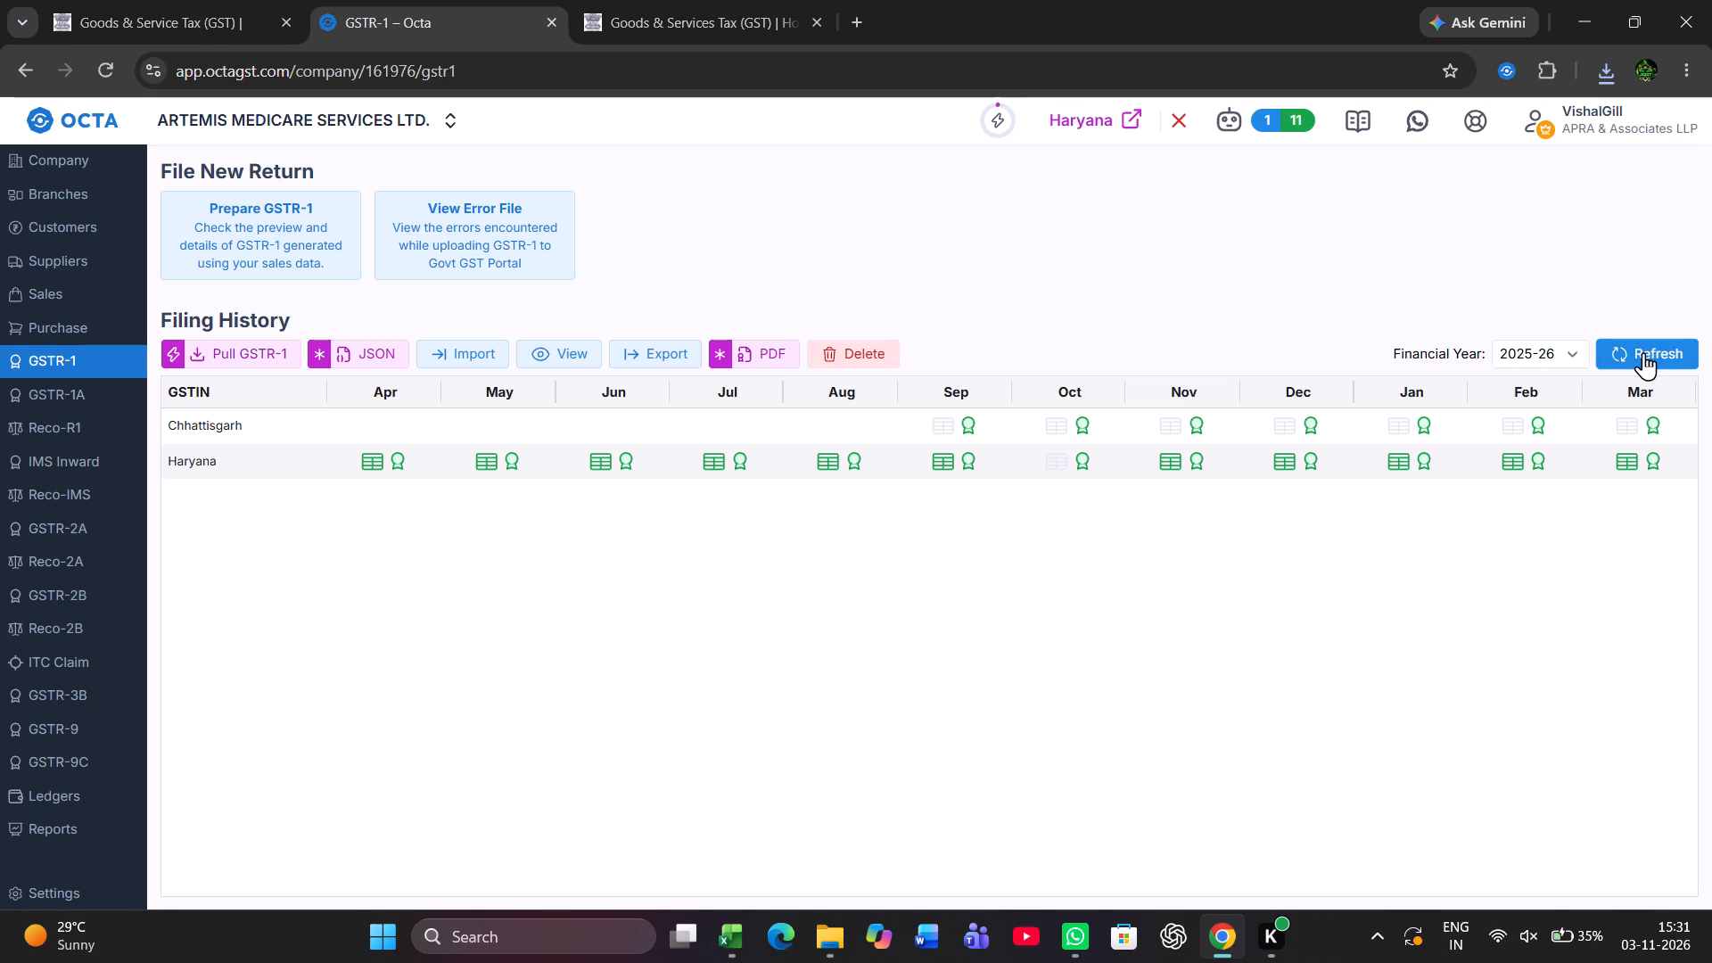
{"action": "left_click", "coordinate": [1643, 352]}
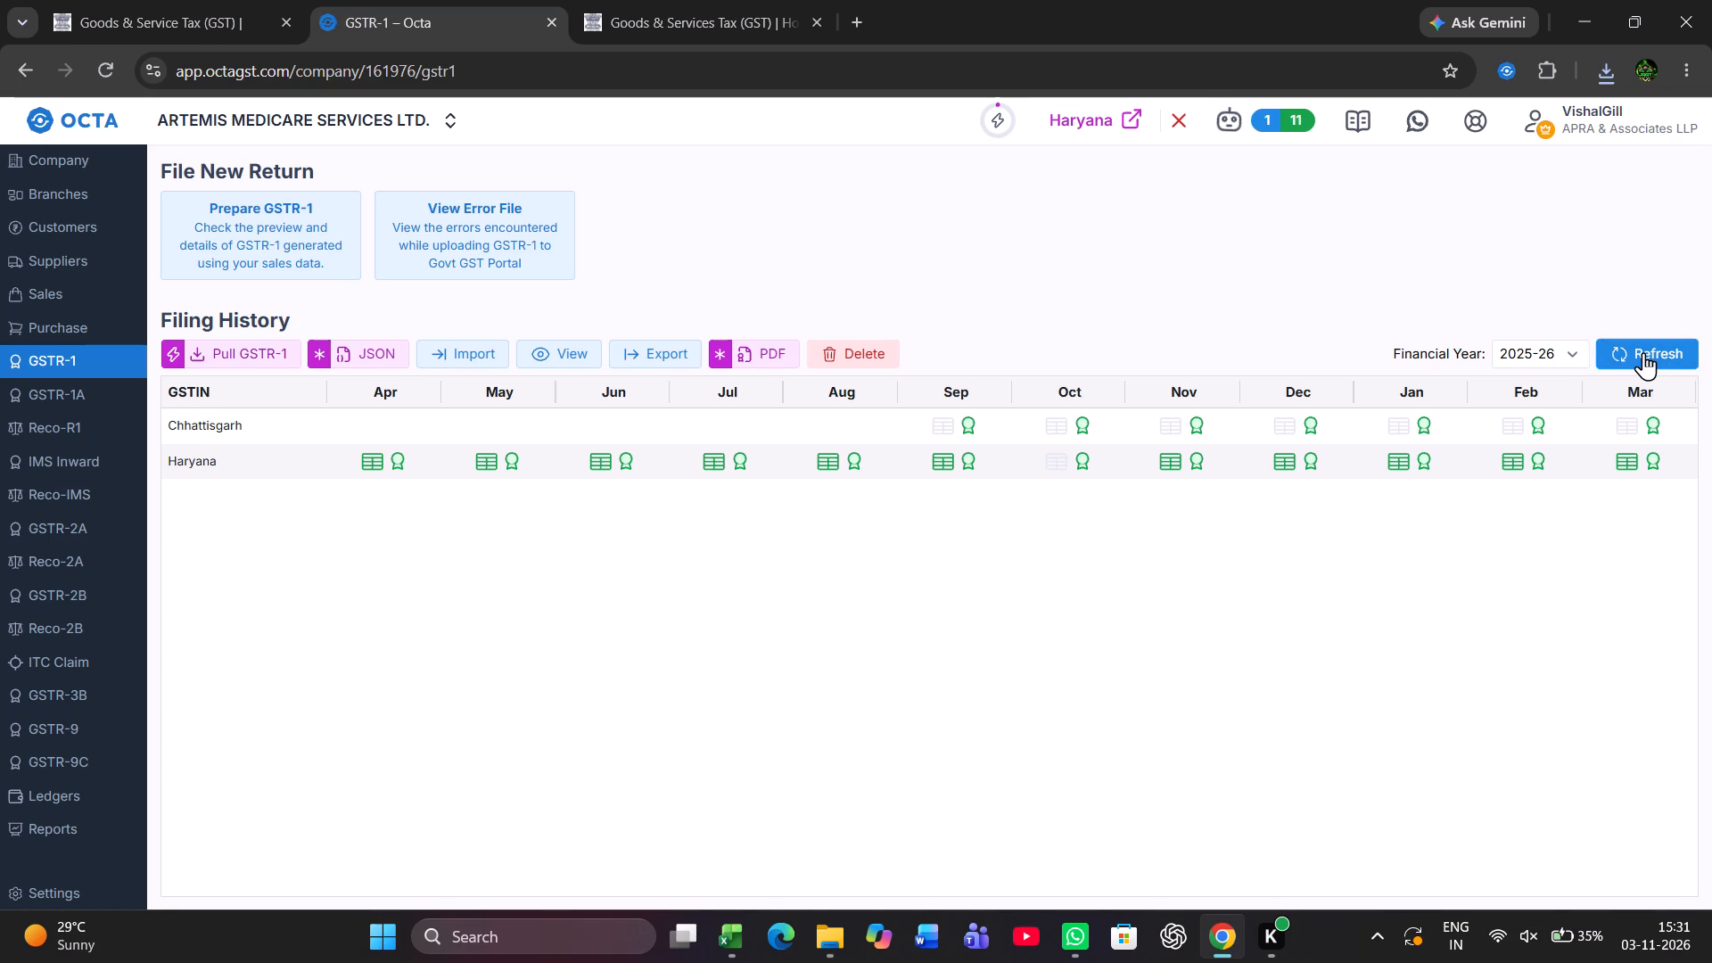
{"action": "double_click", "coordinate": [1643, 352]}
{"action": "triple_click", "coordinate": [1643, 352]}
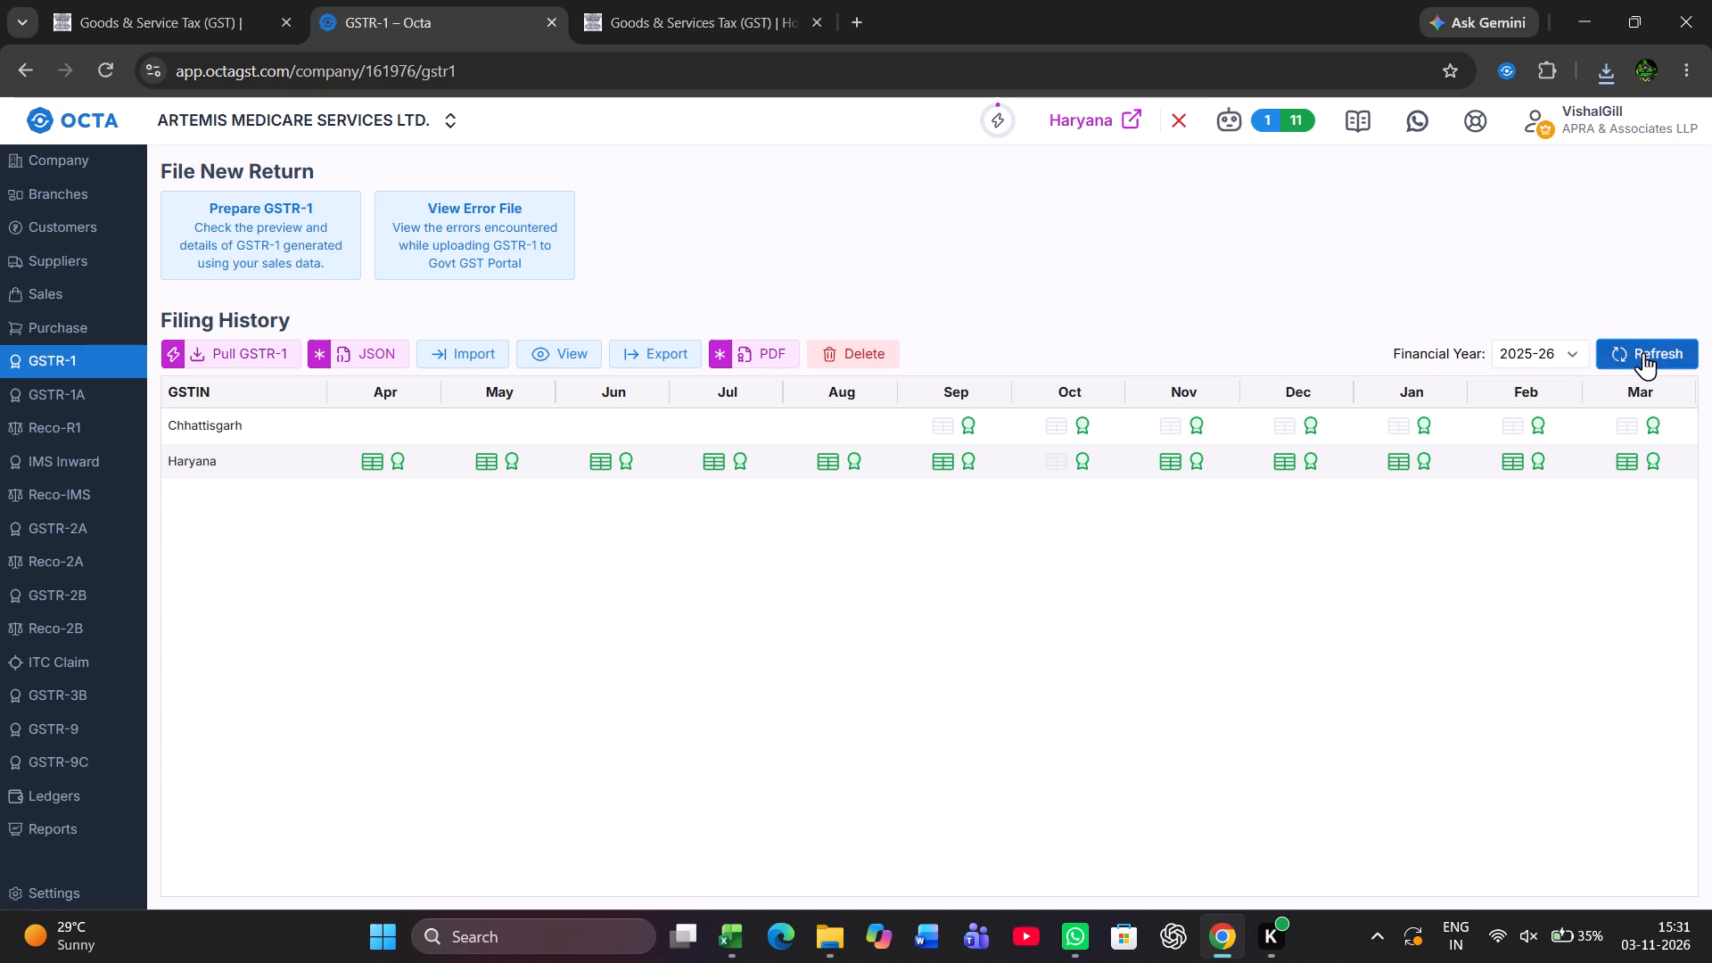
{"action": "double_click", "coordinate": [1643, 352]}
{"action": "scroll", "coordinate": [1643, 352], "scroll_direction": "down", "scroll_amount": 2}
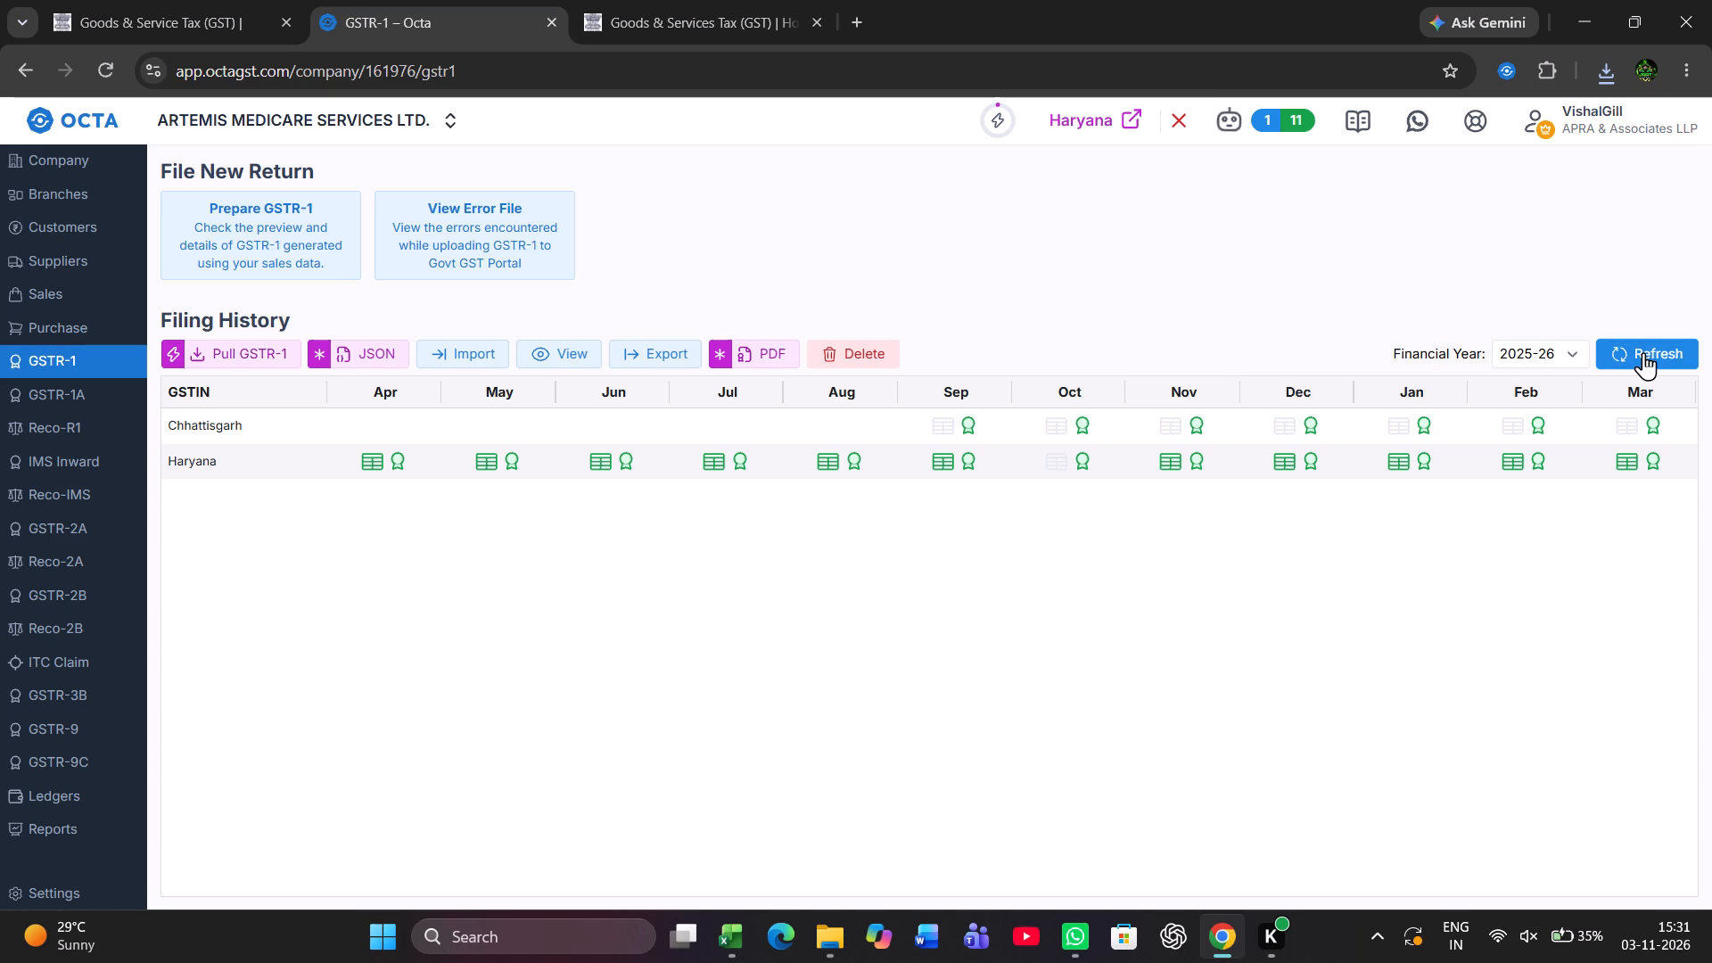
{"action": "scroll", "coordinate": [1643, 352], "scroll_direction": "up", "scroll_amount": 1}
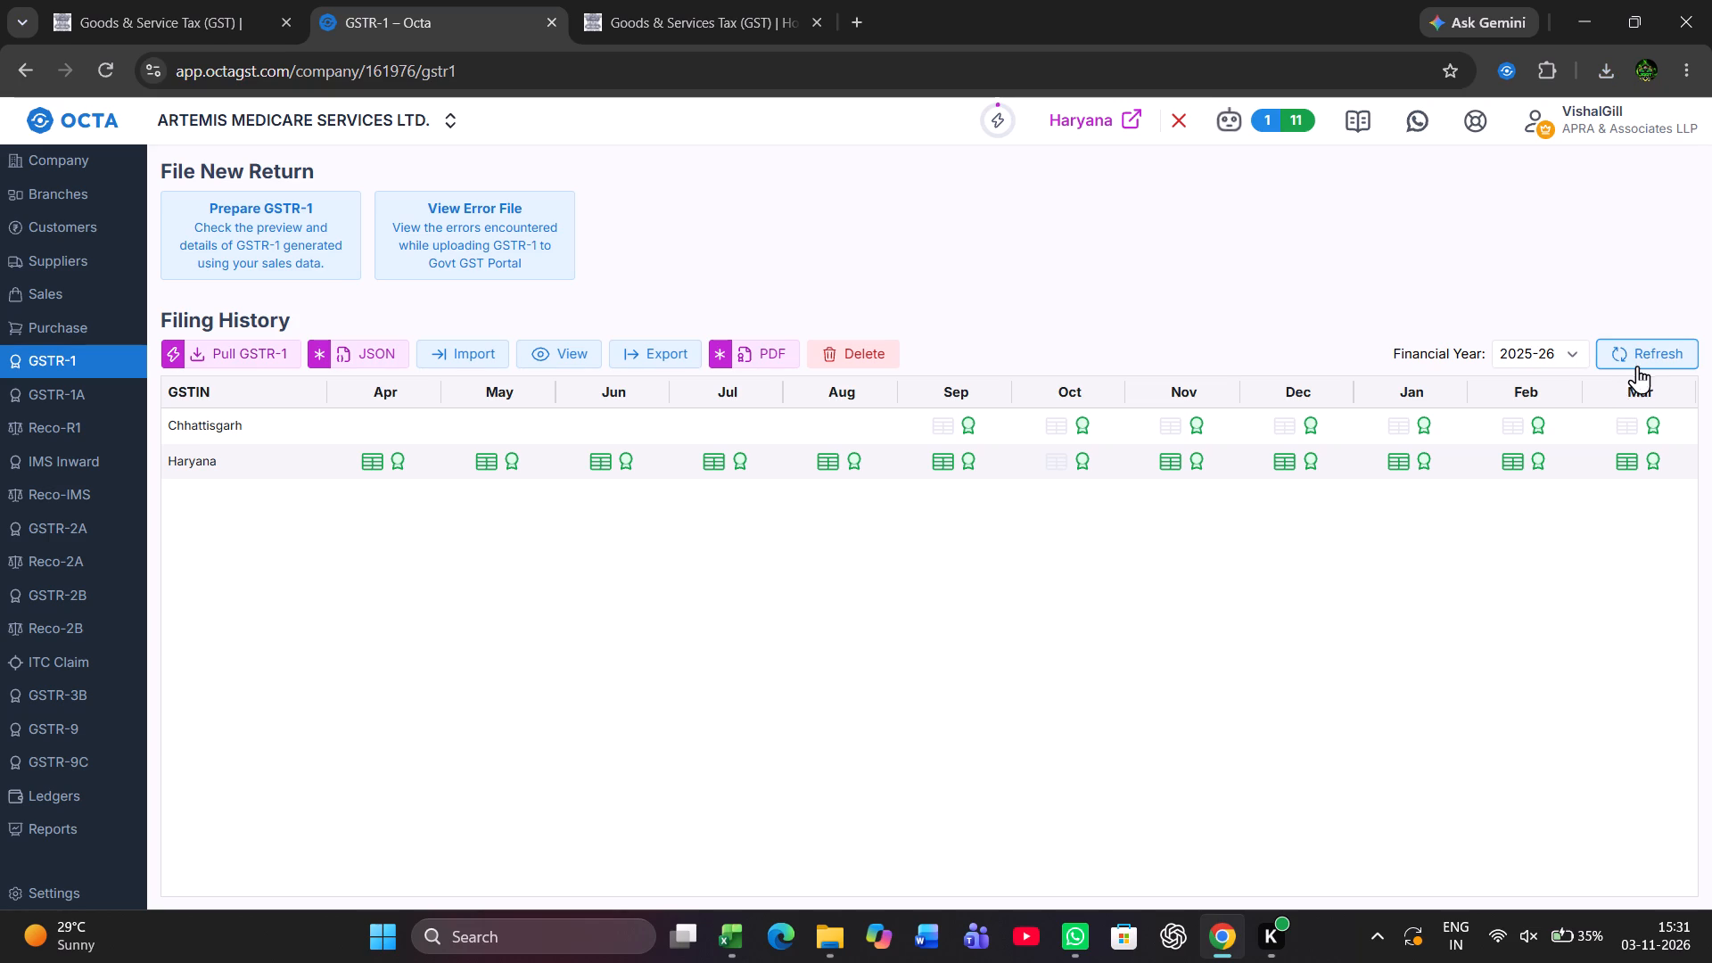
{"action": "left_click", "coordinate": [1637, 362]}
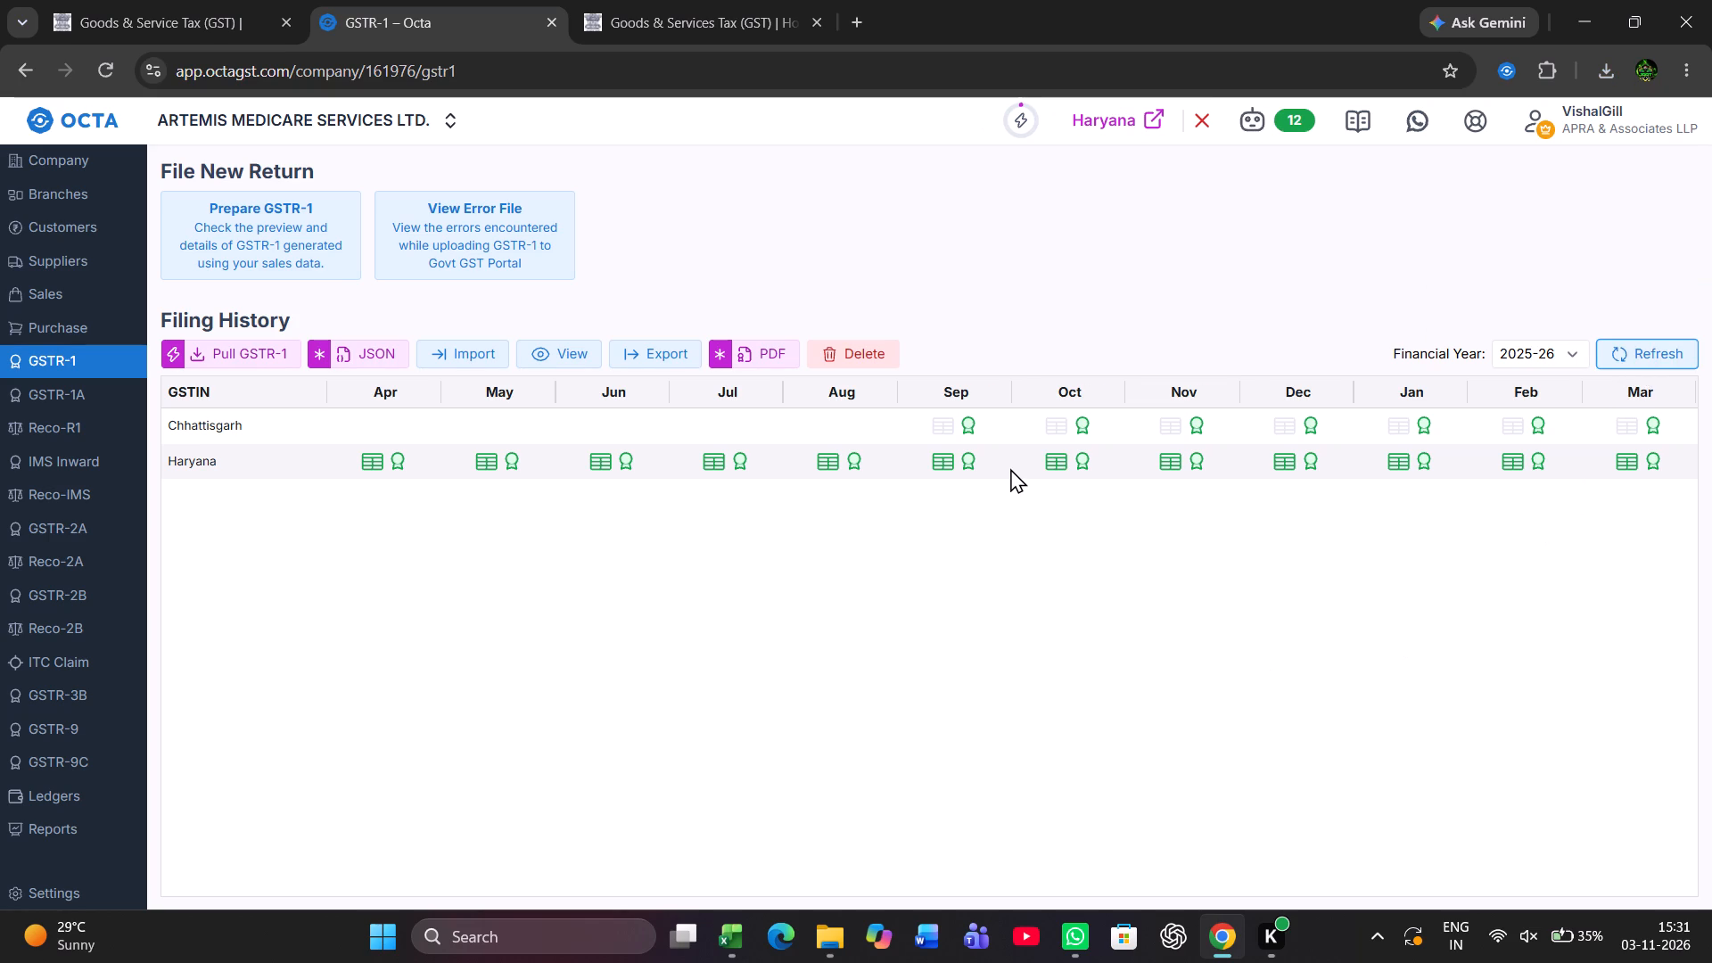
Export only GSTR-1 data for the Haryana GSTIN, period 04-2025 to 03-2026, in Octa Format – Full.
{"action": "left_click", "coordinate": [655, 343]}
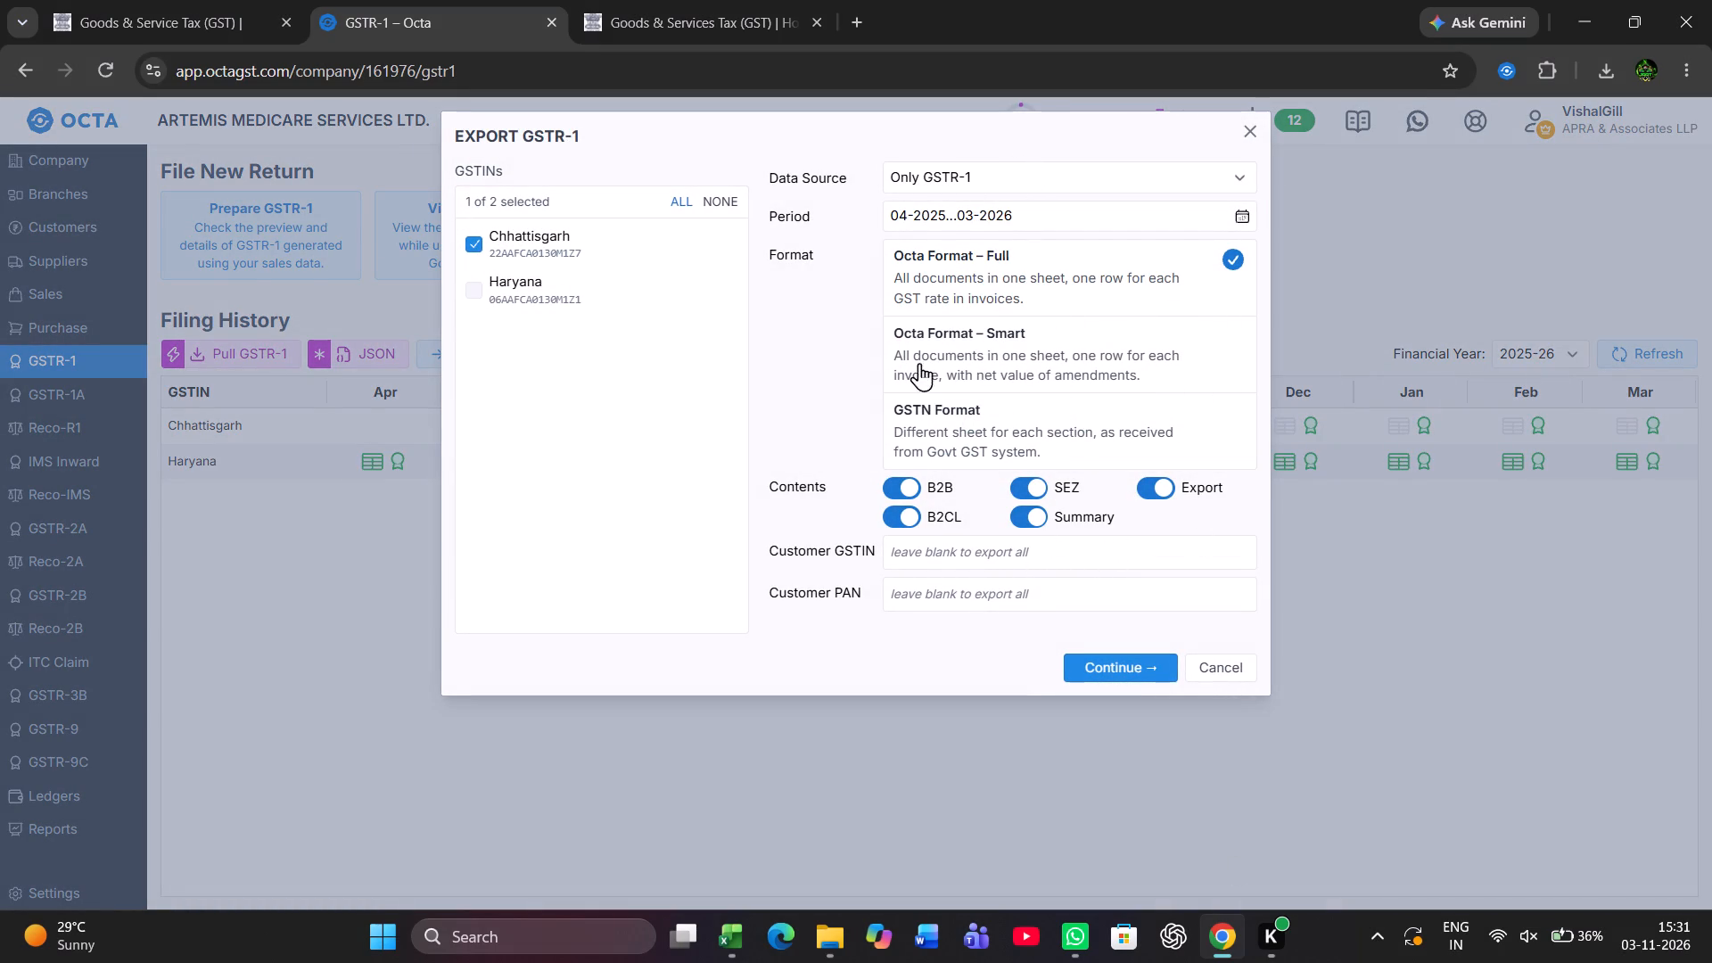
{"action": "left_click", "coordinate": [480, 285]}
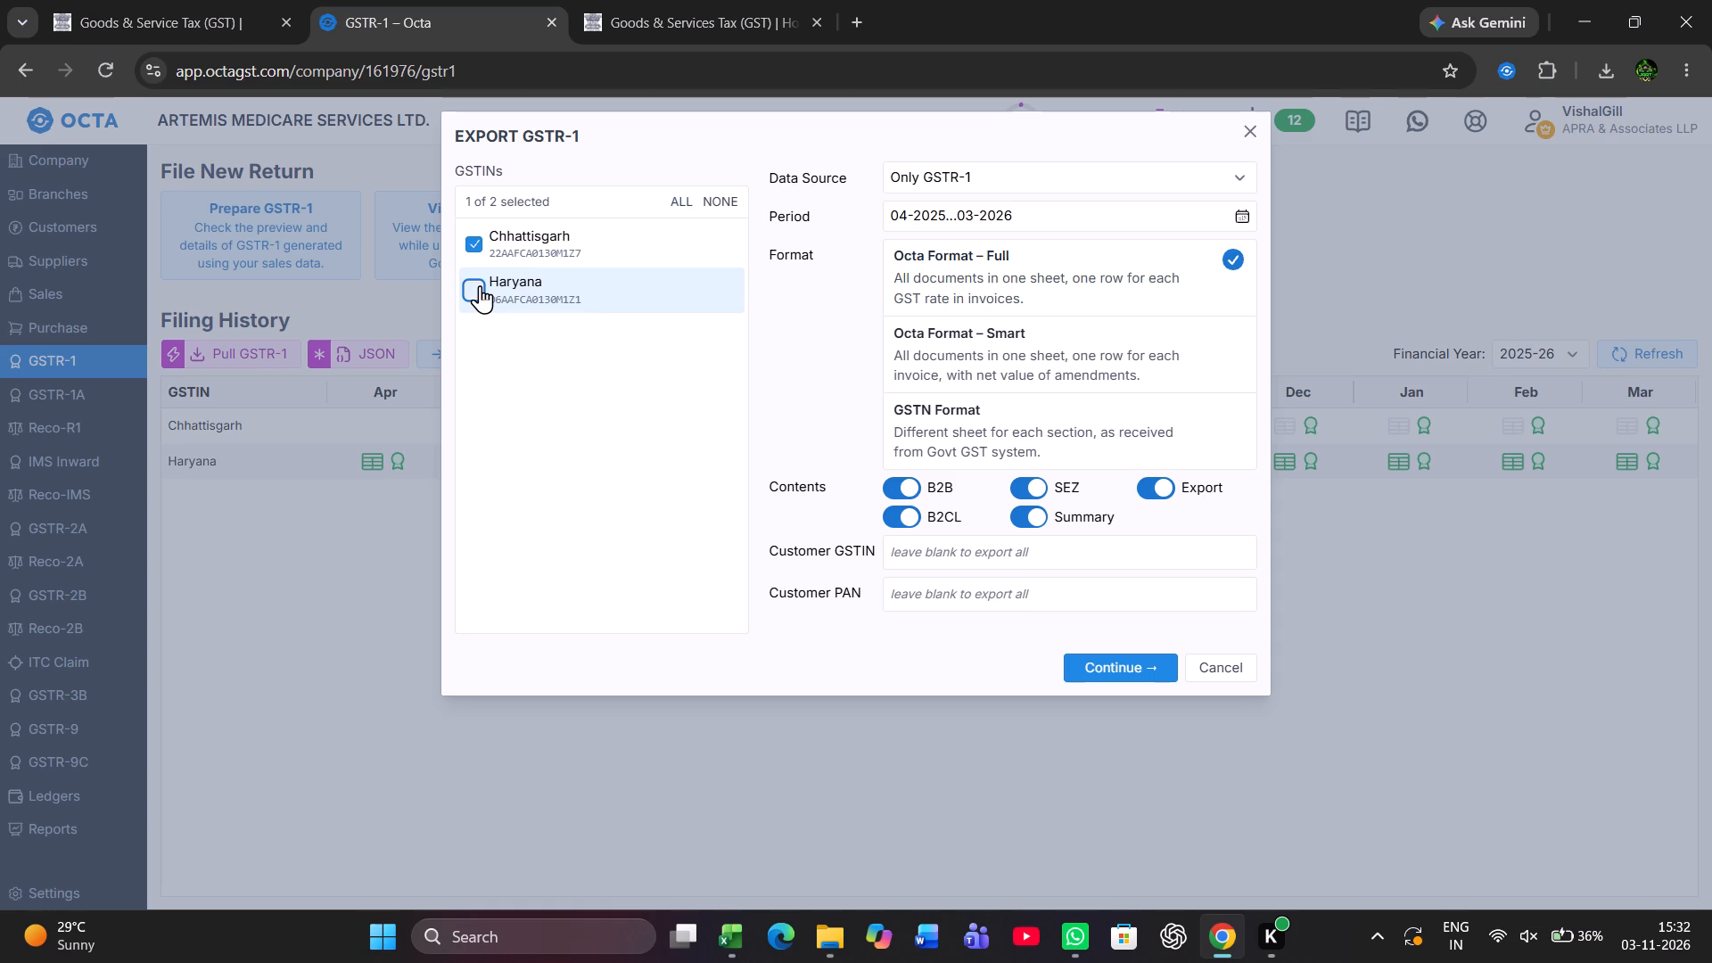
{"action": "left_click", "coordinate": [471, 245]}
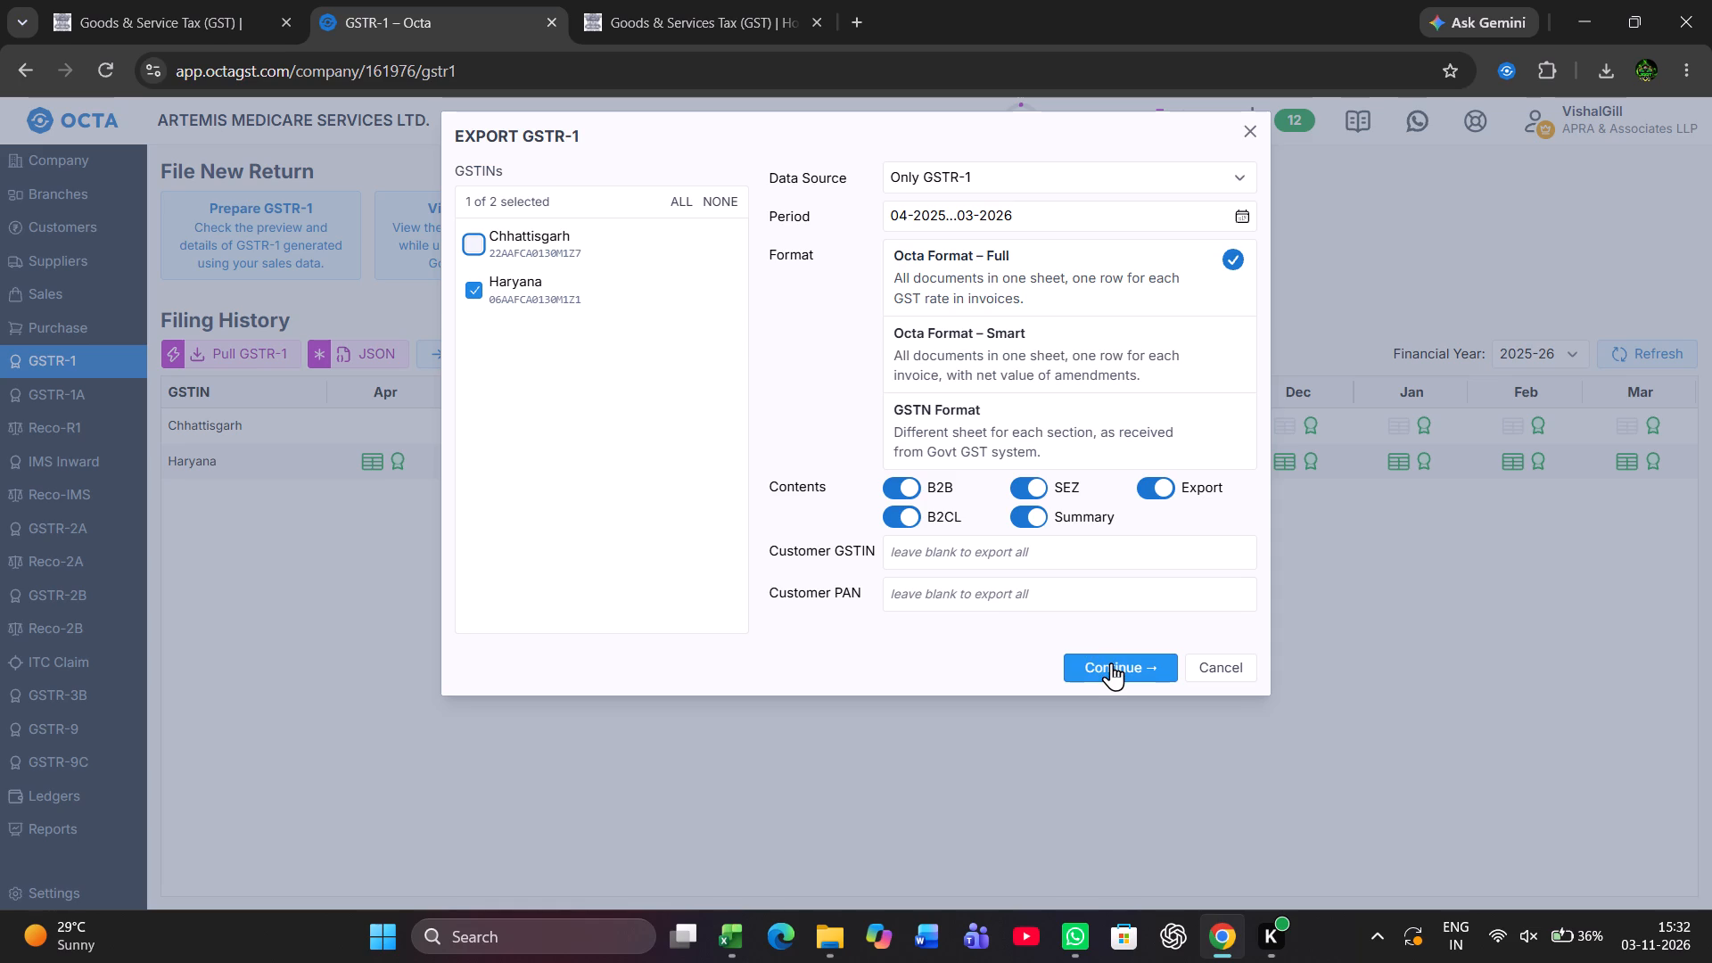
{"action": "left_click", "coordinate": [1226, 179]}
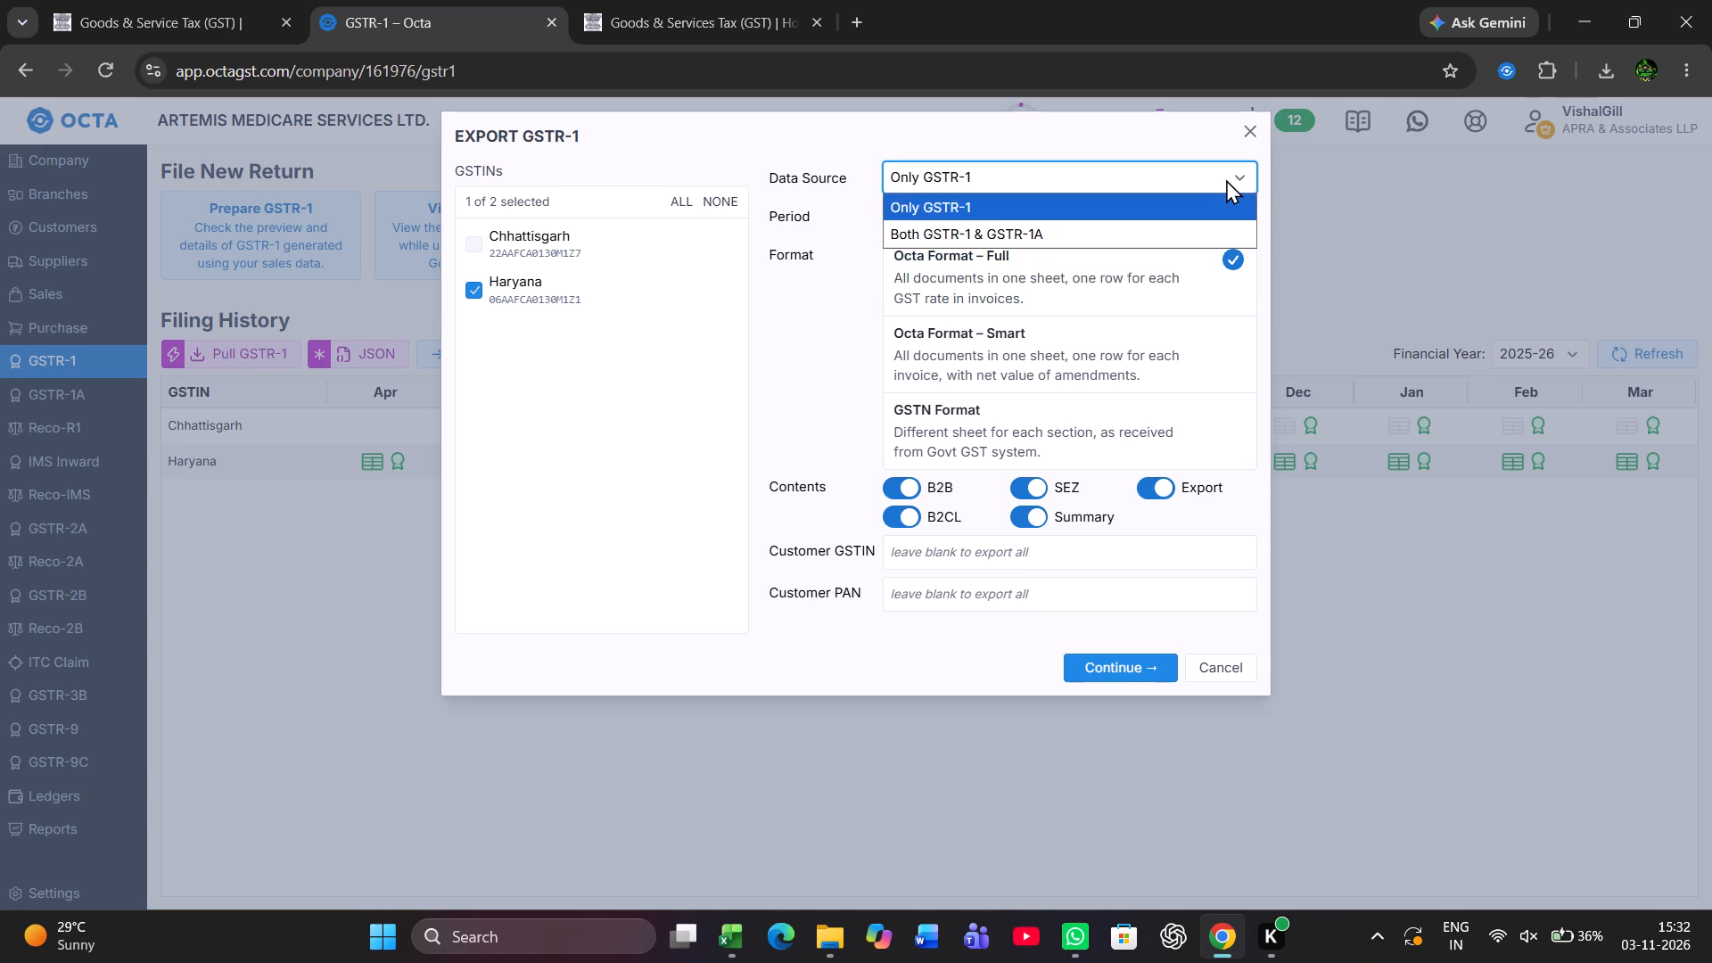
{"action": "left_click", "coordinate": [1226, 179]}
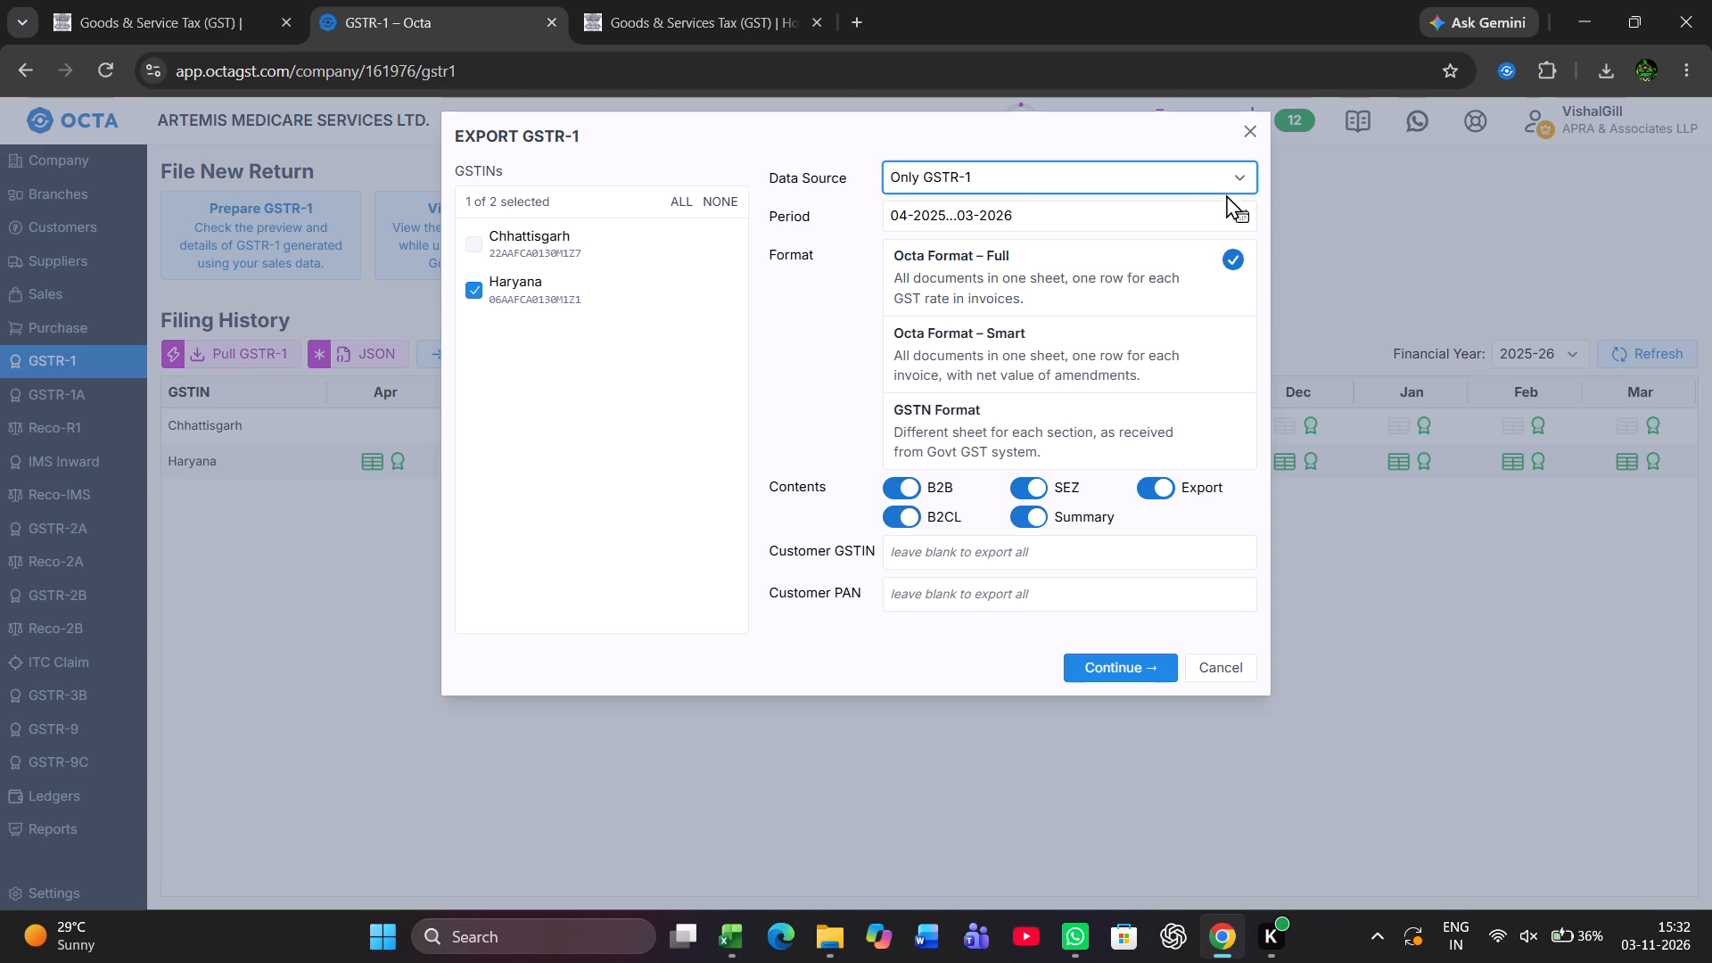
{"action": "left_click", "coordinate": [1122, 668]}
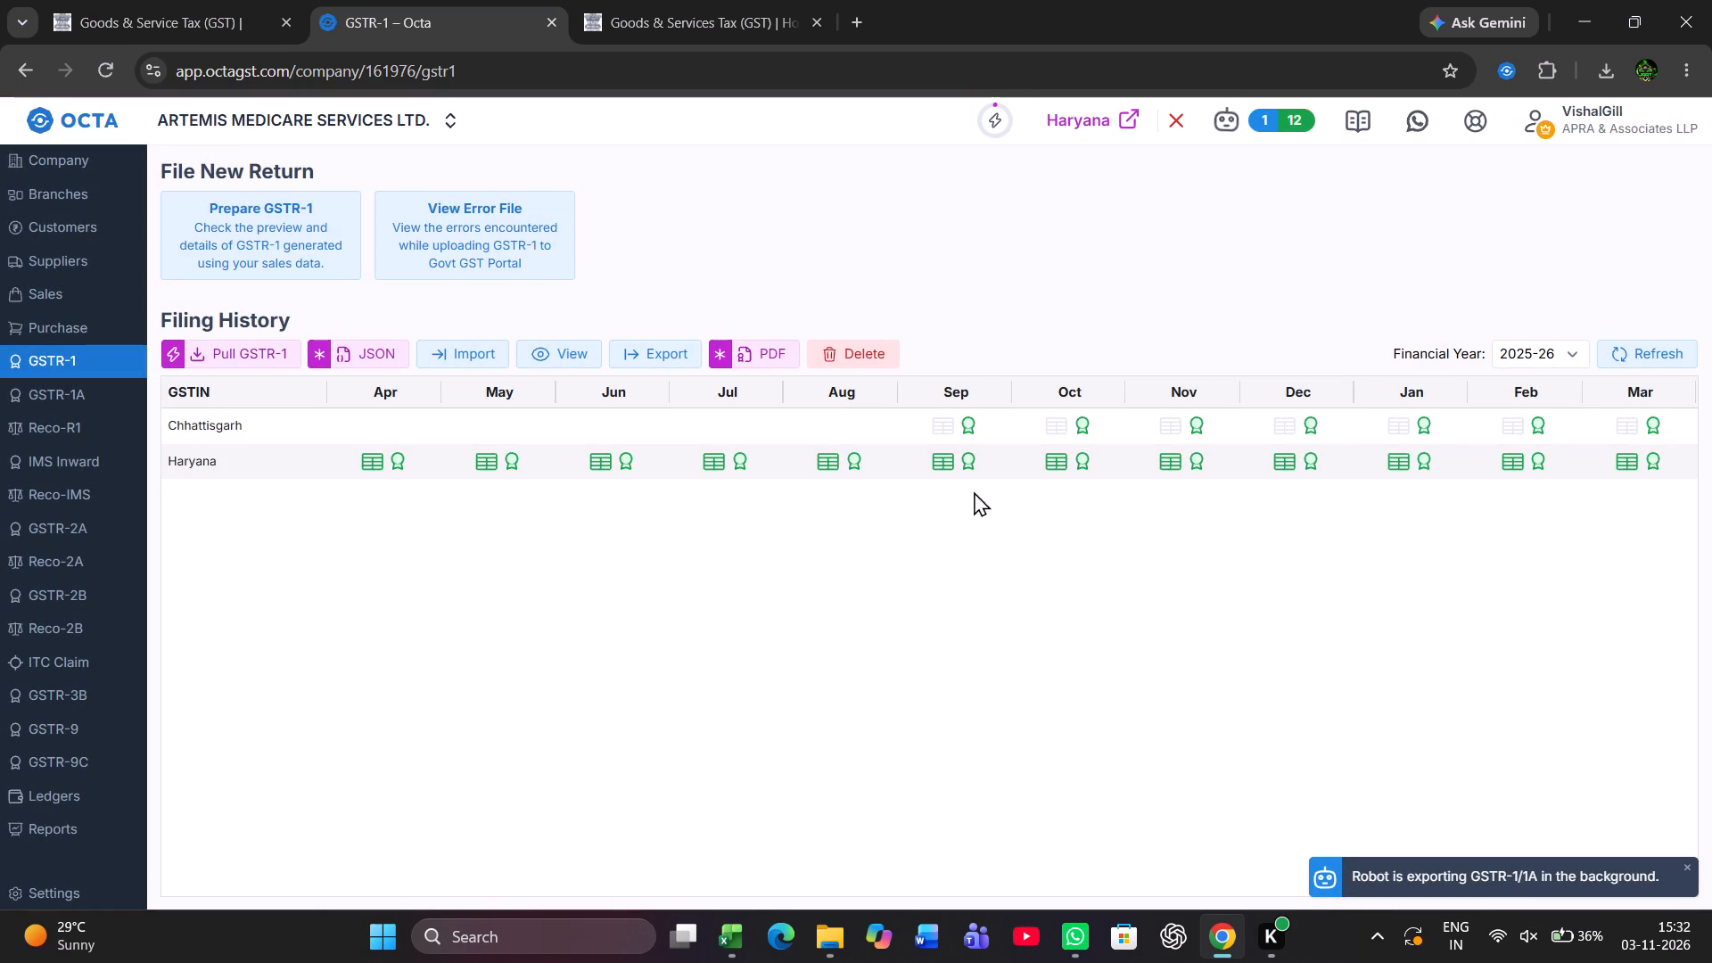
Download the Haryana GSTR-1 export workbook from the robot status list and close the list.
{"action": "left_click", "coordinate": [1265, 123]}
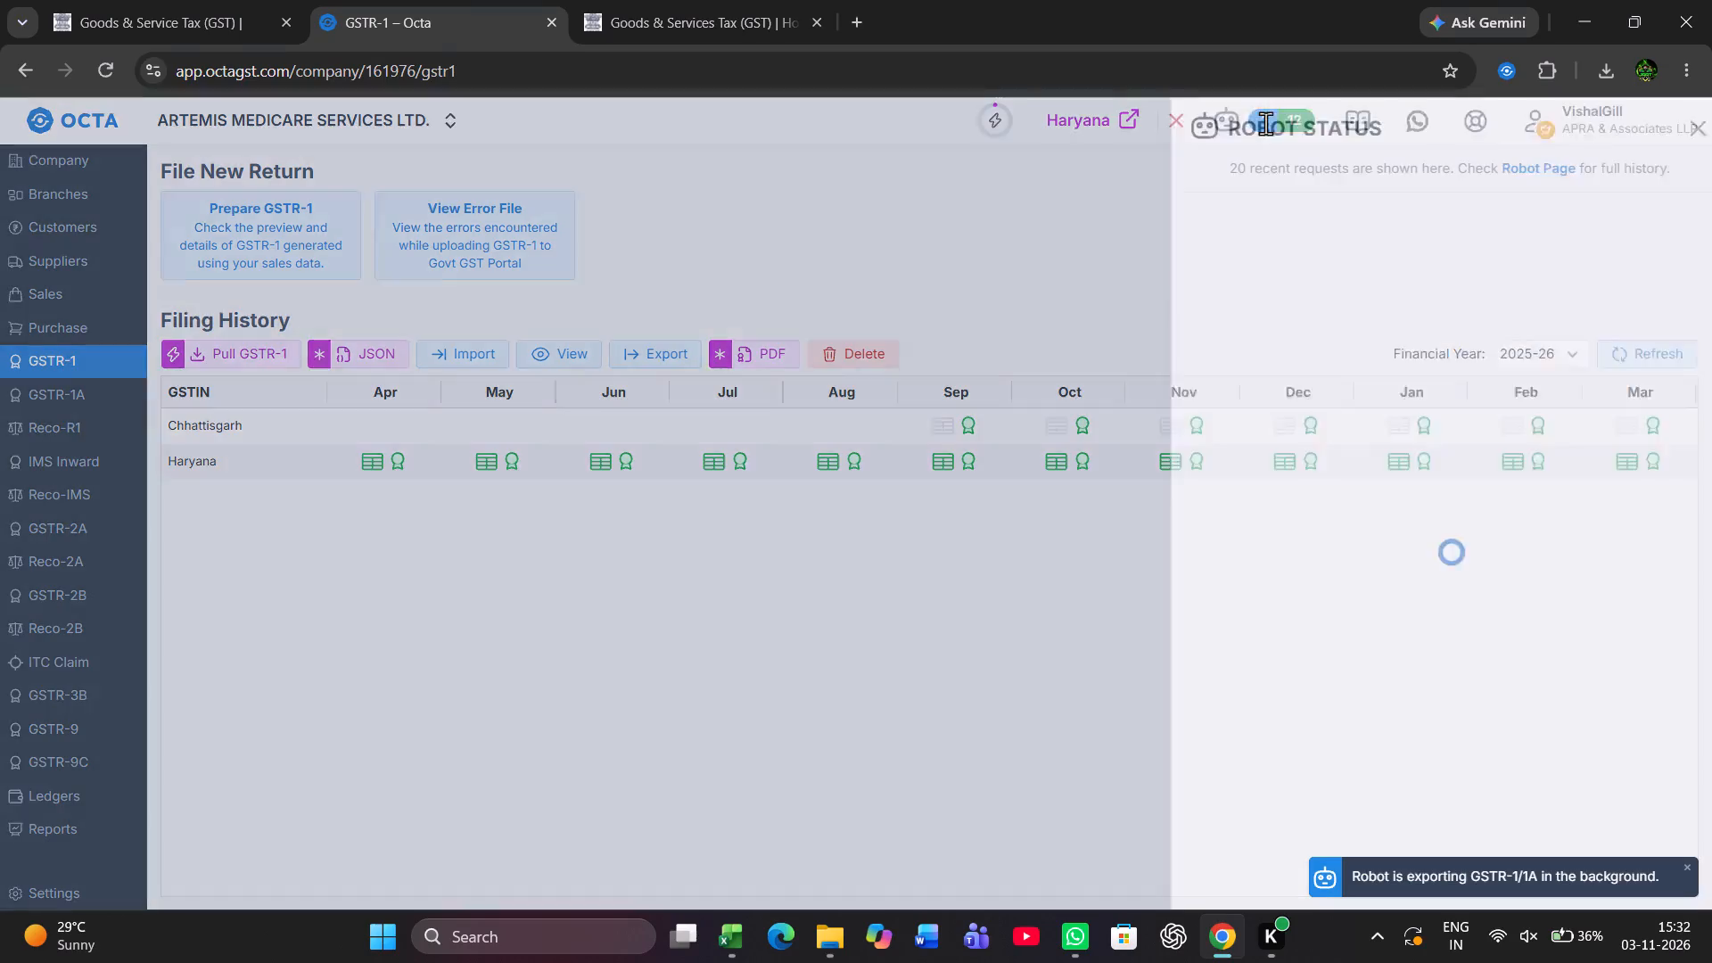
{"action": "left_click", "coordinate": [1238, 347]}
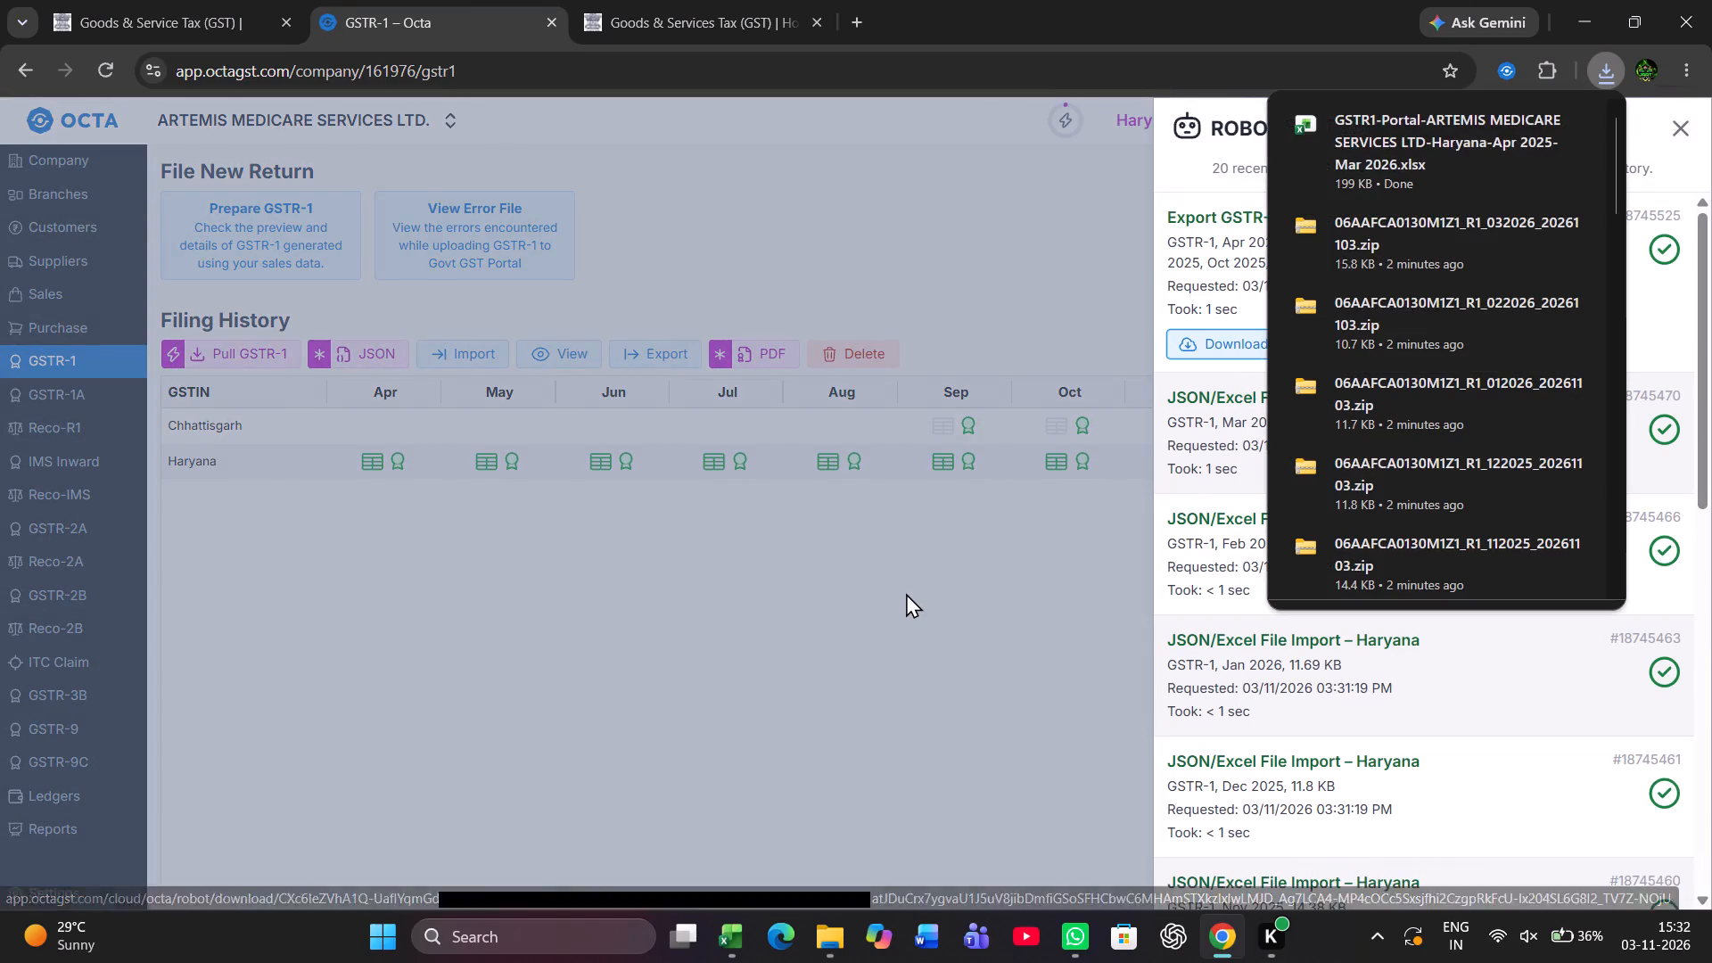
{"action": "left_click", "coordinate": [906, 593]}
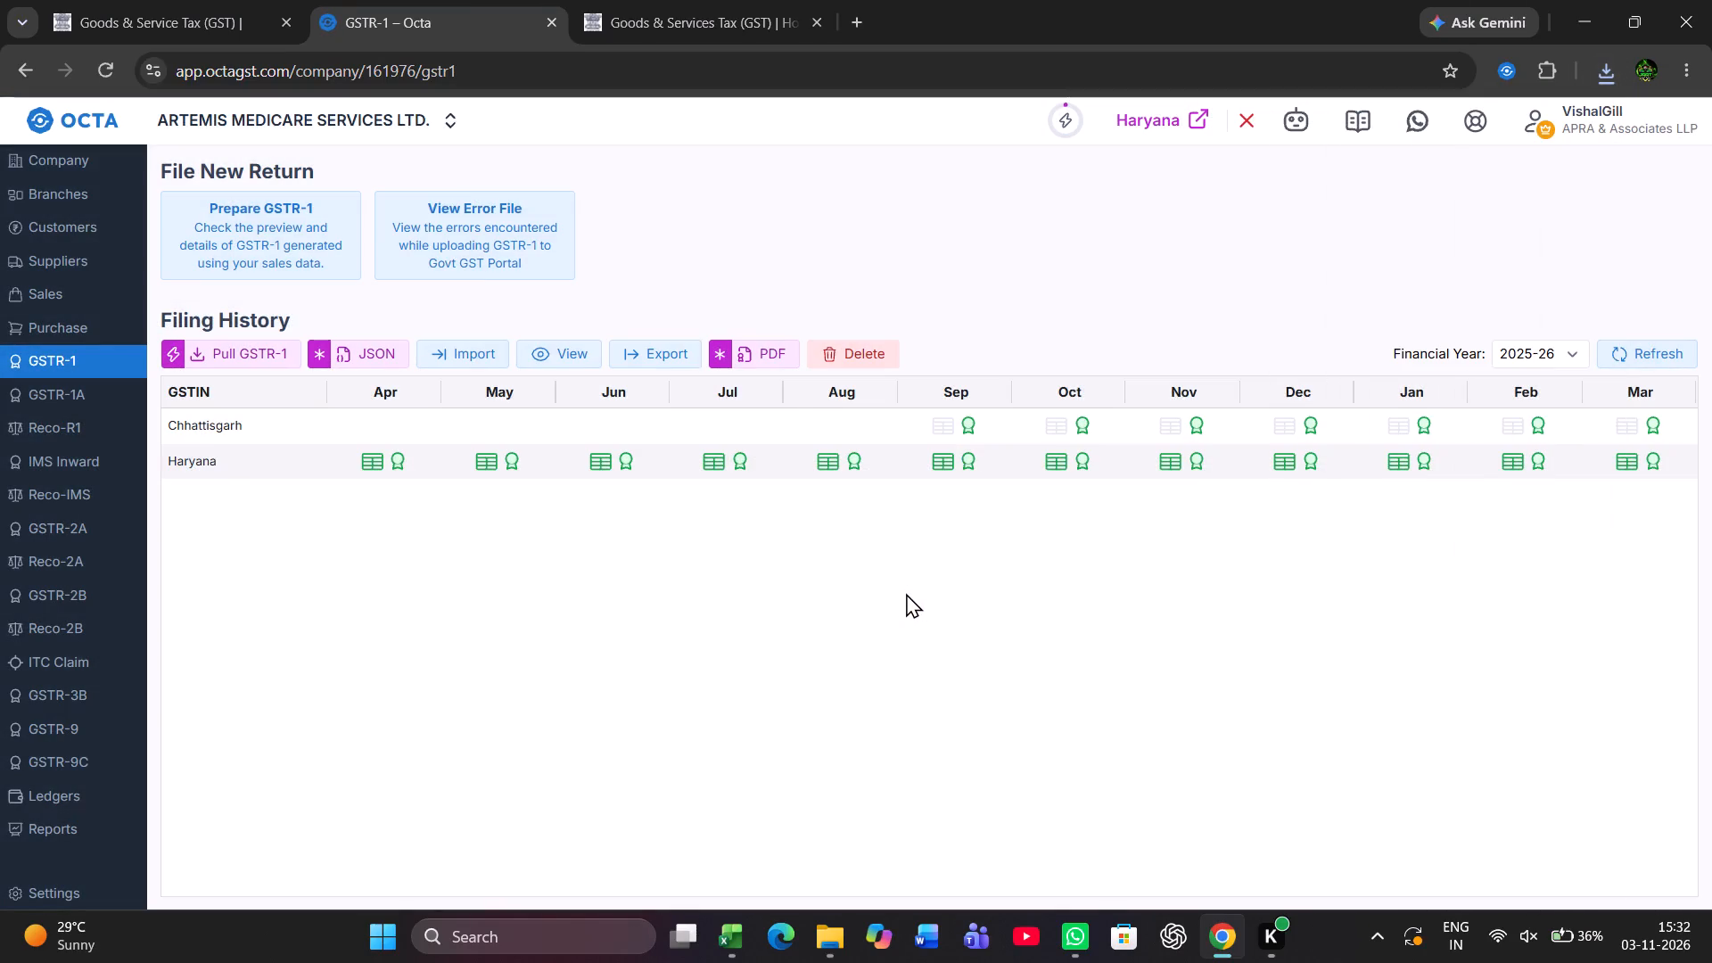
Switch to File Explorer and move the exported GSTR1-Portal workbook from Downloads into the Artemis Haryana folder.
{"action": "key", "text": "alt+Tab"}
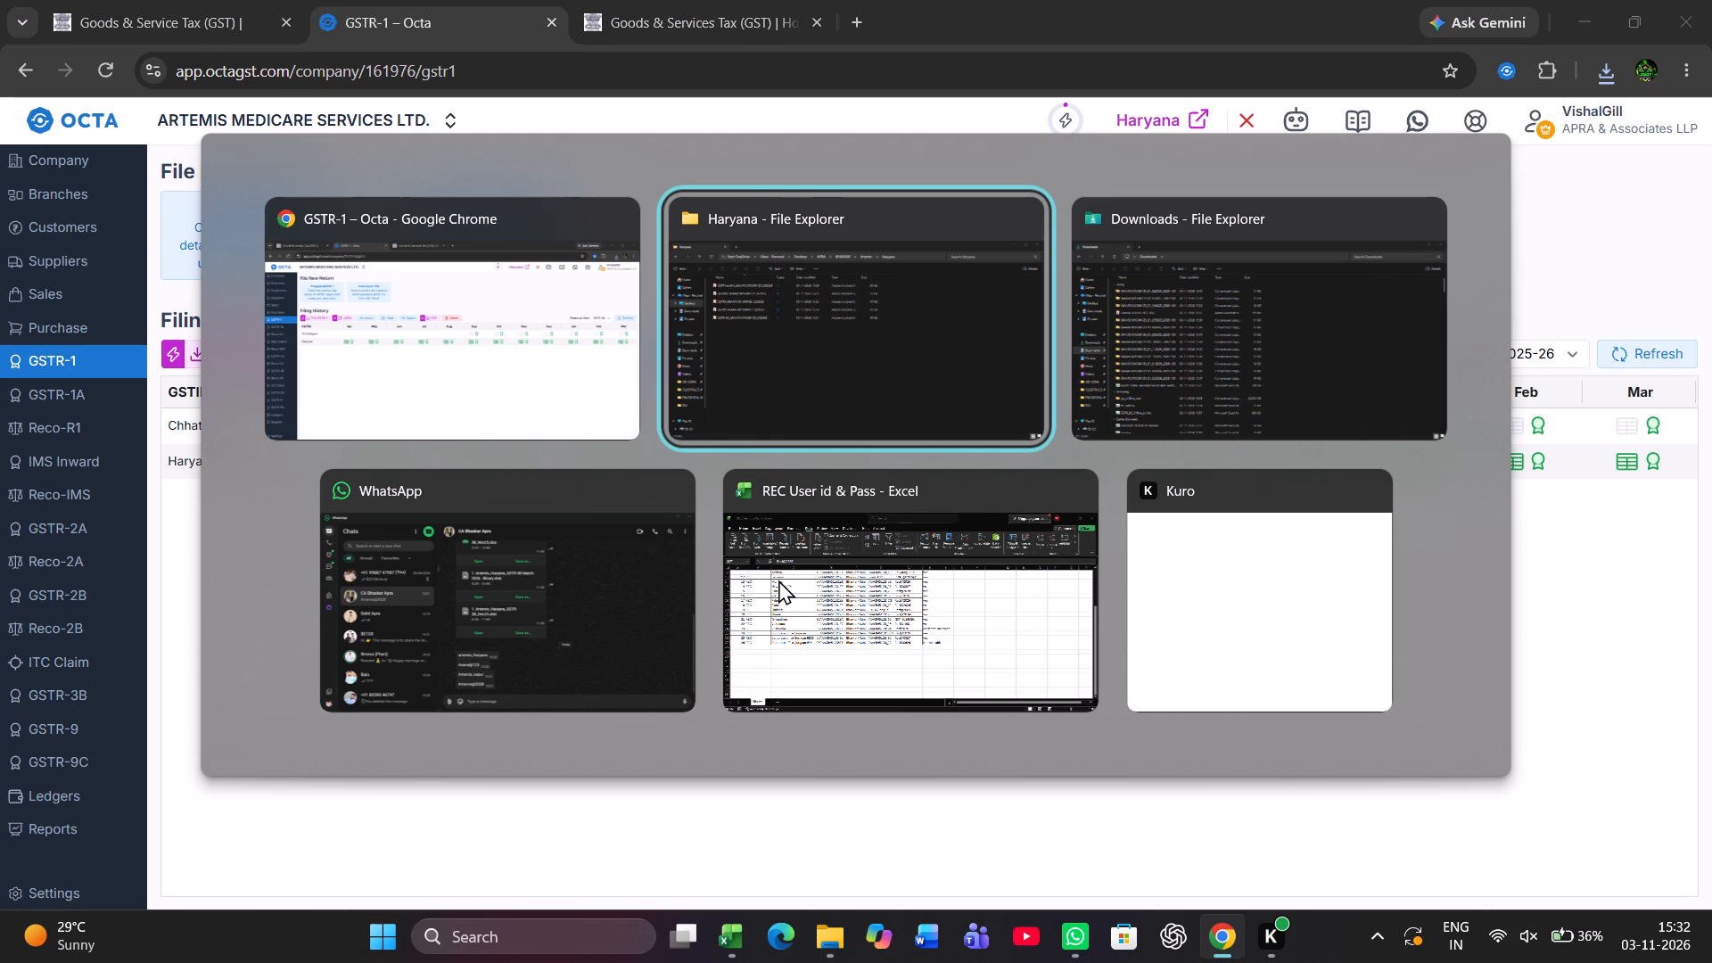
{"action": "key", "text": "alt+Tab"}
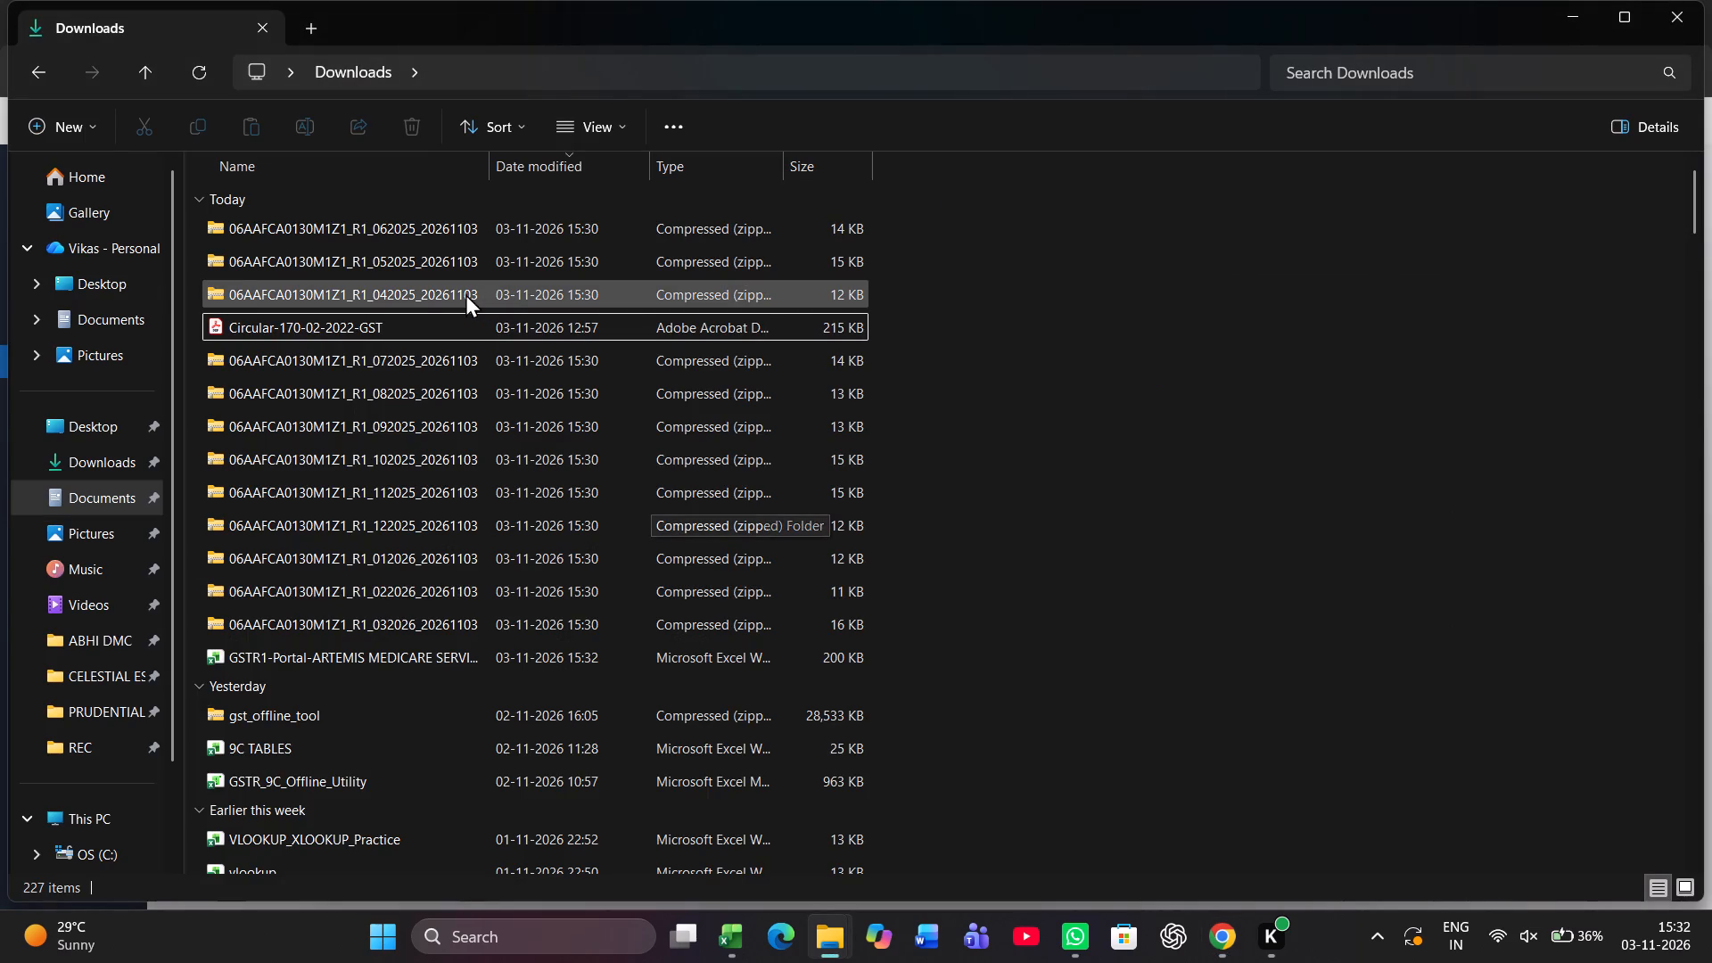
{"action": "left_click", "coordinate": [580, 170]}
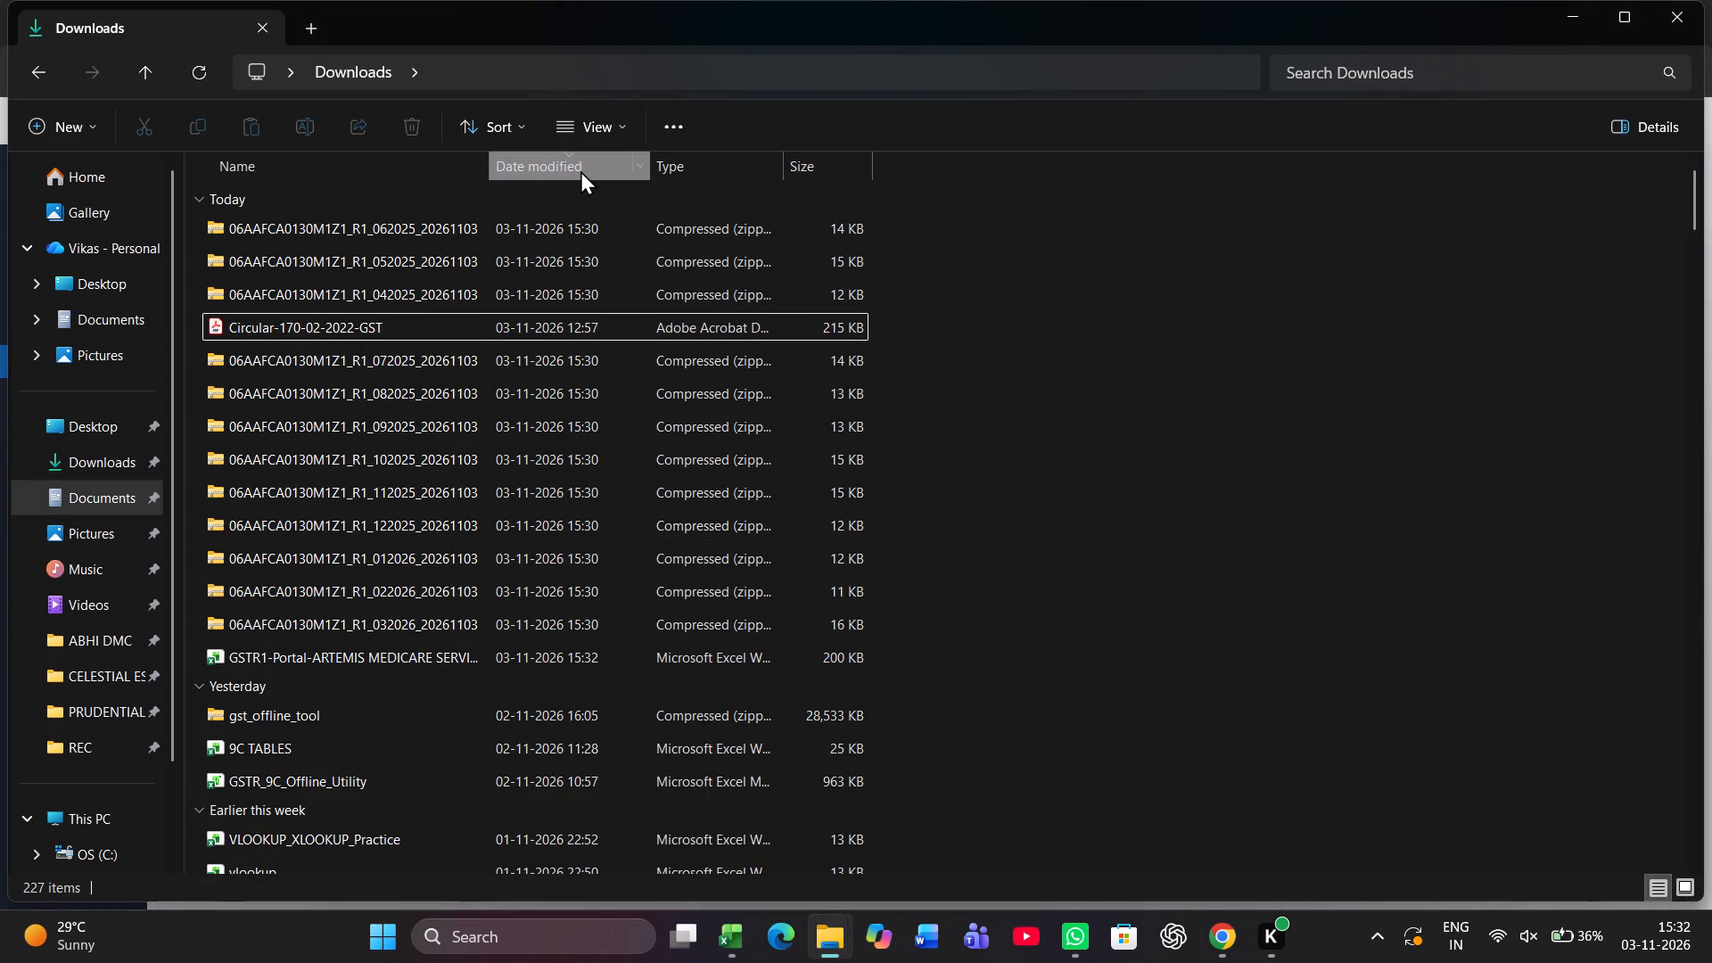
{"action": "left_click", "coordinate": [580, 170]}
{"action": "left_click", "coordinate": [440, 228]}
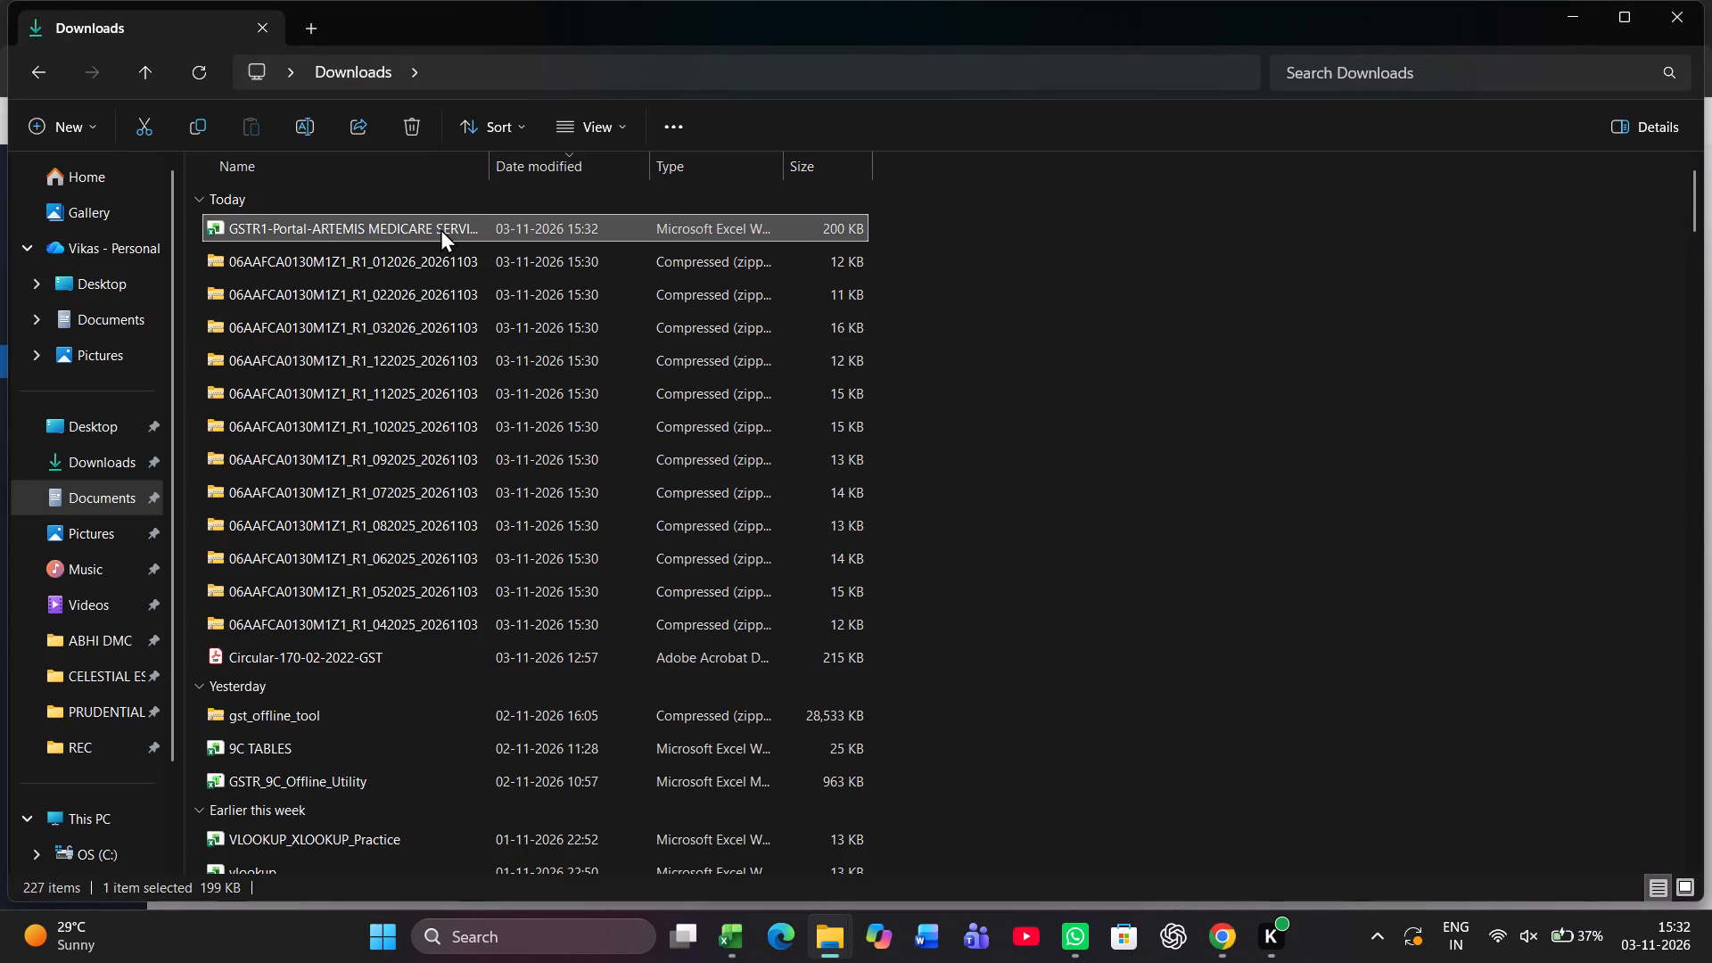
{"action": "key", "text": "ctrl+x"}
{"action": "key", "text": "alt+Tab"}
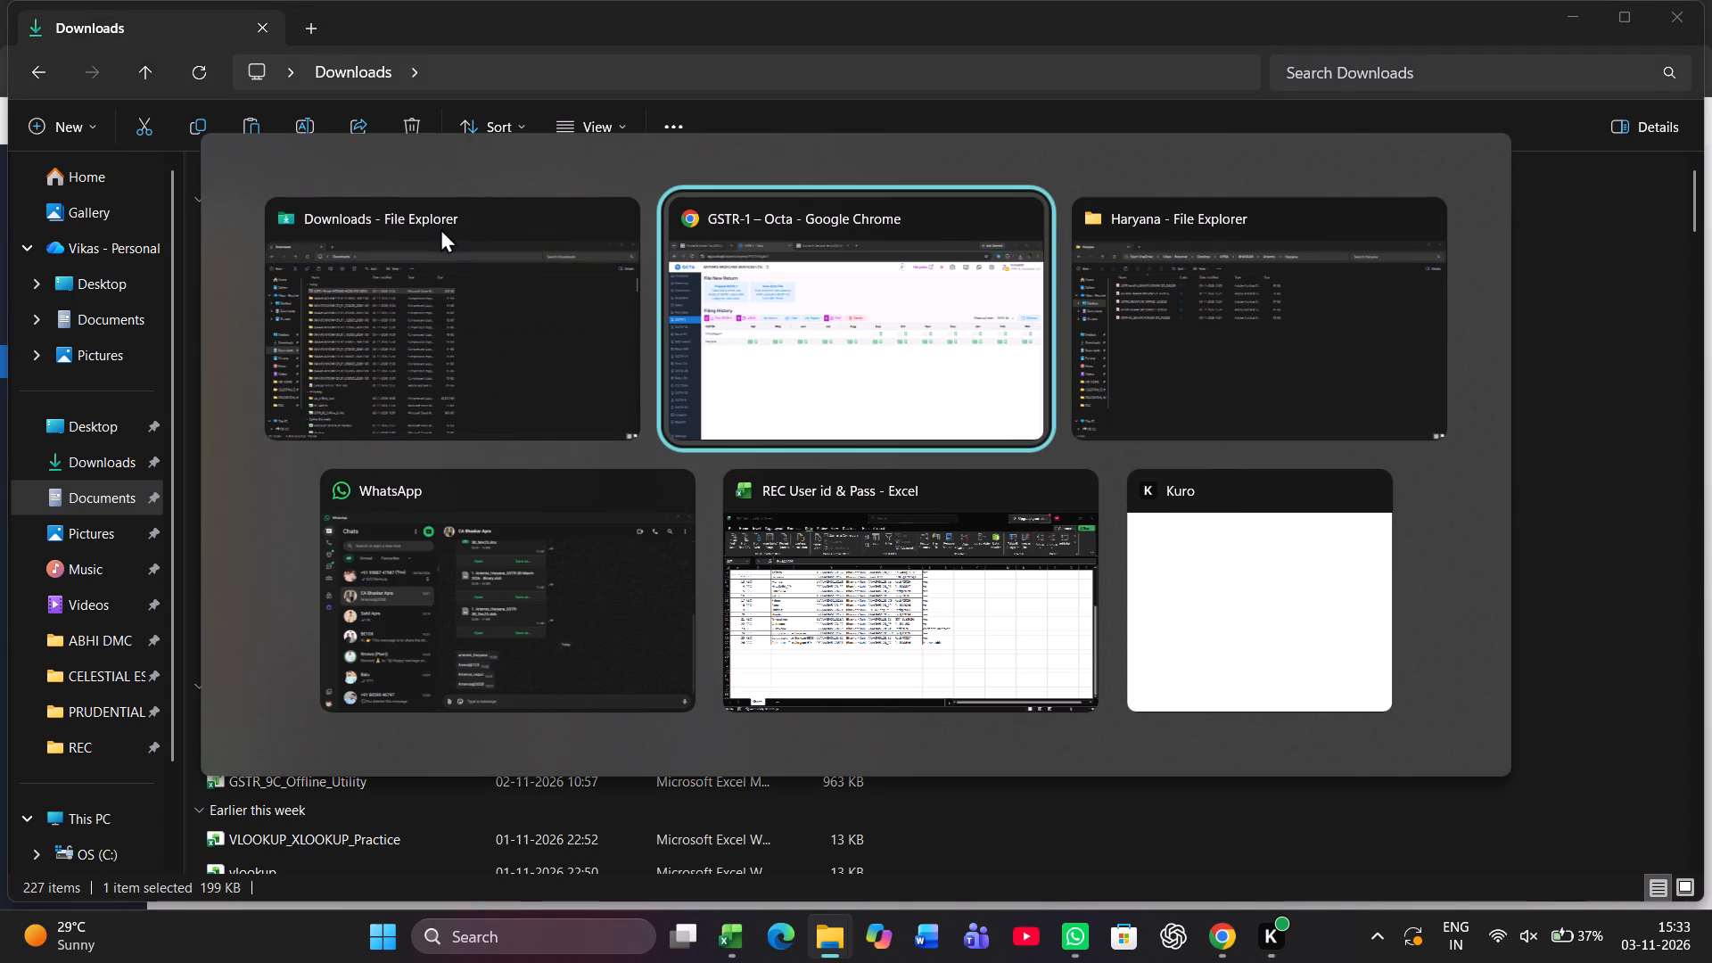
{"action": "key", "text": "alt+Tab"}
{"action": "key", "text": "ctrl+v"}
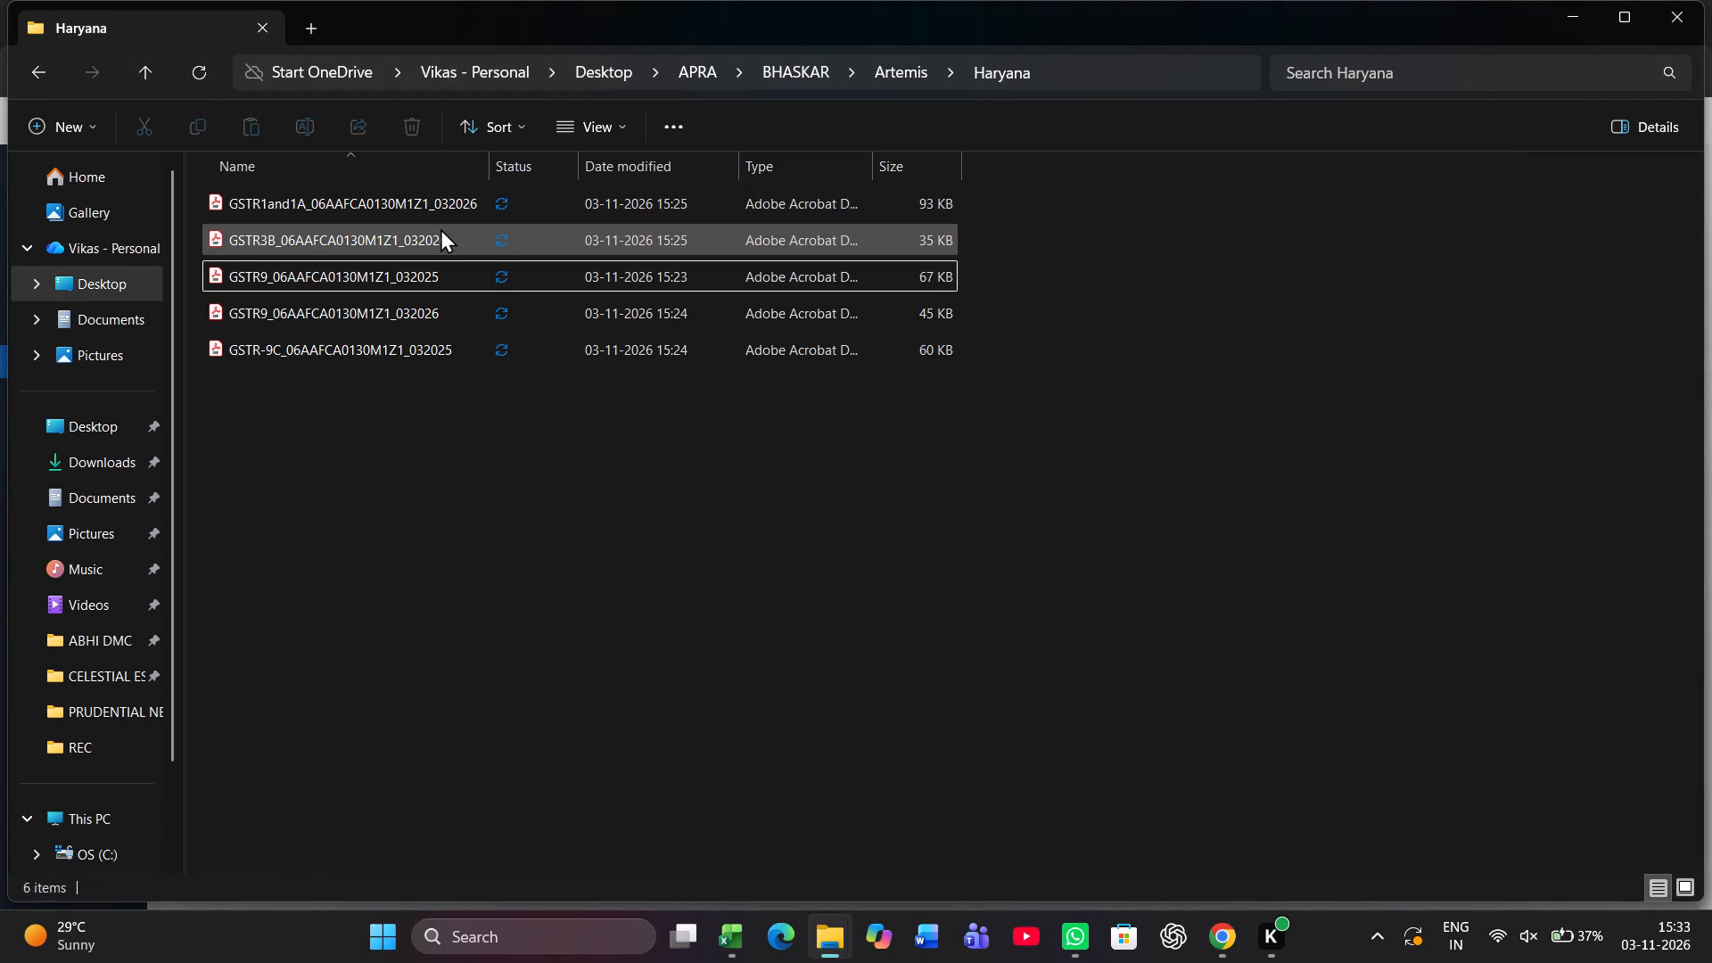
Delete the twelve Haryana GSTR-1 zip files covering April 2025 to March 2026 from the Downloads folder.
{"action": "key", "text": "alt+Tab"}
{"action": "key", "text": "alt+Tab"}
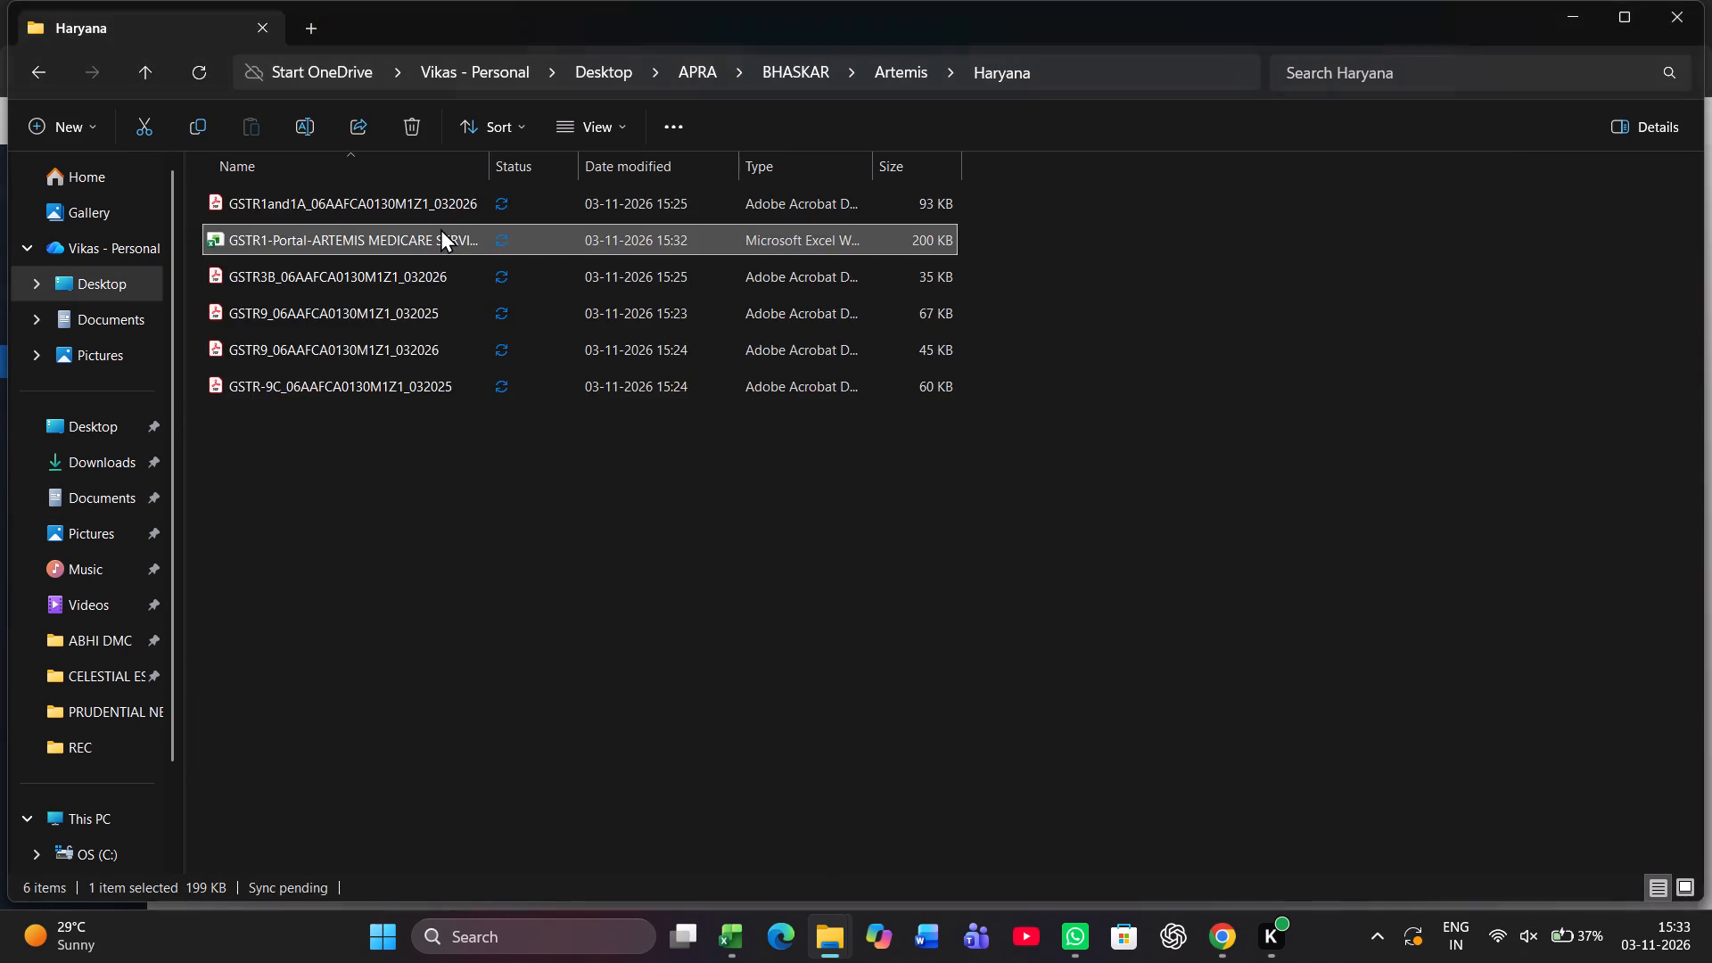
{"action": "key", "text": "alt+Tab"}
{"action": "key", "text": "alt+Tab"}
{"action": "key", "text": "alt+Tab"}
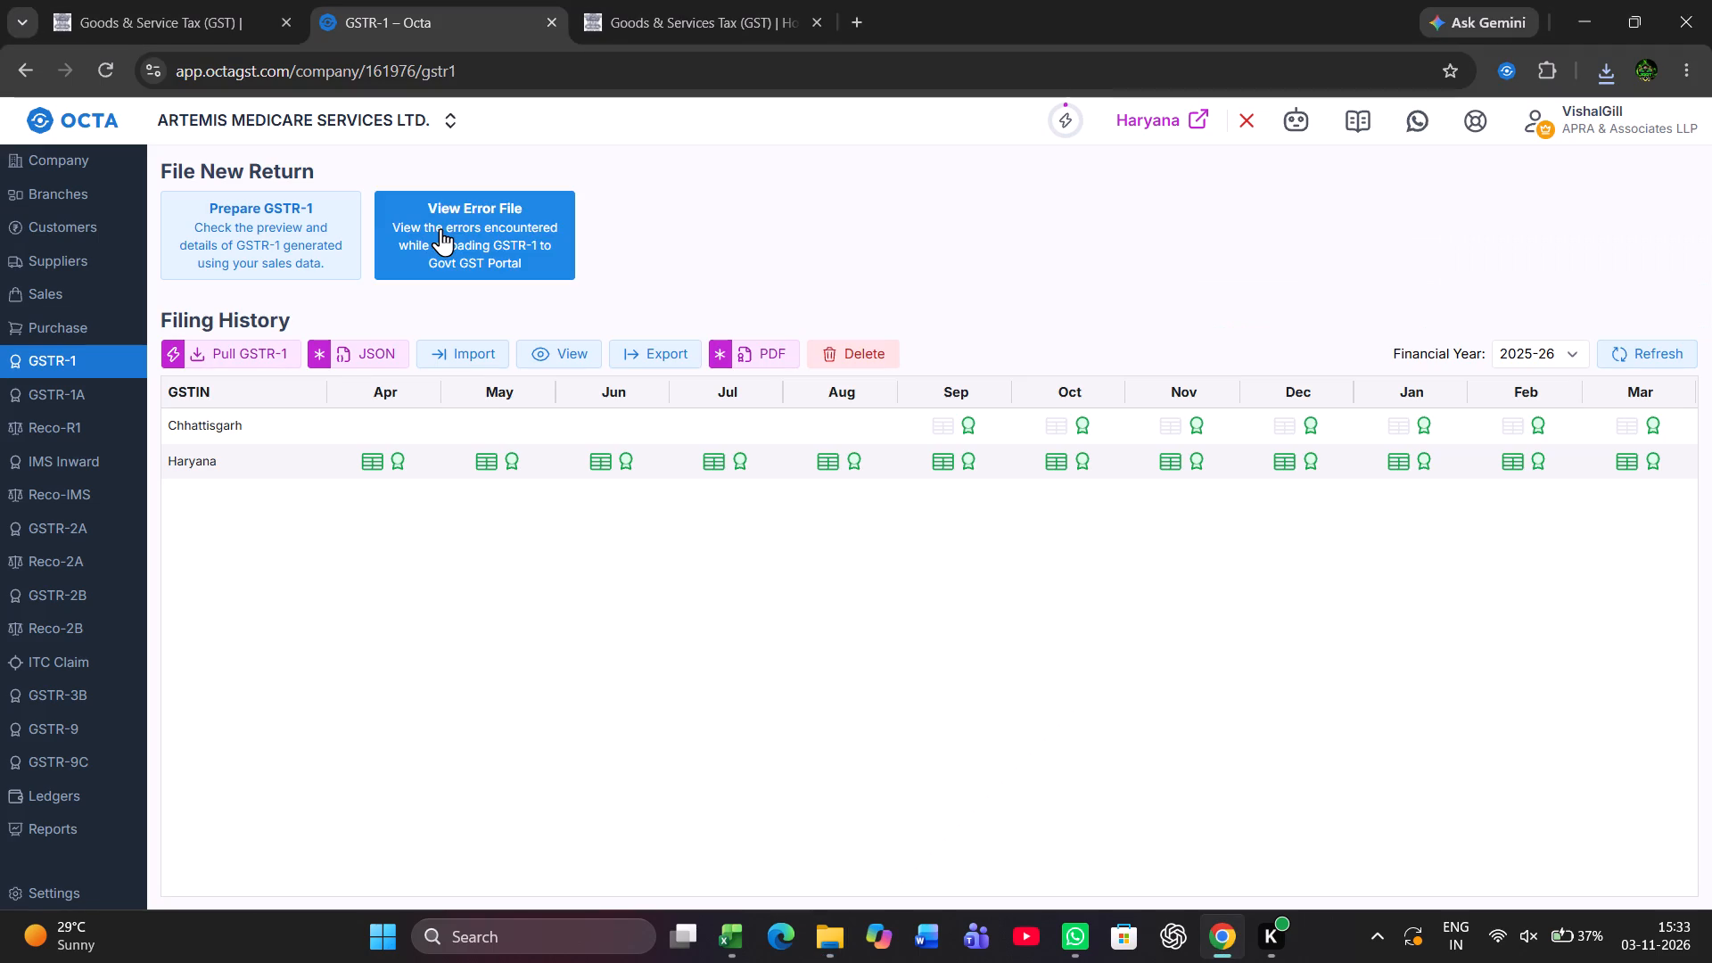
{"action": "key", "text": "alt+Tab"}
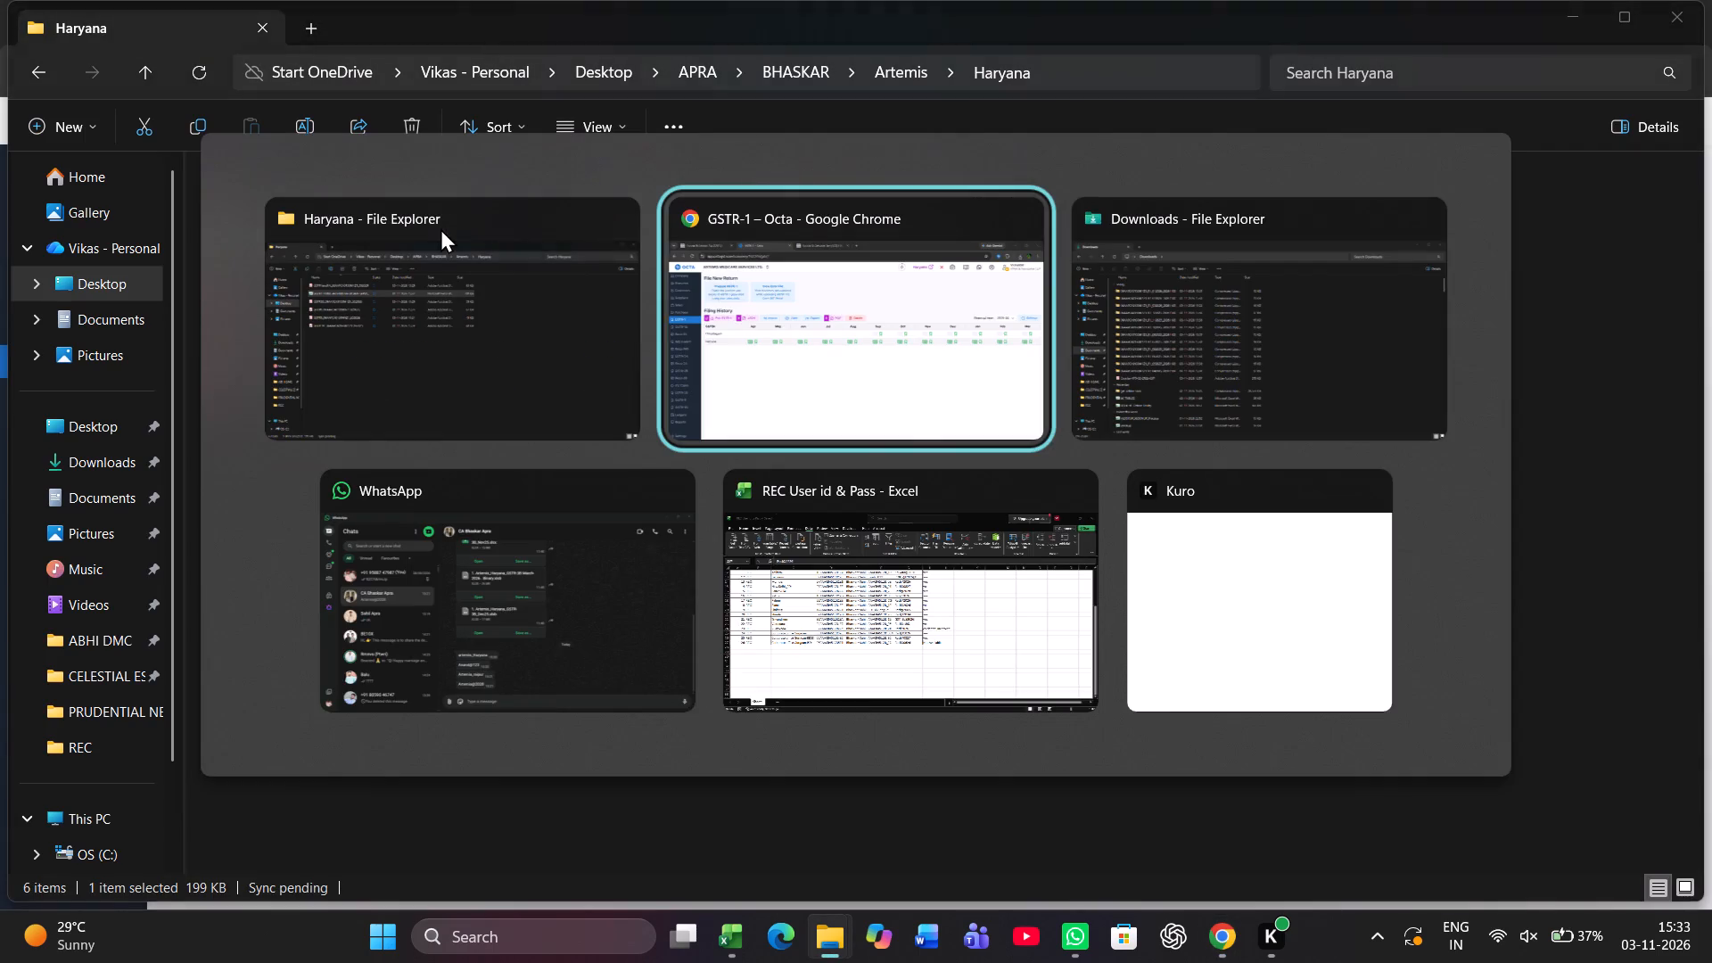
{"action": "key", "text": "alt+Tab"}
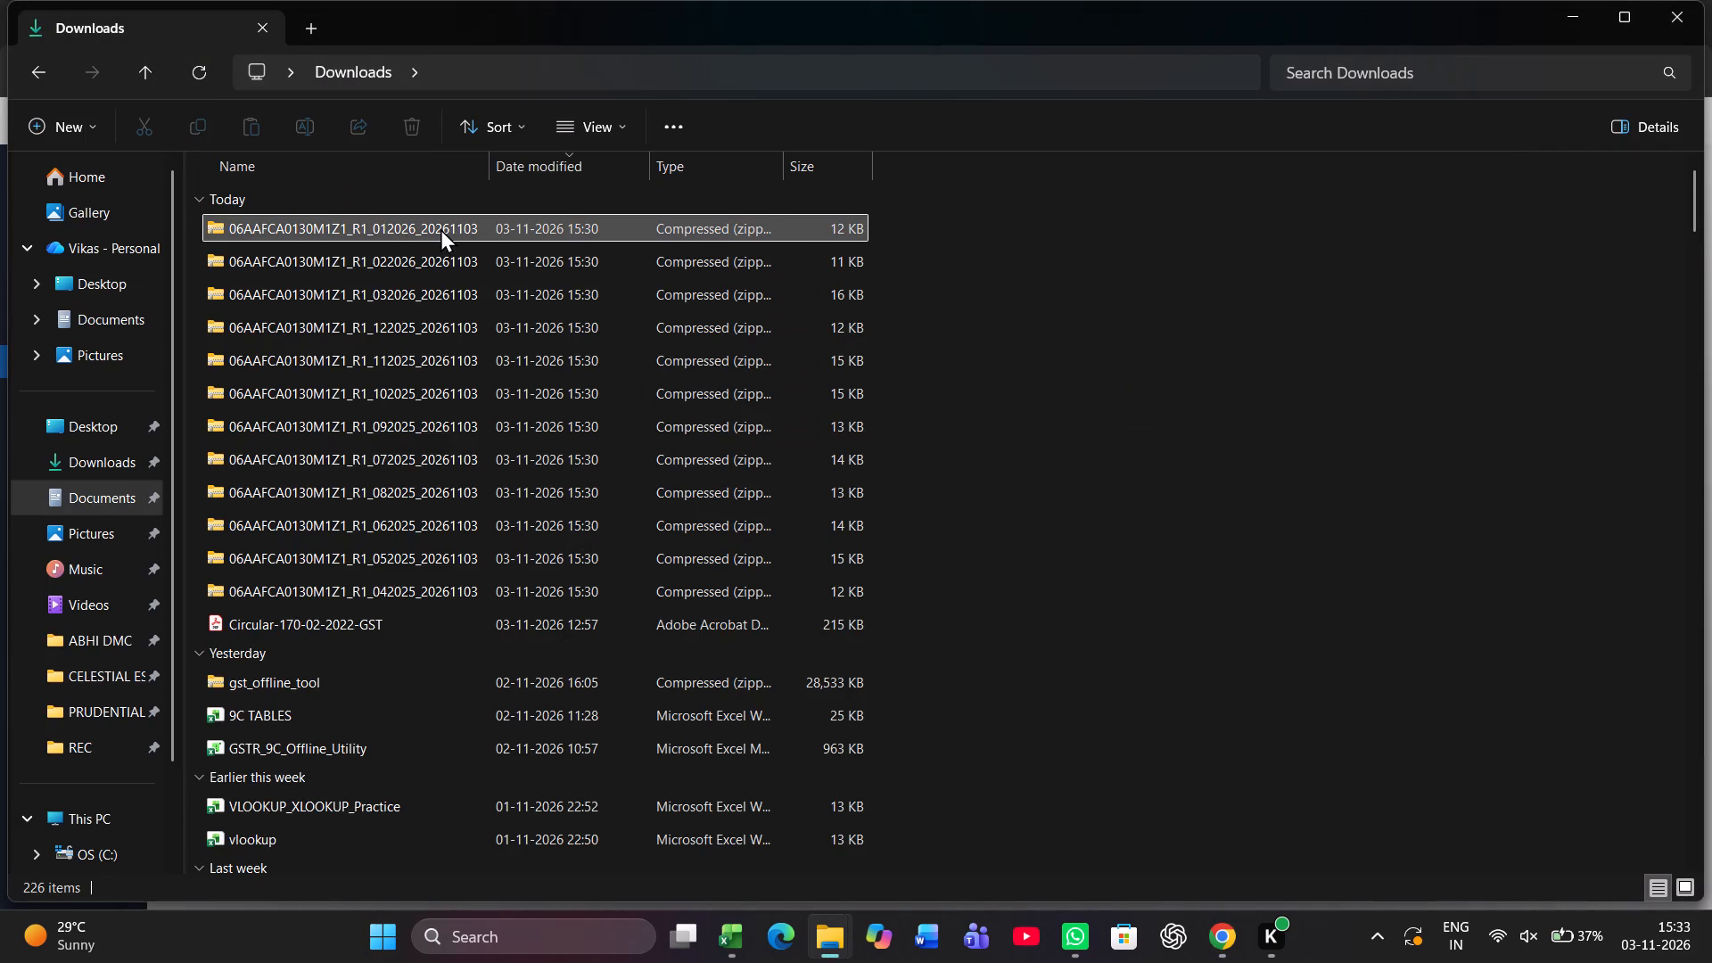
{"action": "key", "text": "shift+Down"}
{"action": "key", "text": "shift+Down"}
{"action": "key", "text": "shift+Down"}
{"action": "key", "text": "Up"}
{"action": "key", "text": "Up"}
{"action": "key", "text": "Up"}
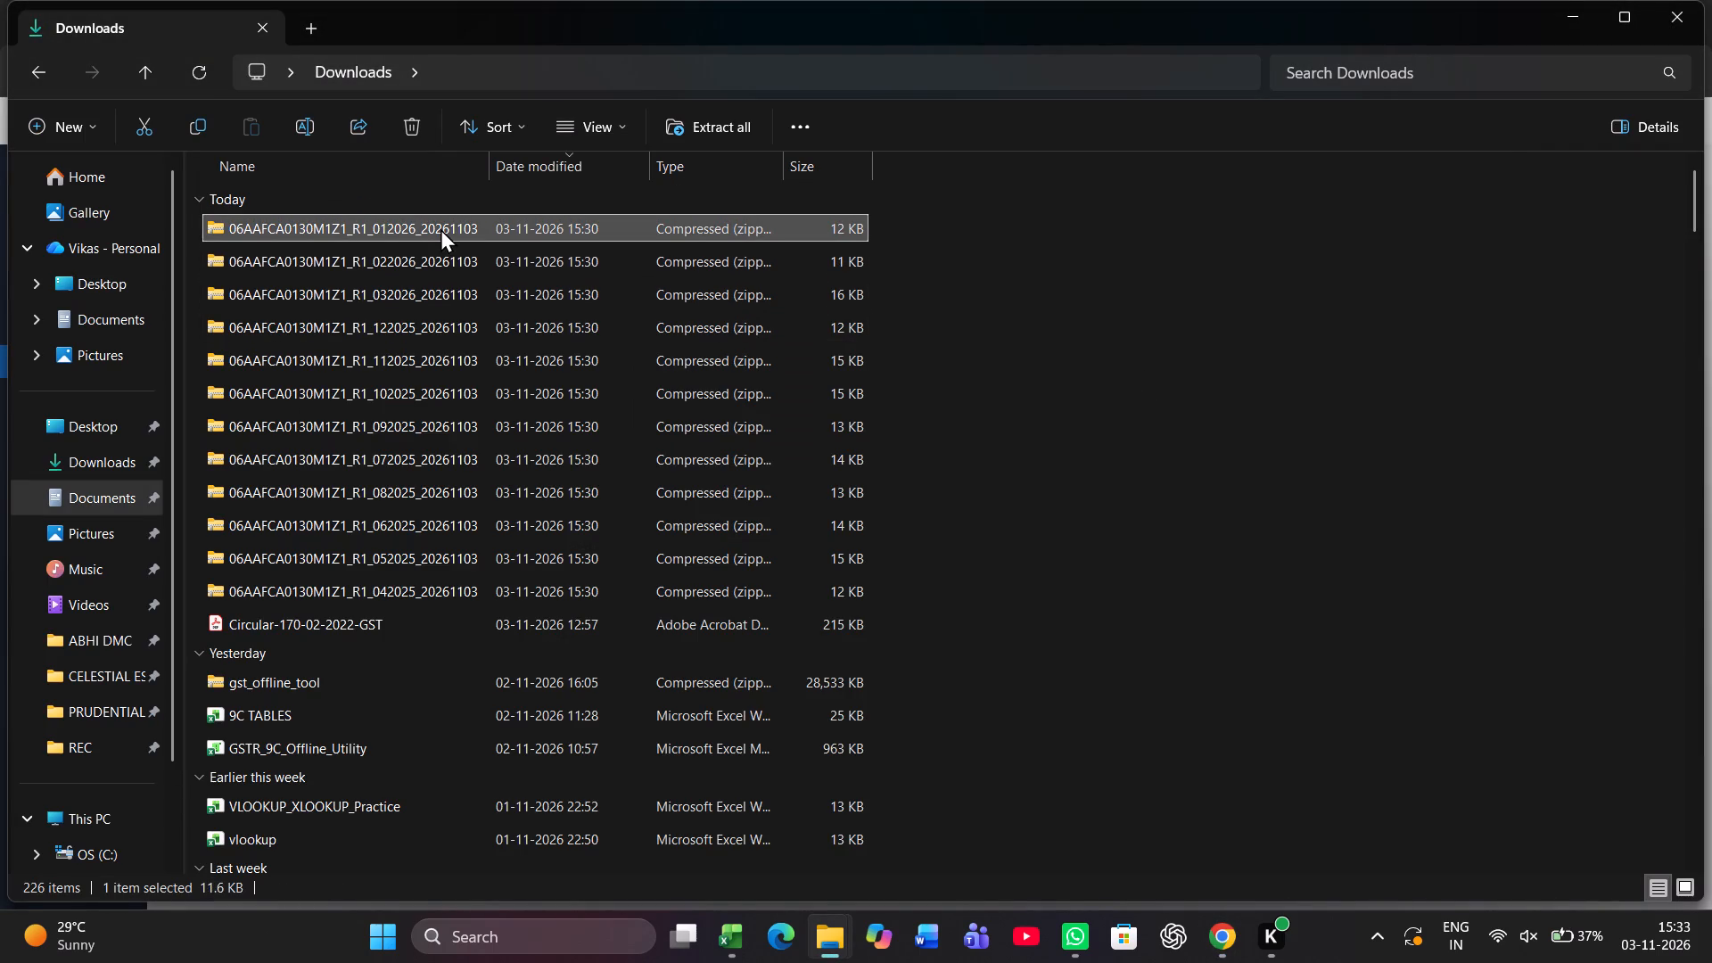
{"action": "key", "text": "shift+Down"}
{"action": "key", "text": "shift+Down"}
{"action": "key", "text": "shift+Down"}
{"action": "key", "text": "shift+Down"}
{"action": "key", "text": "shift+Down"}
{"action": "key", "text": "shift+Down"}
{"action": "key", "text": "shift+Down"}
{"action": "key", "text": "shift+Down"}
{"action": "key", "text": "shift+Down"}
{"action": "key", "text": "shift+Down"}
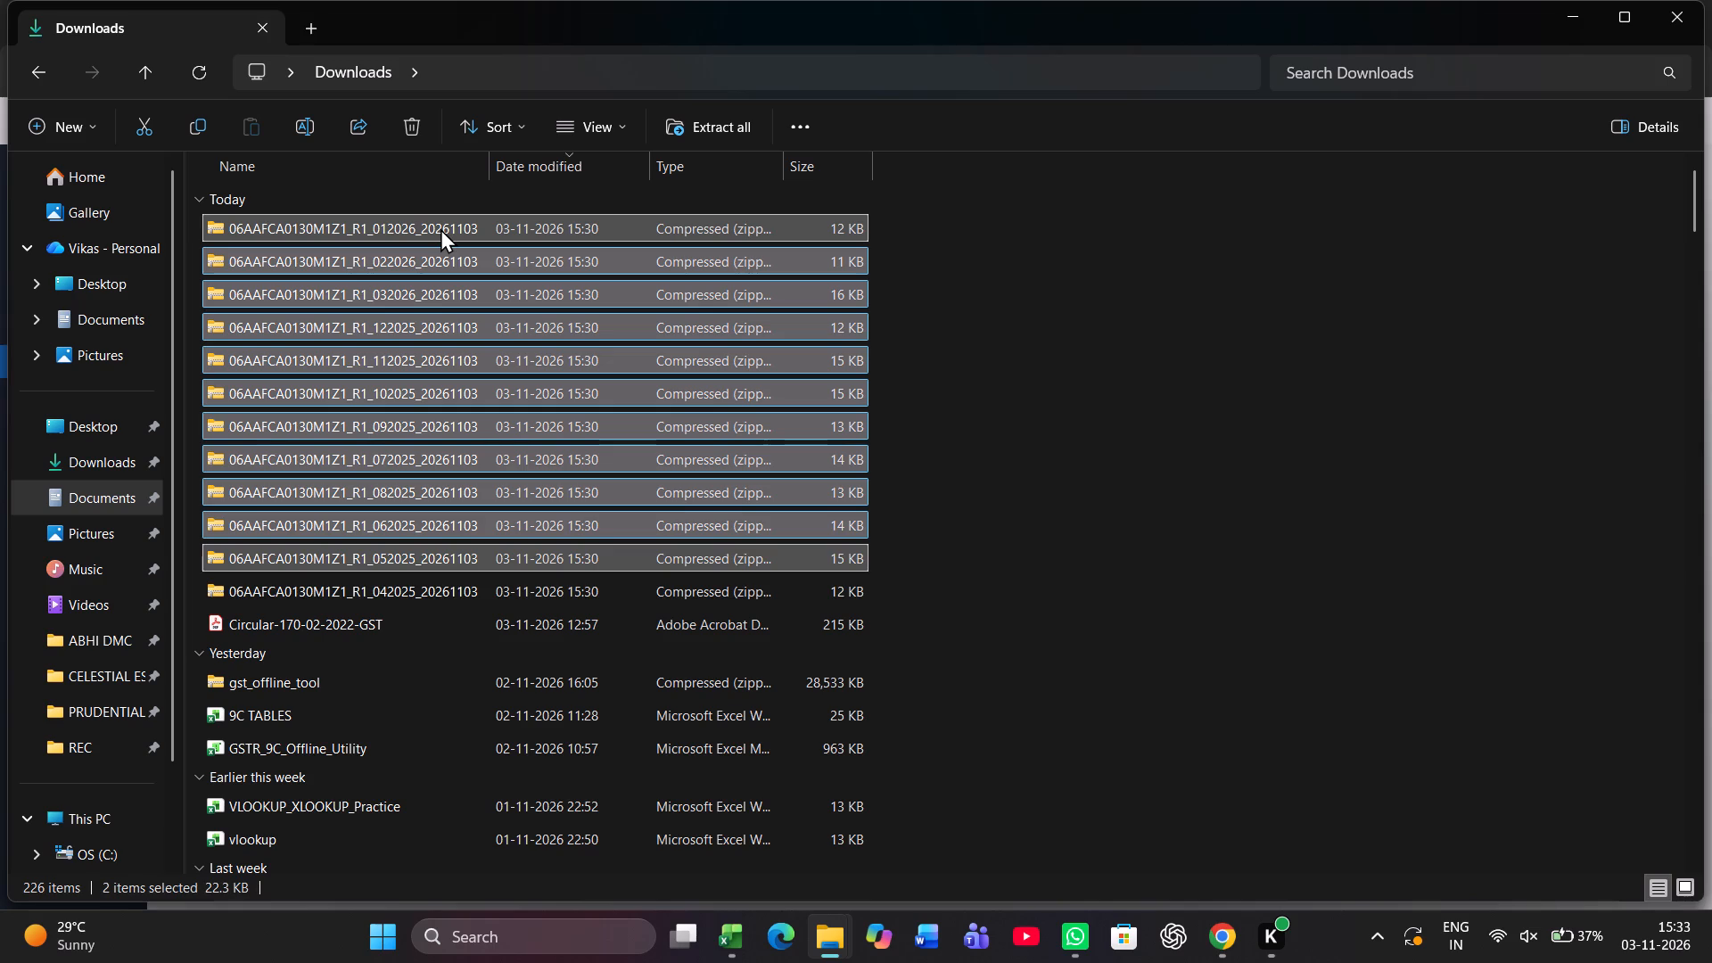
{"action": "key", "text": "shift+Down"}
{"action": "key", "text": "Delete"}
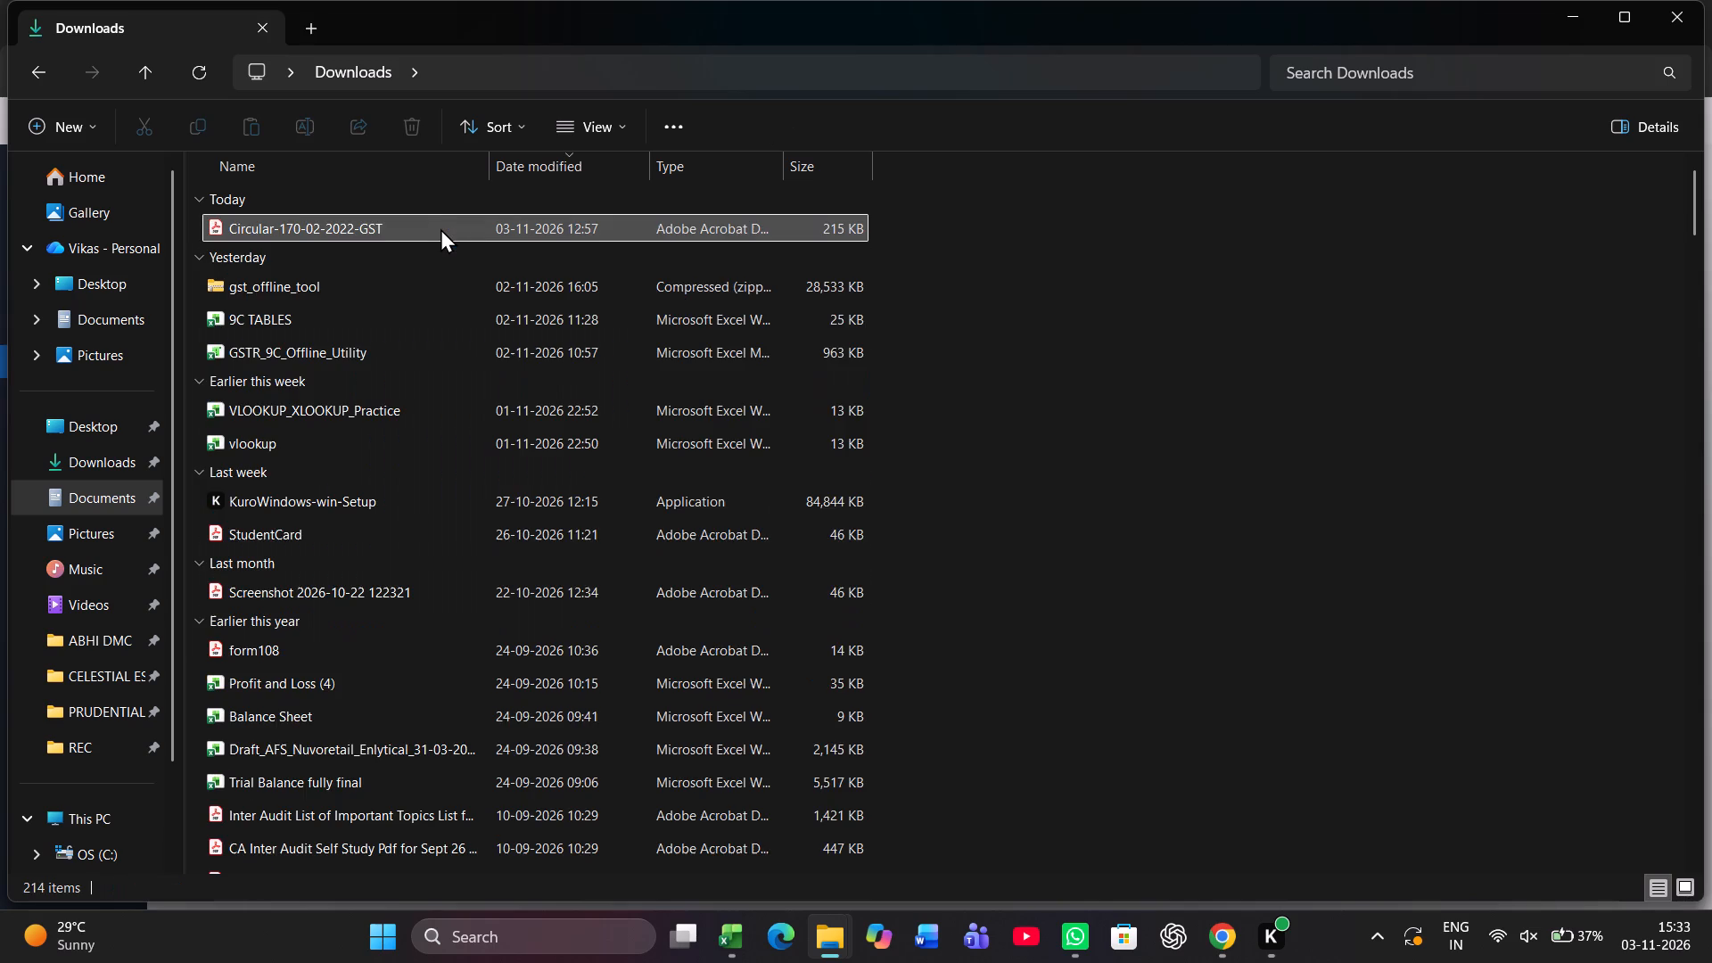
Switch to Octa and download the GSTR-2B JSON files for all 2025-26 periods of the Haryana GSTIN.
{"action": "key", "text": "alt+Tab"}
{"action": "key", "text": "alt+Tab"}
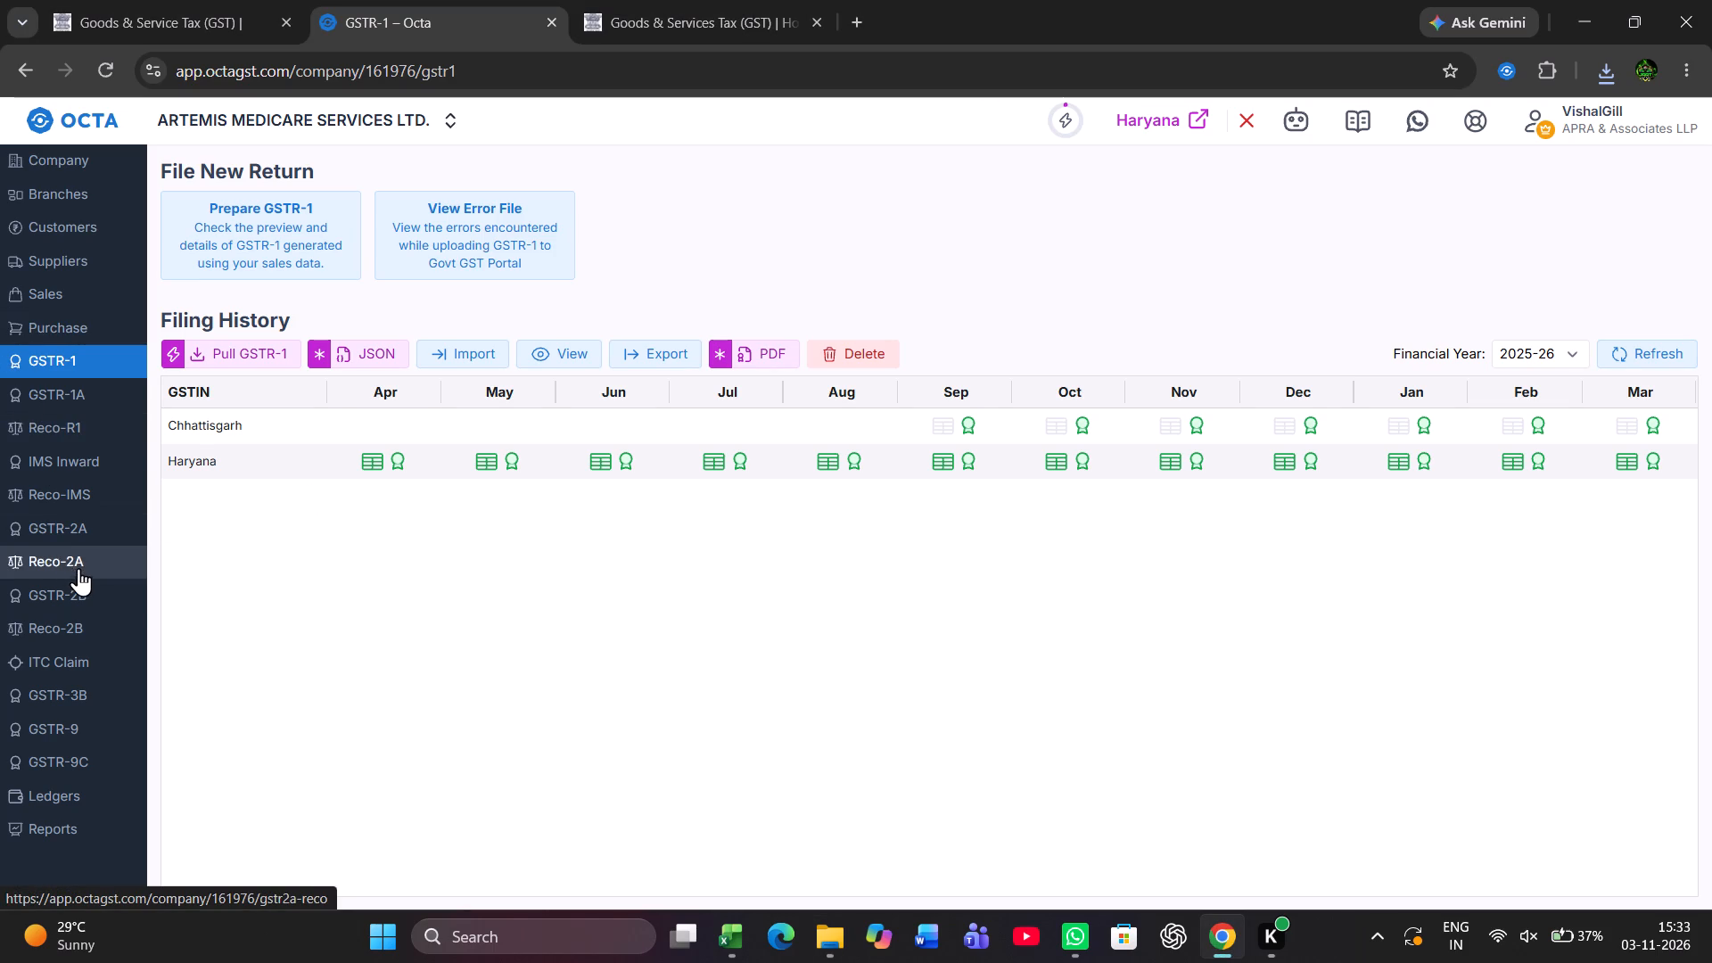
{"action": "left_click", "coordinate": [76, 584]}
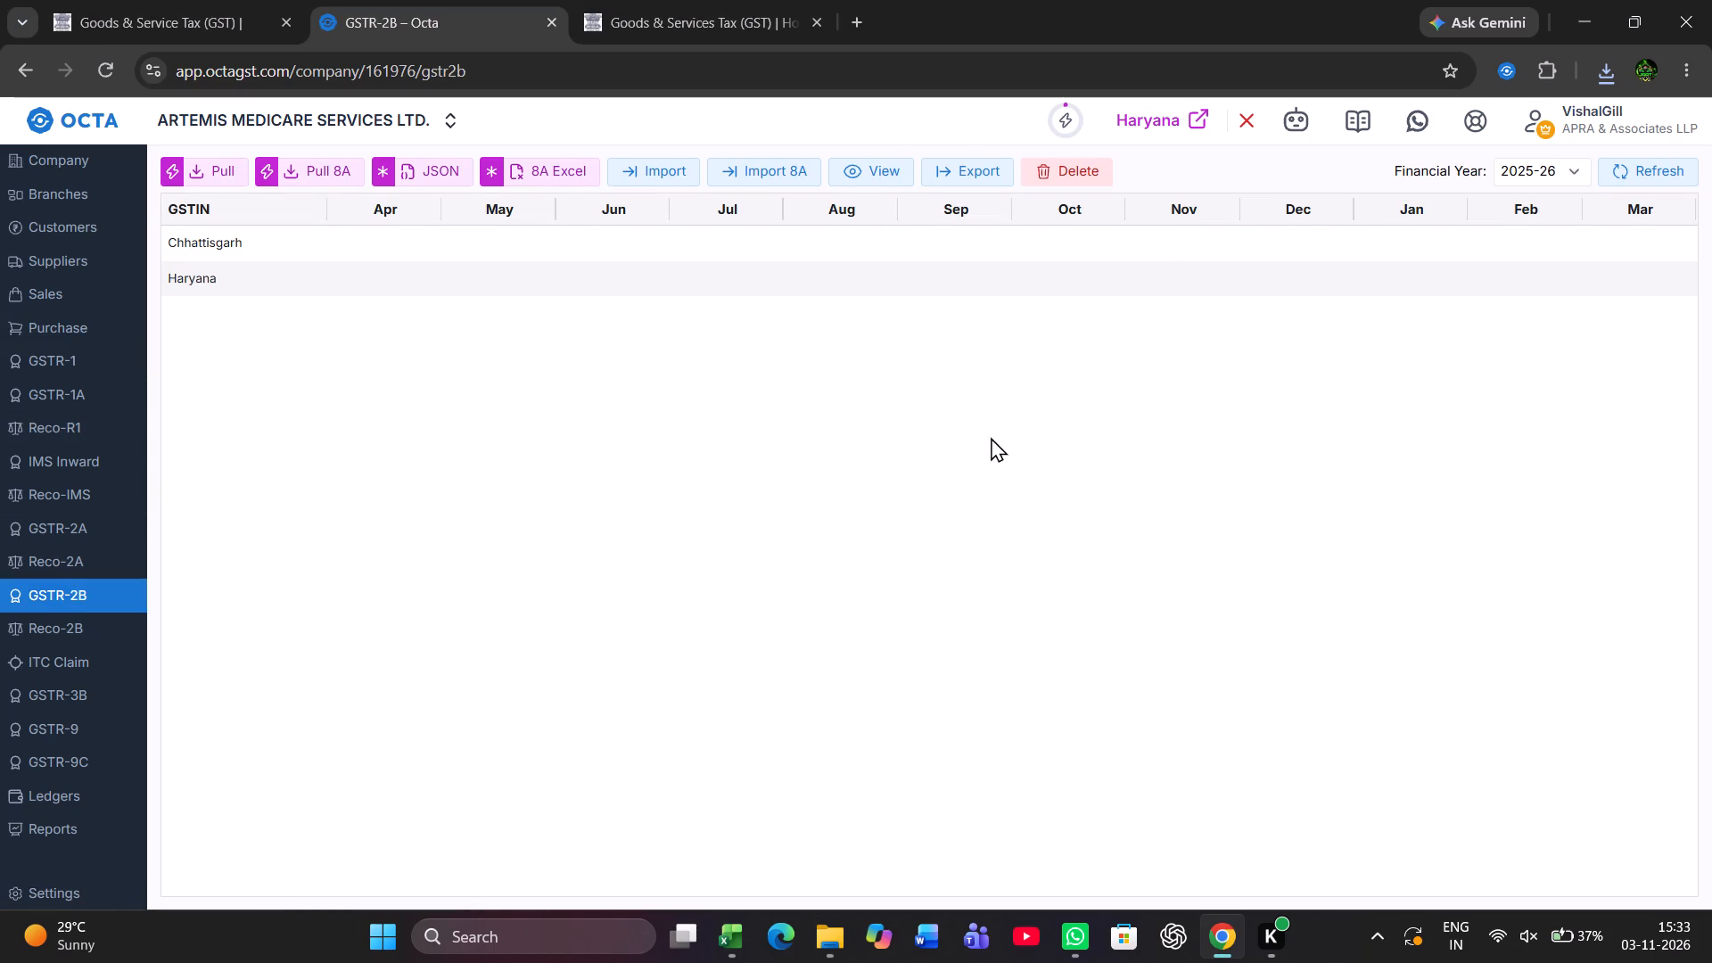
{"action": "left_click", "coordinate": [432, 175]}
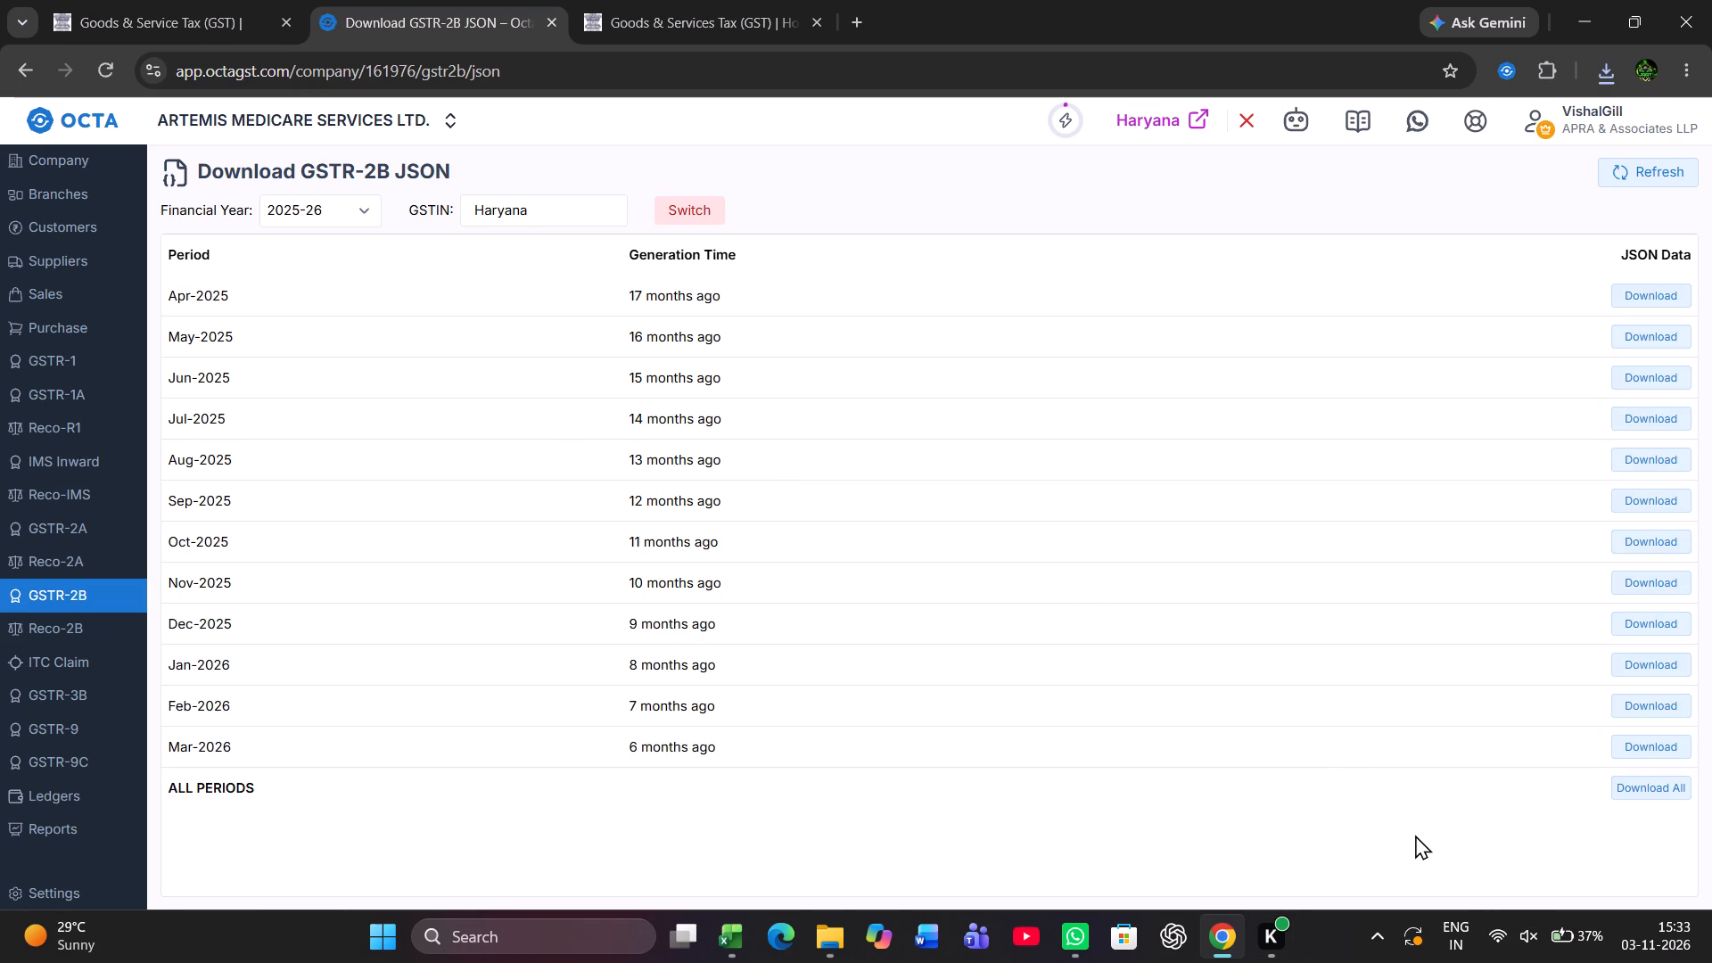
{"action": "left_click", "coordinate": [1650, 789]}
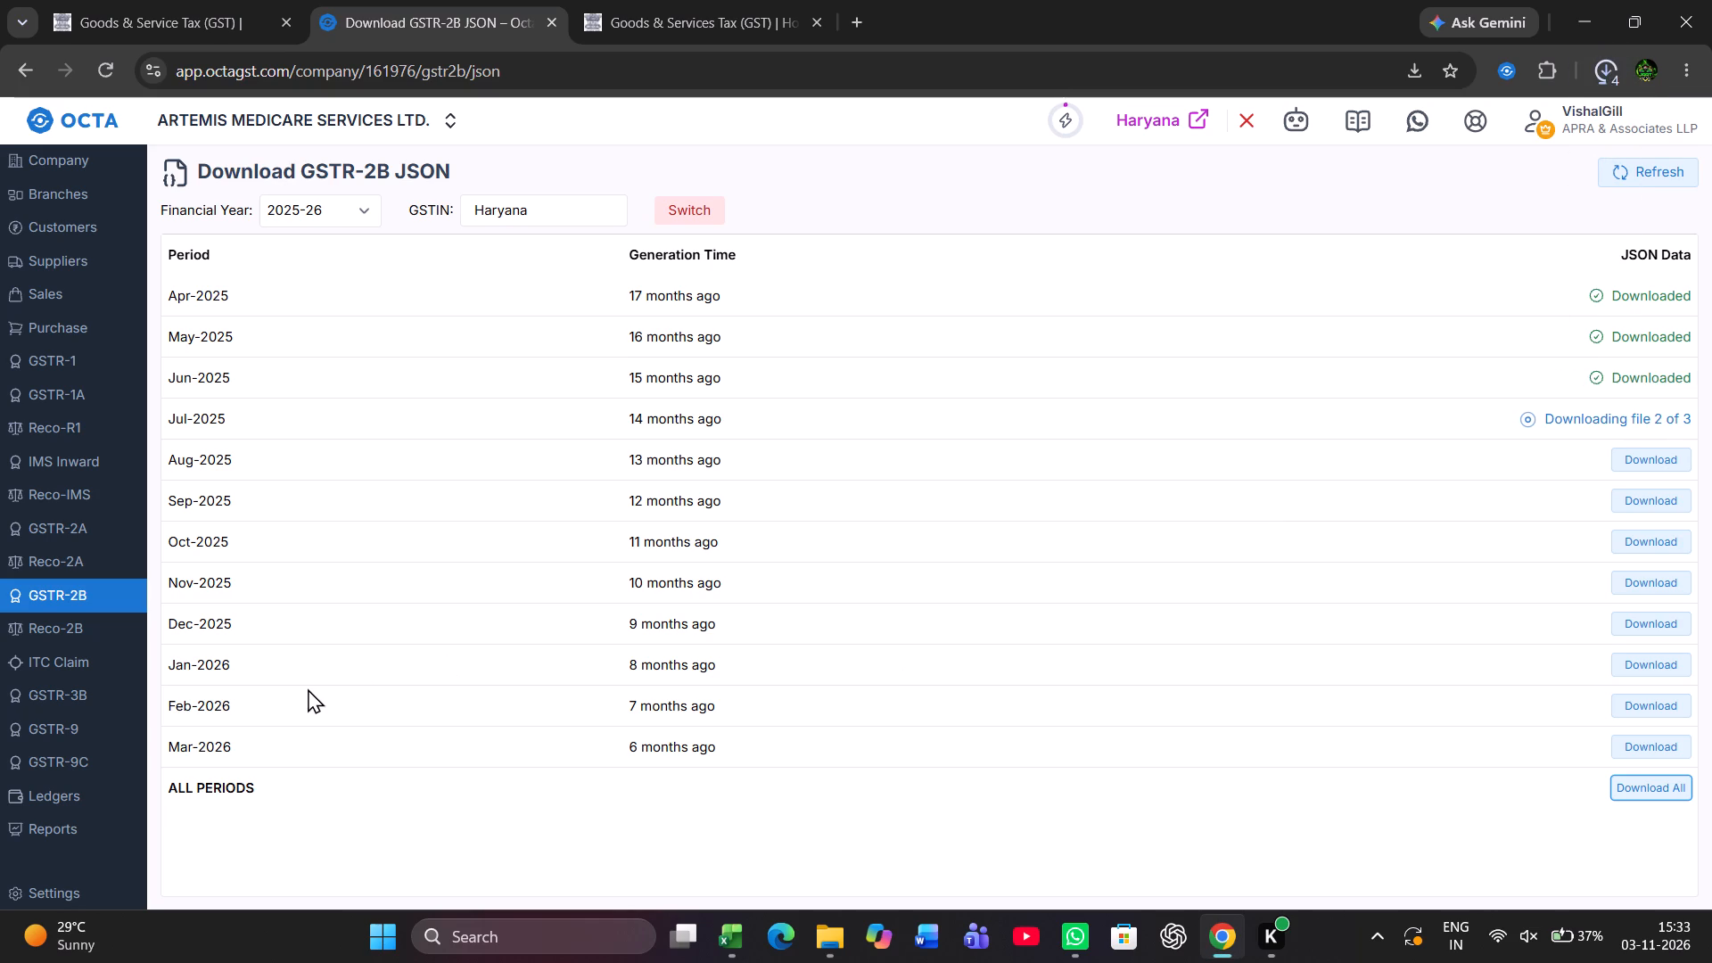
Look at the GSTR-3B page, return to GSTR-2B, and check the recent download history for the Haryana GSTR-2B JSON files.
{"action": "left_click", "coordinate": [73, 700]}
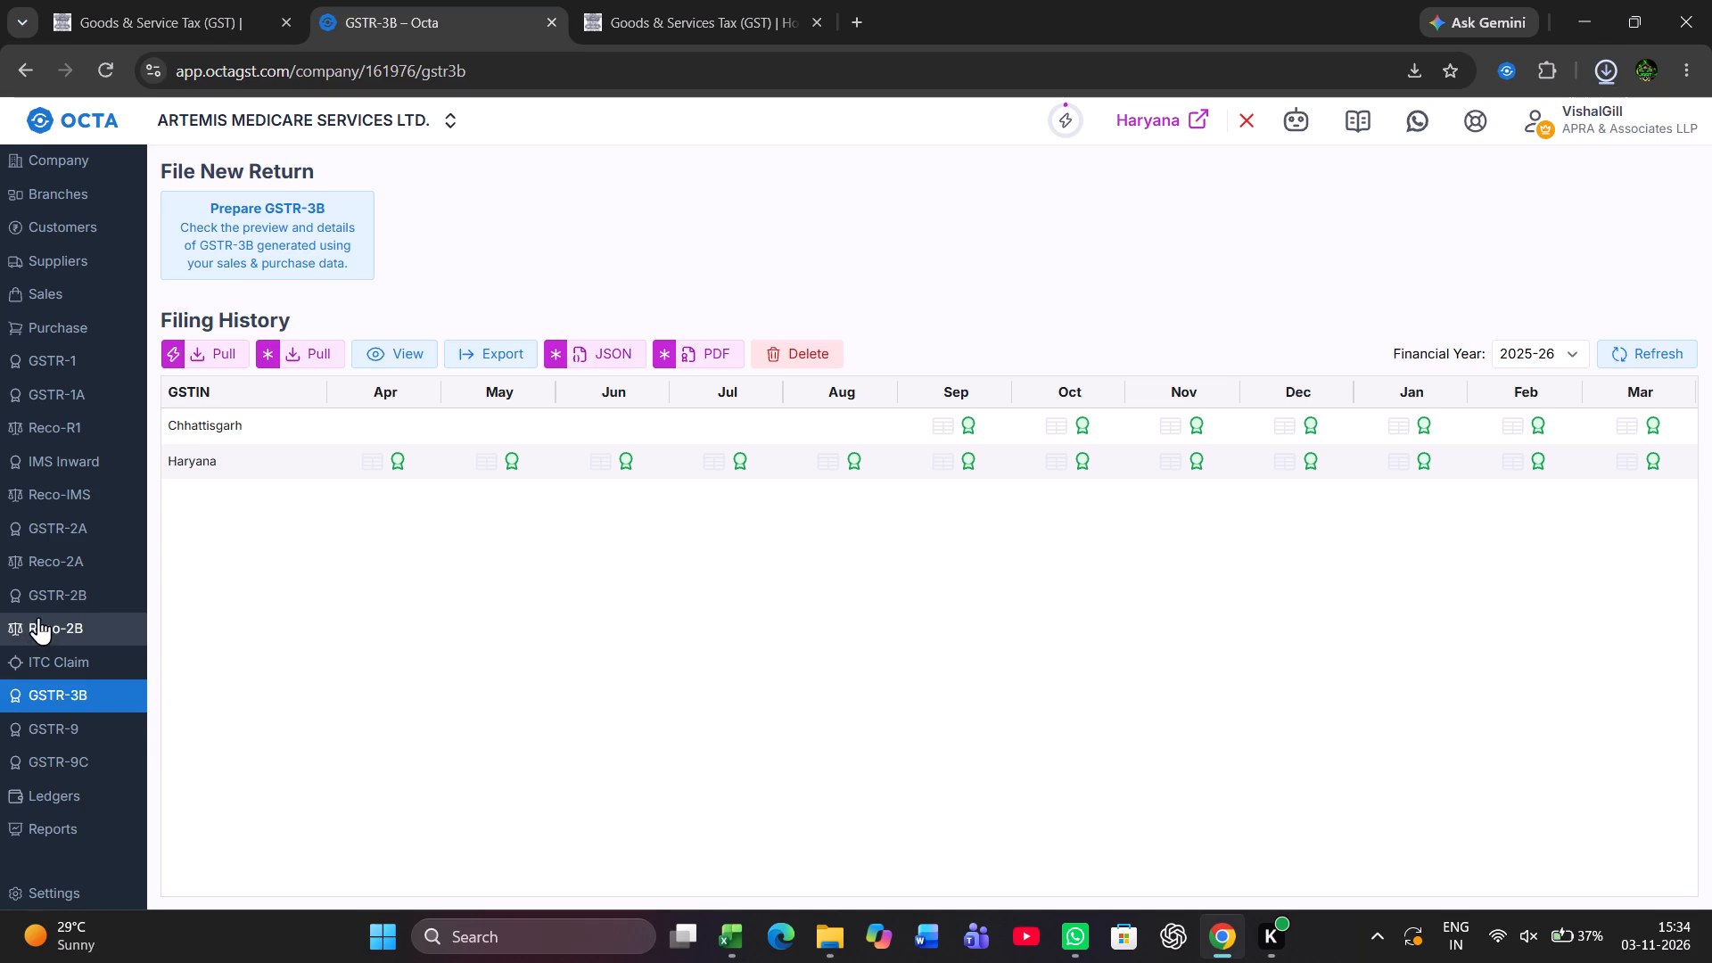
{"action": "left_click", "coordinate": [90, 580]}
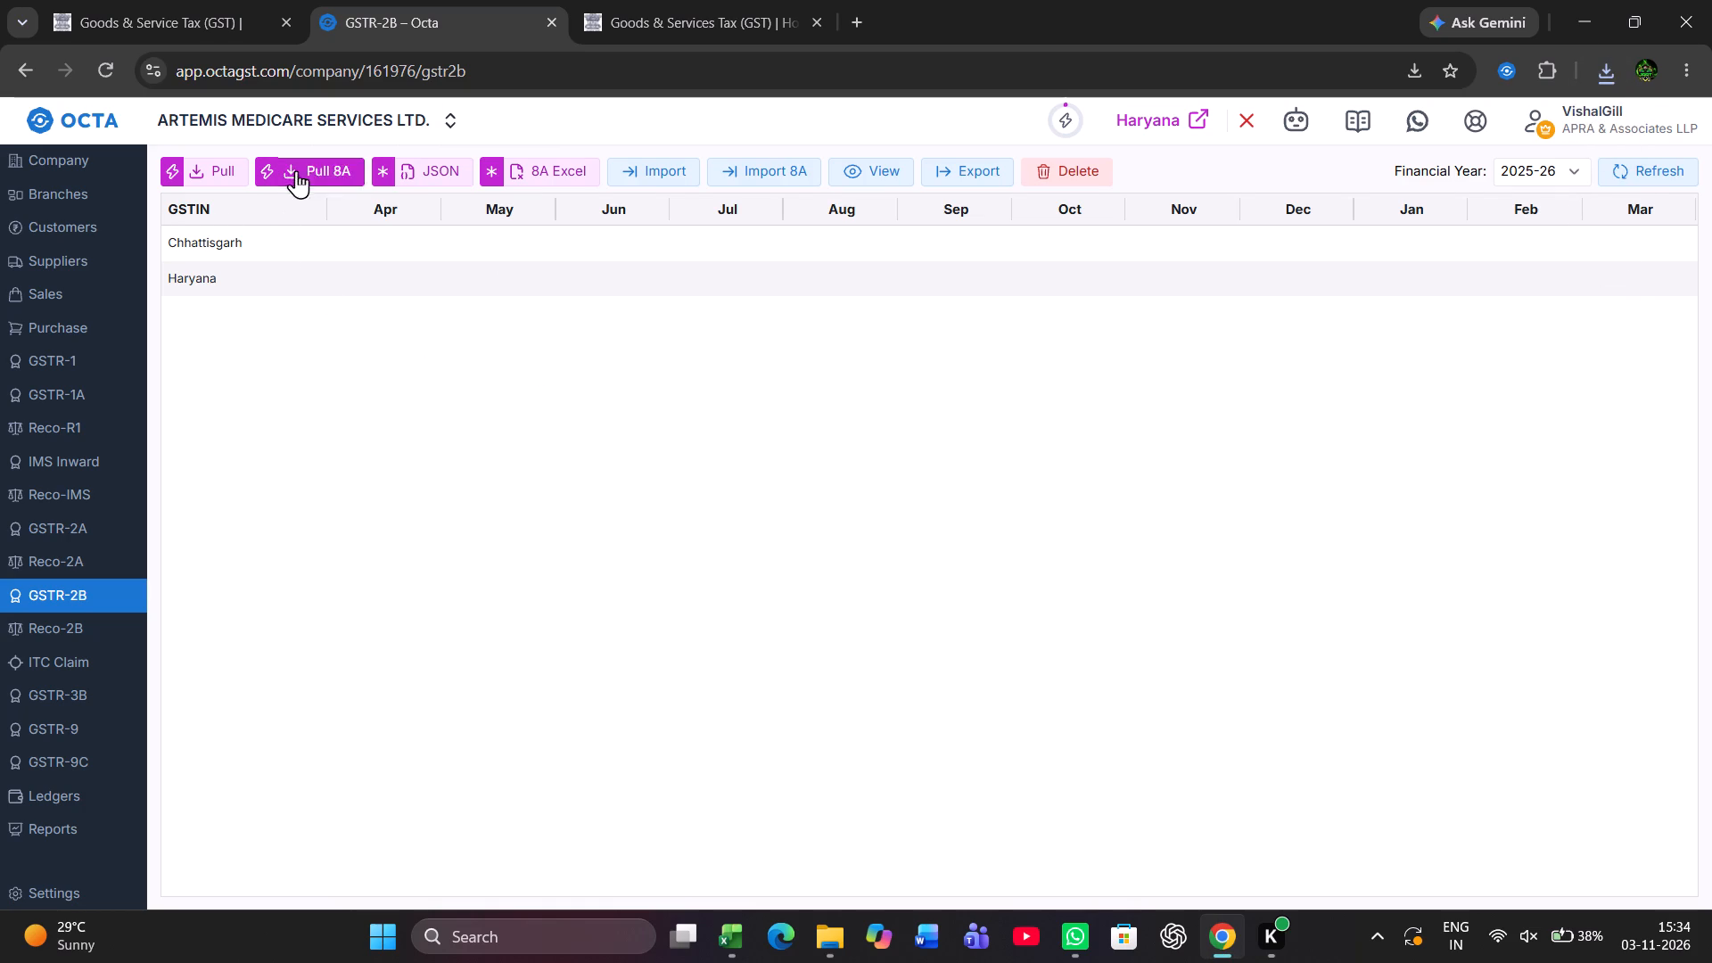
{"action": "left_click", "coordinate": [1606, 78]}
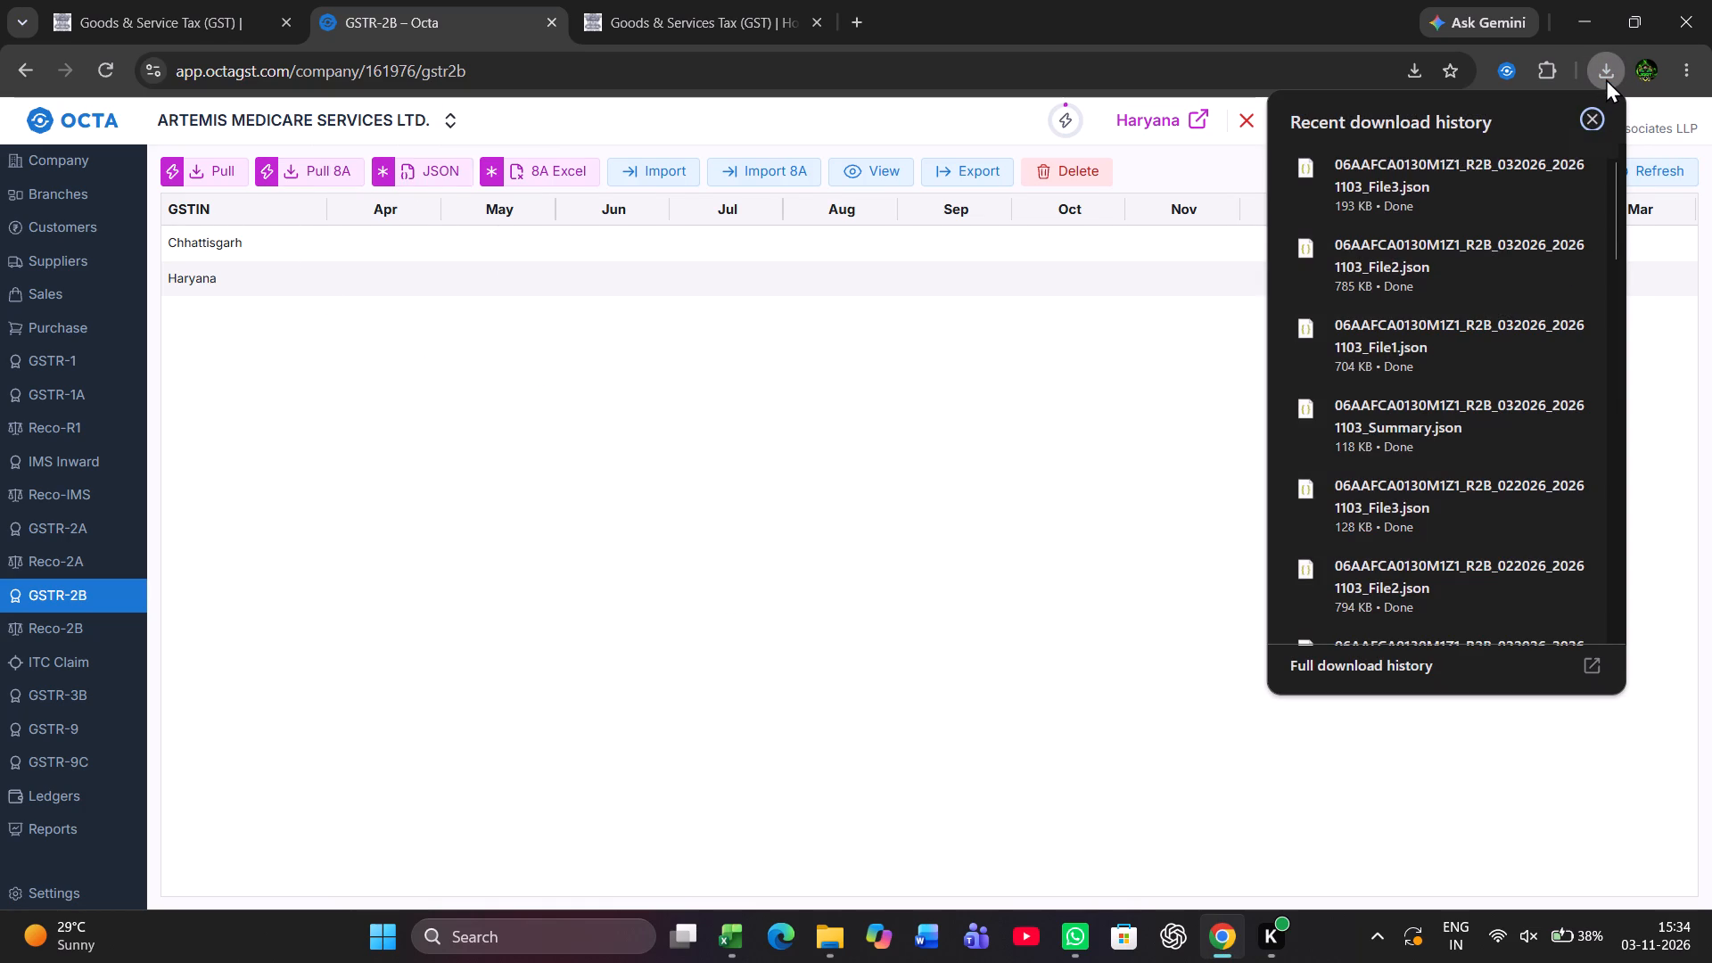
{"action": "scroll", "coordinate": [1426, 454], "scroll_direction": "down", "scroll_amount": 3}
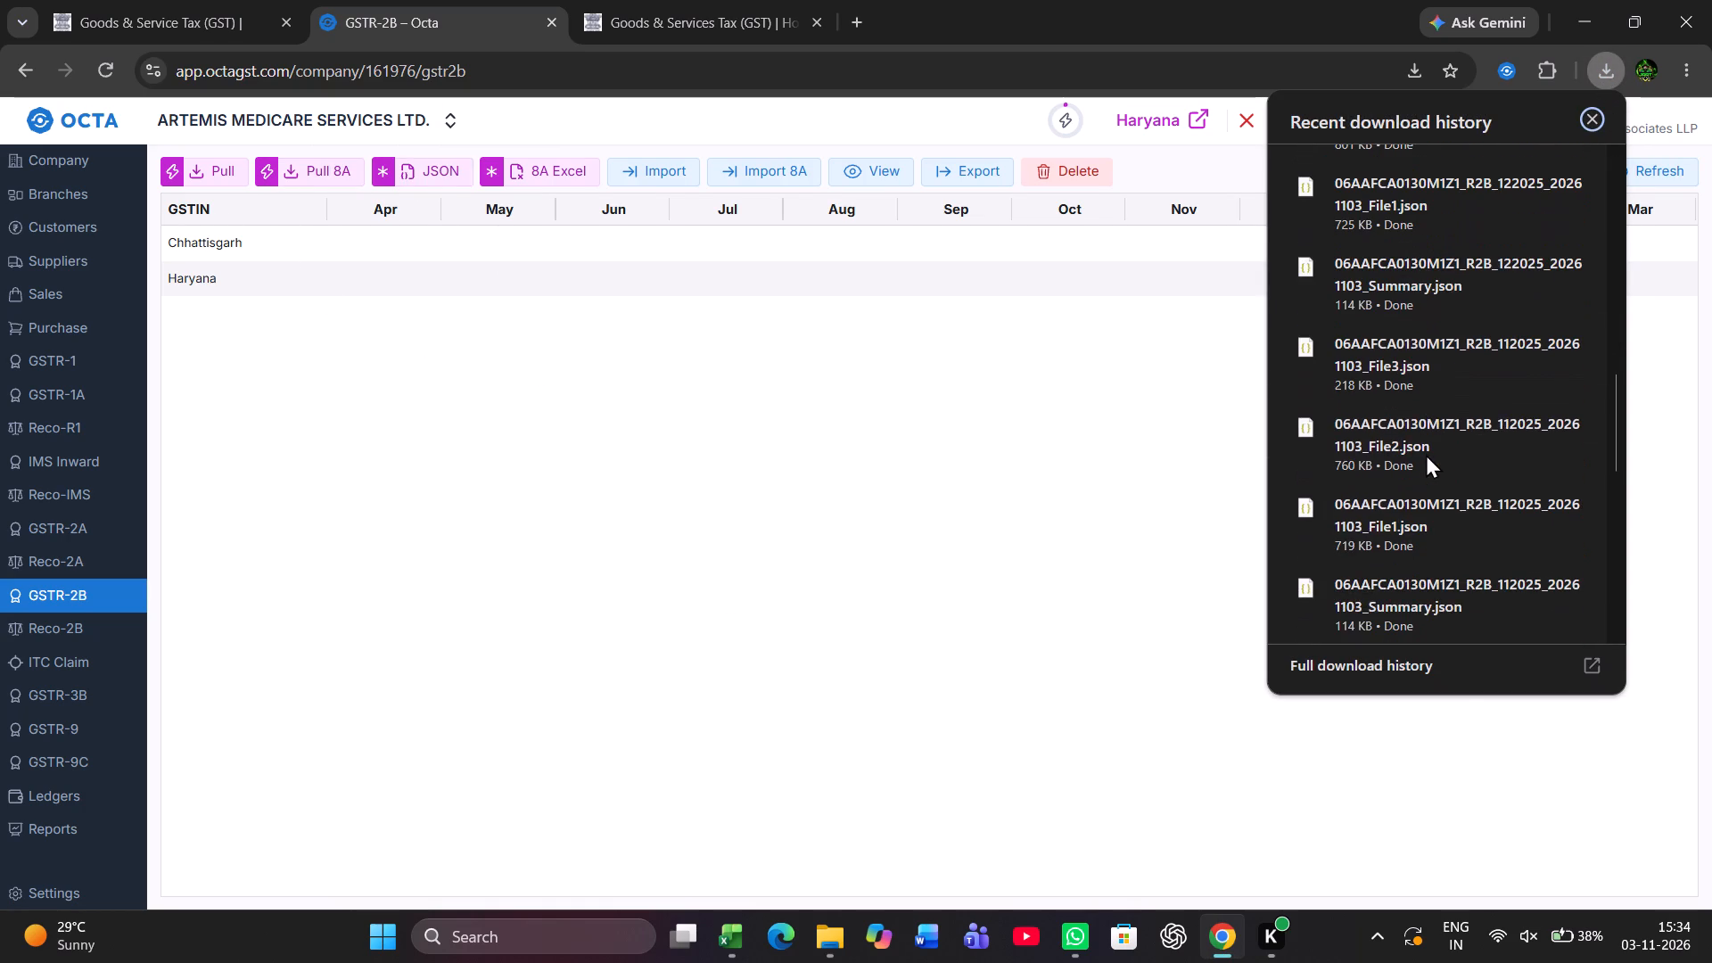
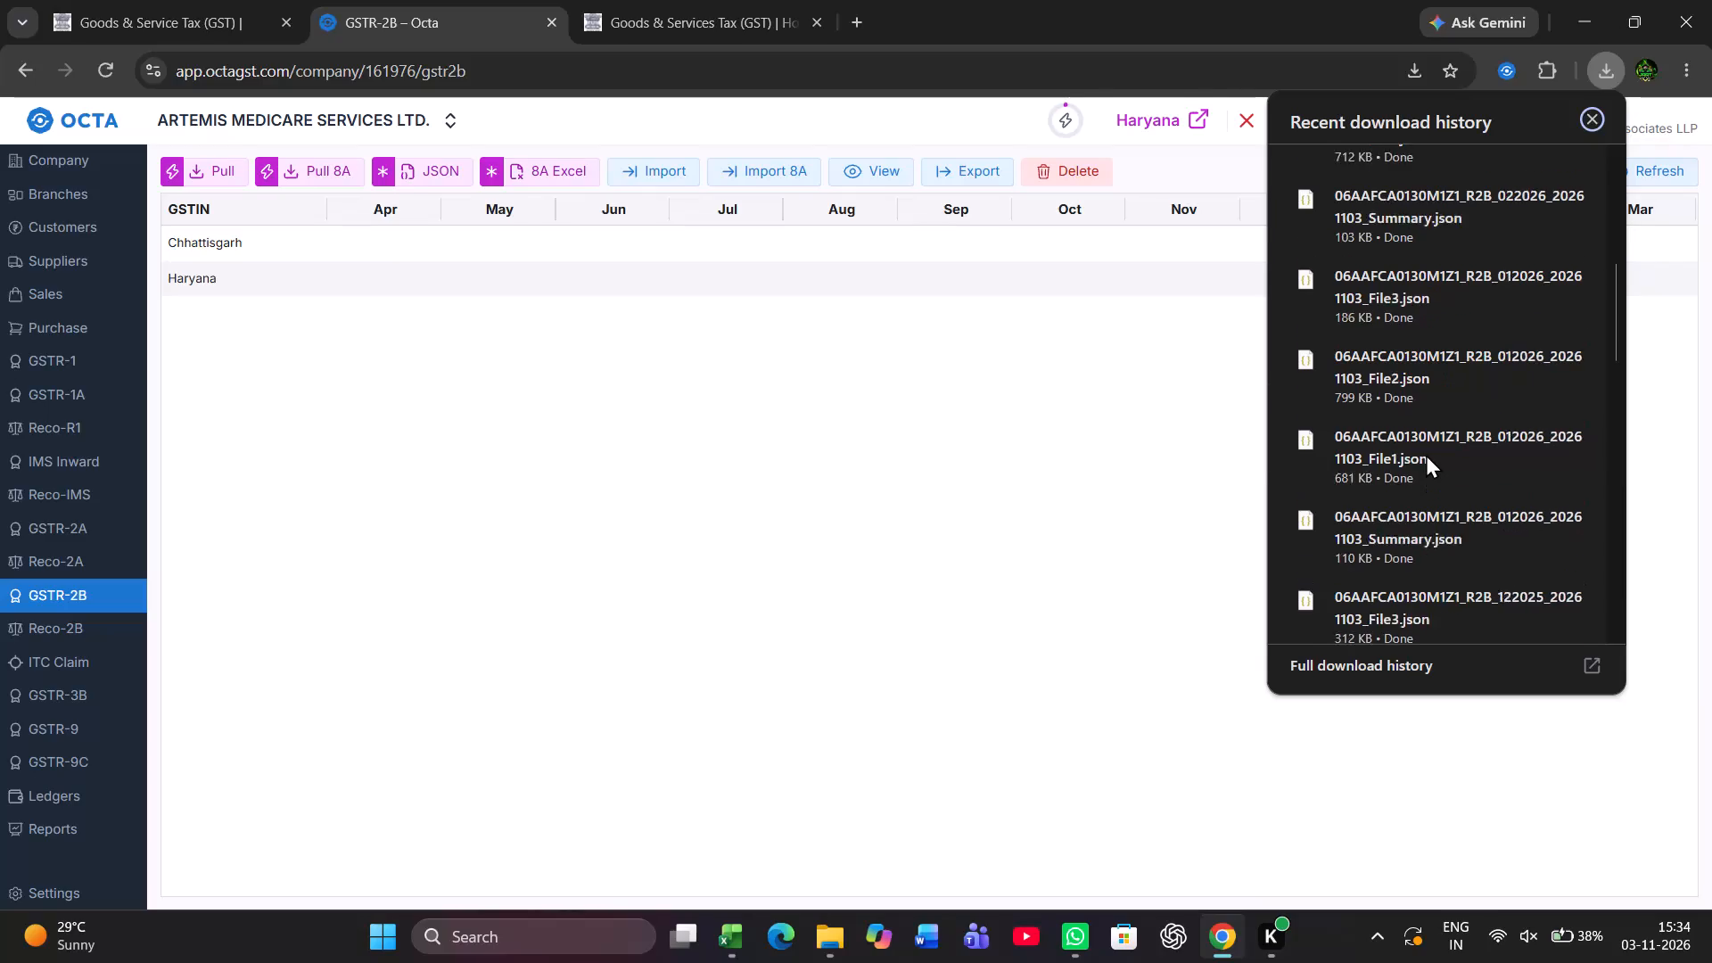
Import the 48 Haryana GSTR-2B JSON files covering April 2025 to March 2026 from the Downloads folder, excluding the gst_offline_tool archive.
{"action": "scroll", "coordinate": [1426, 454], "scroll_direction": "up", "scroll_amount": 6}
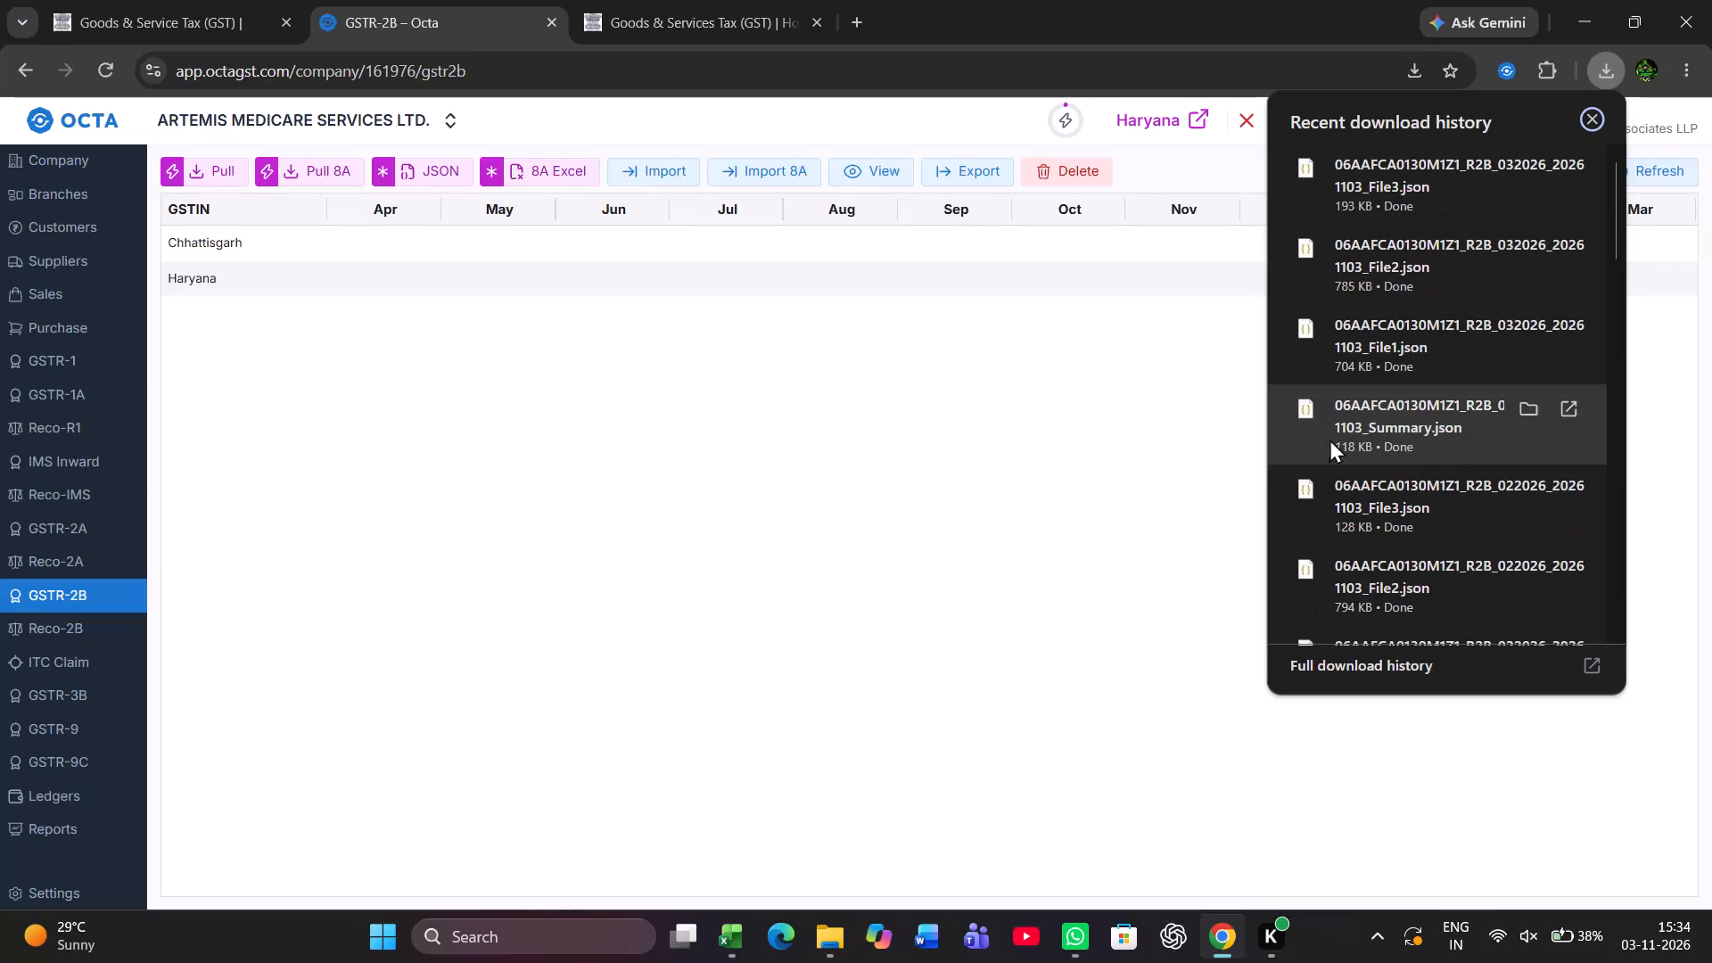
{"action": "left_click", "coordinate": [1041, 407]}
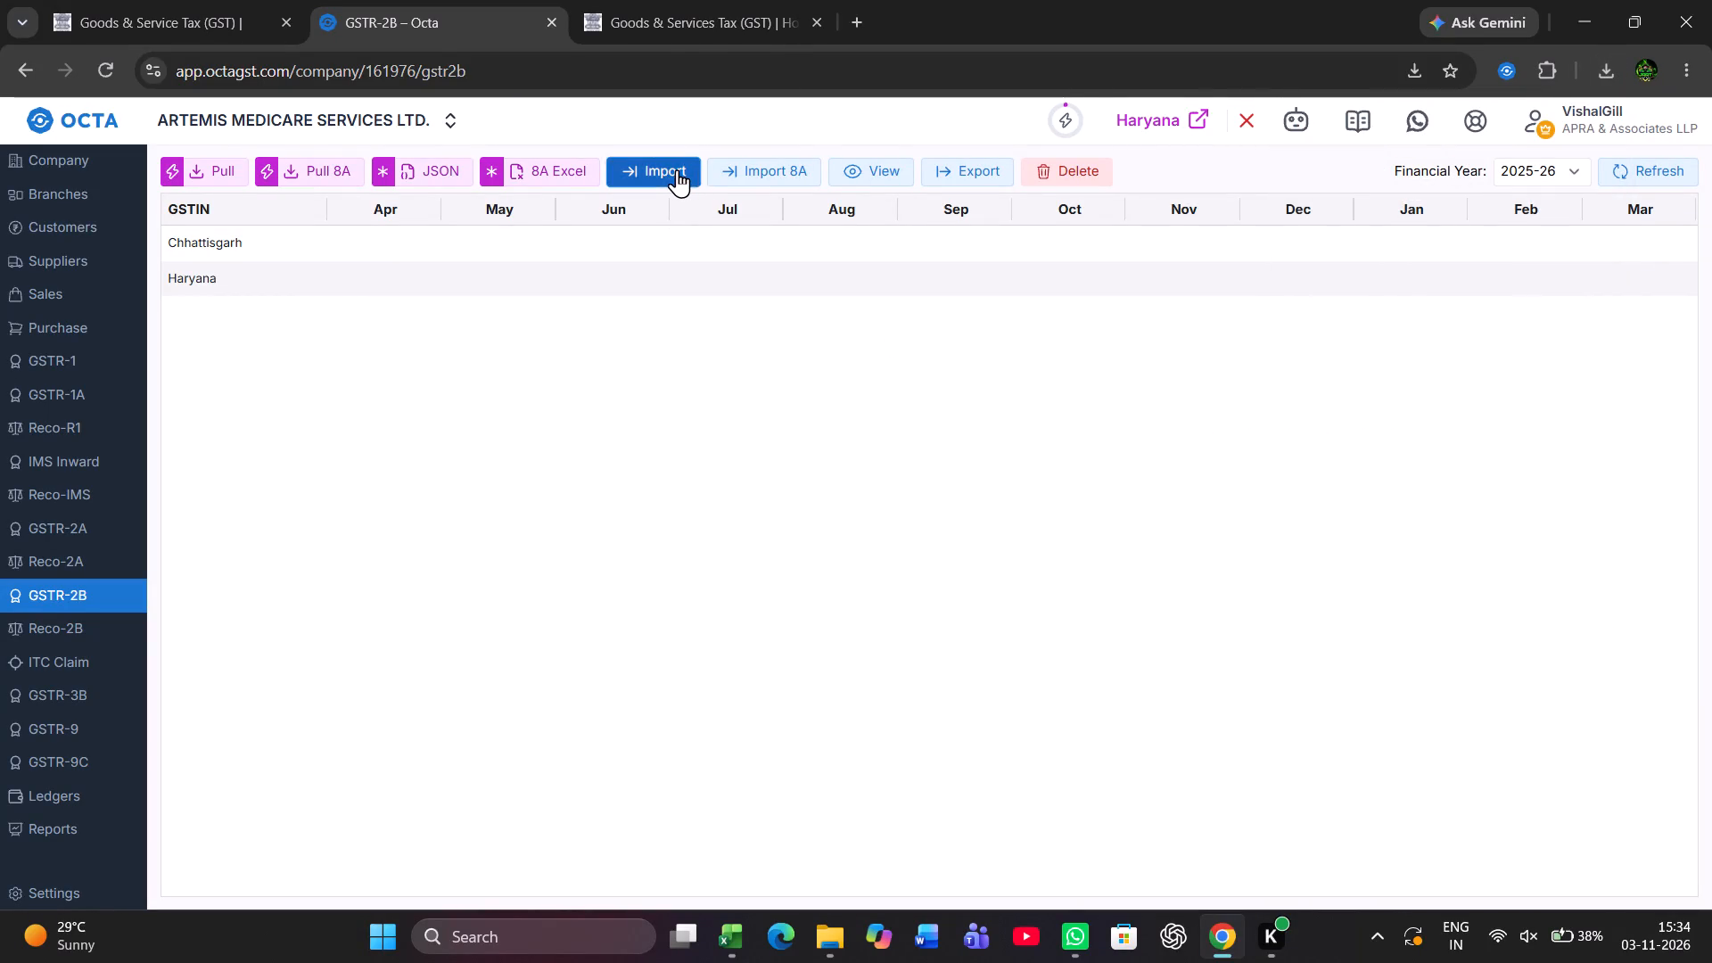
{"action": "left_click", "coordinate": [677, 169]}
{"action": "left_click", "coordinate": [863, 202]}
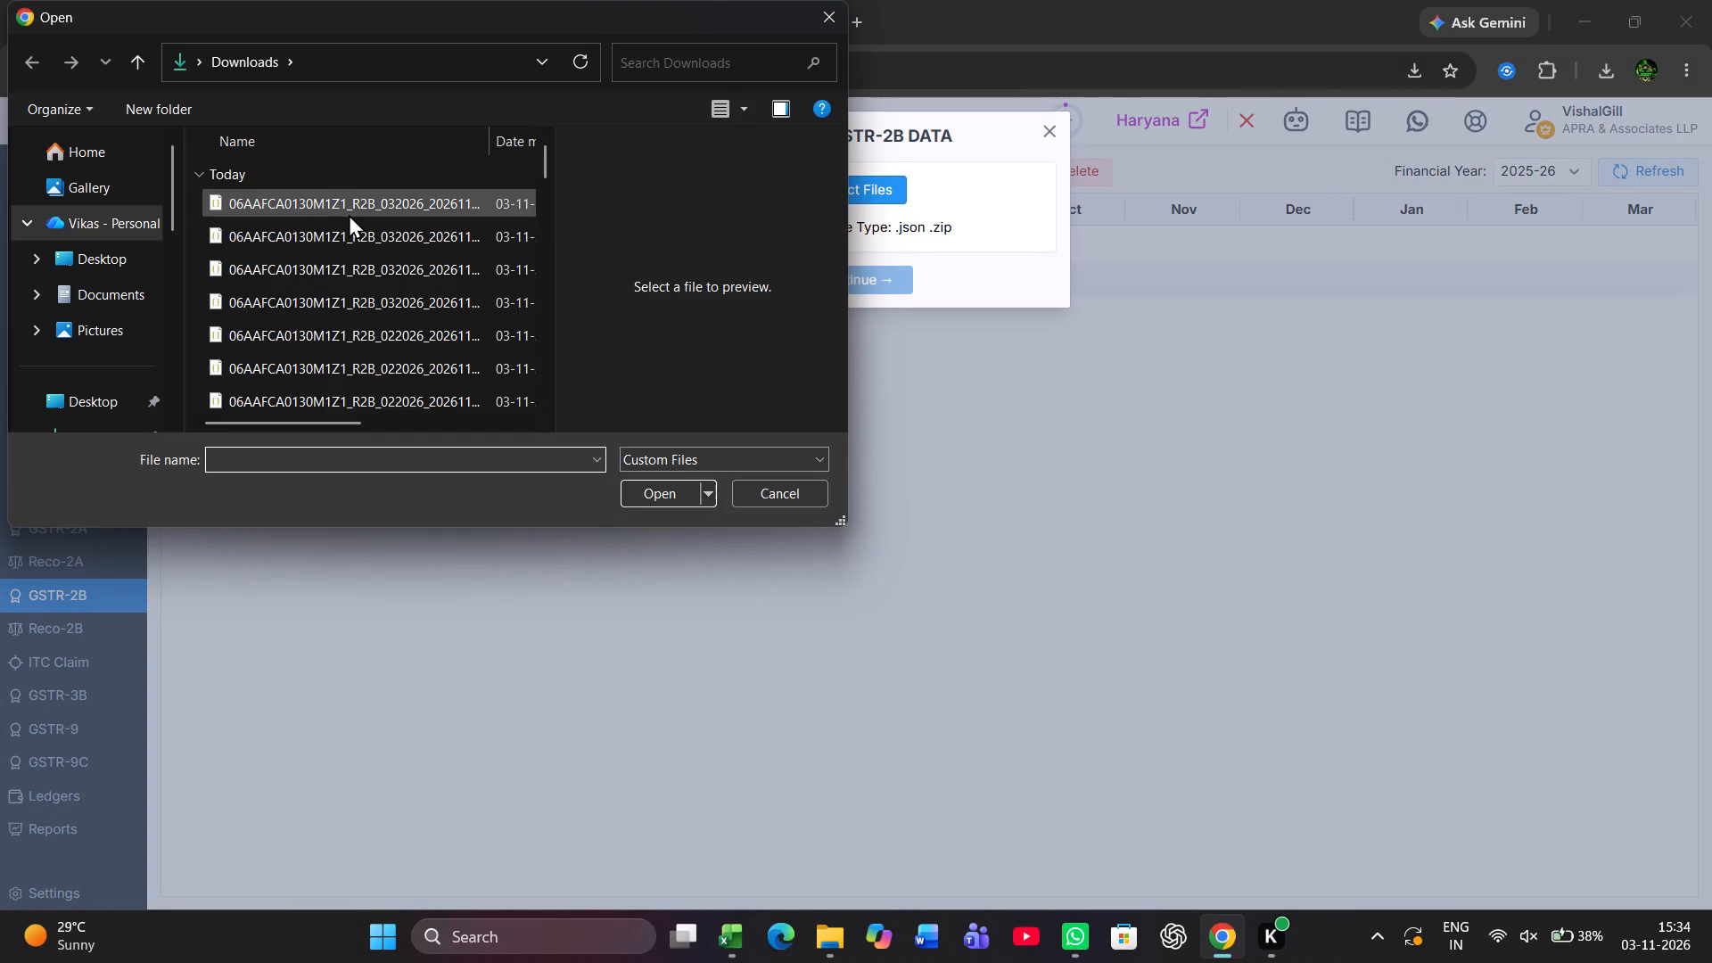
{"action": "left_click", "coordinate": [349, 214]}
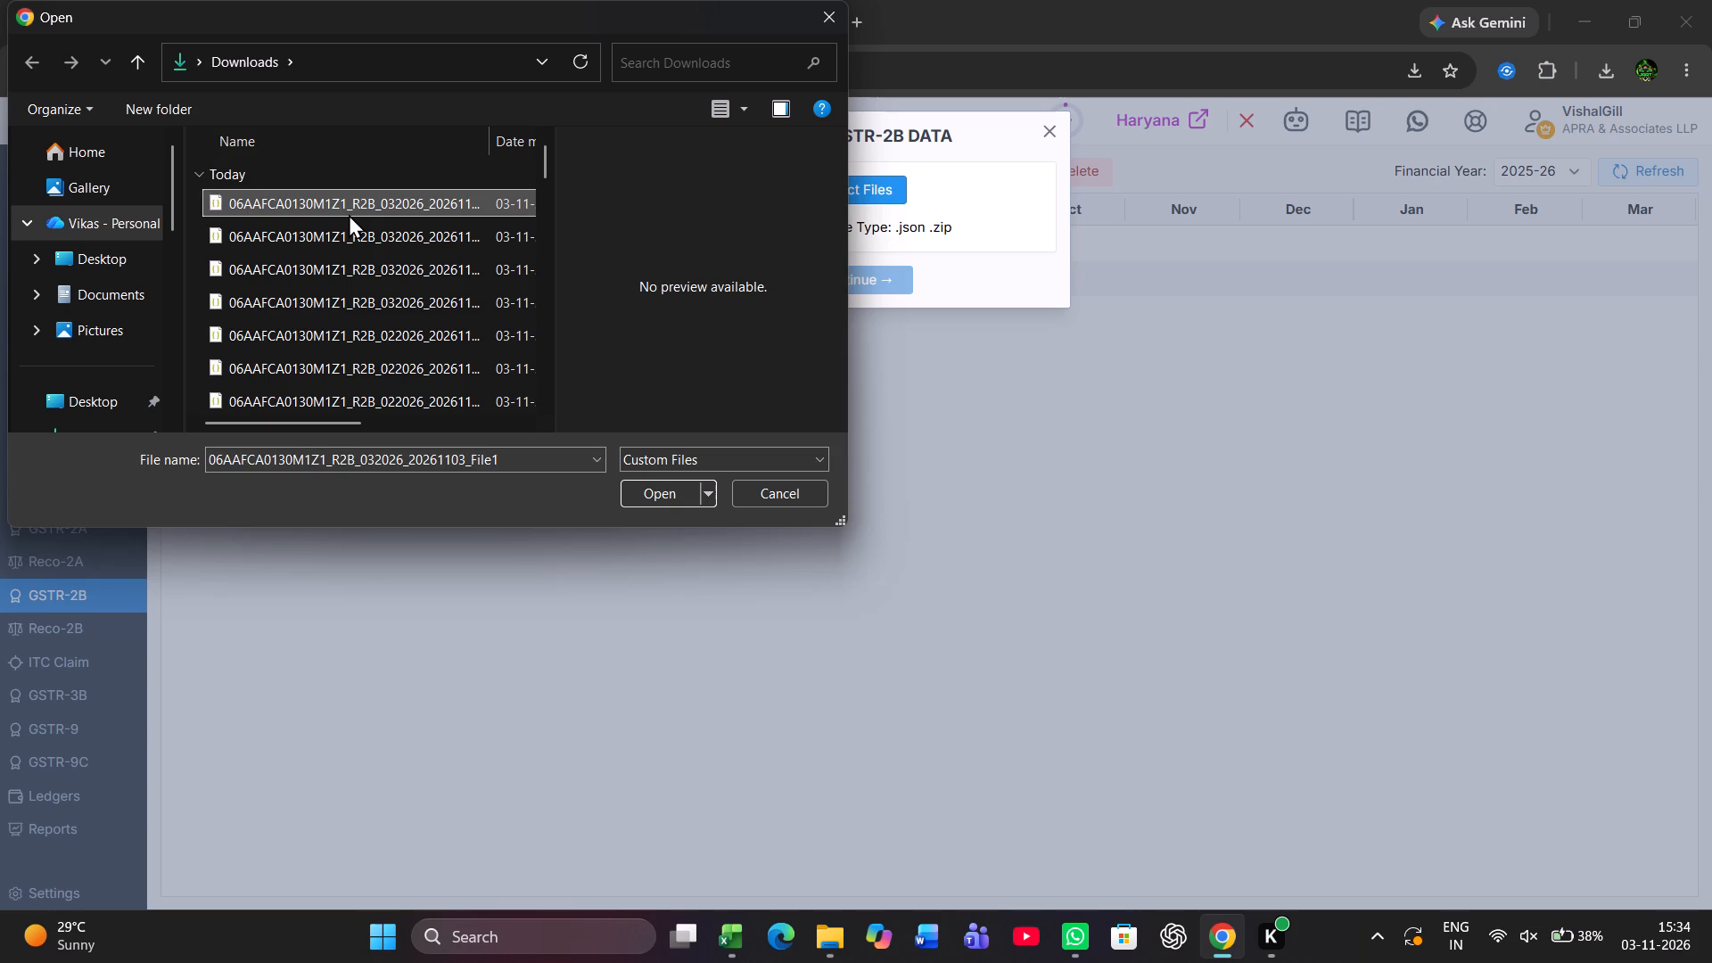
{"action": "key", "text": "shift+Down"}
{"action": "key", "text": "shift+Down"}
{"action": "key", "text": "shift+Down"}
{"action": "key", "text": "shift+Down"}
{"action": "key", "text": "shift+Down"}
{"action": "key", "text": "shift+Down"}
{"action": "key", "text": "shift+Down"}
{"action": "key", "text": "shift+Down"}
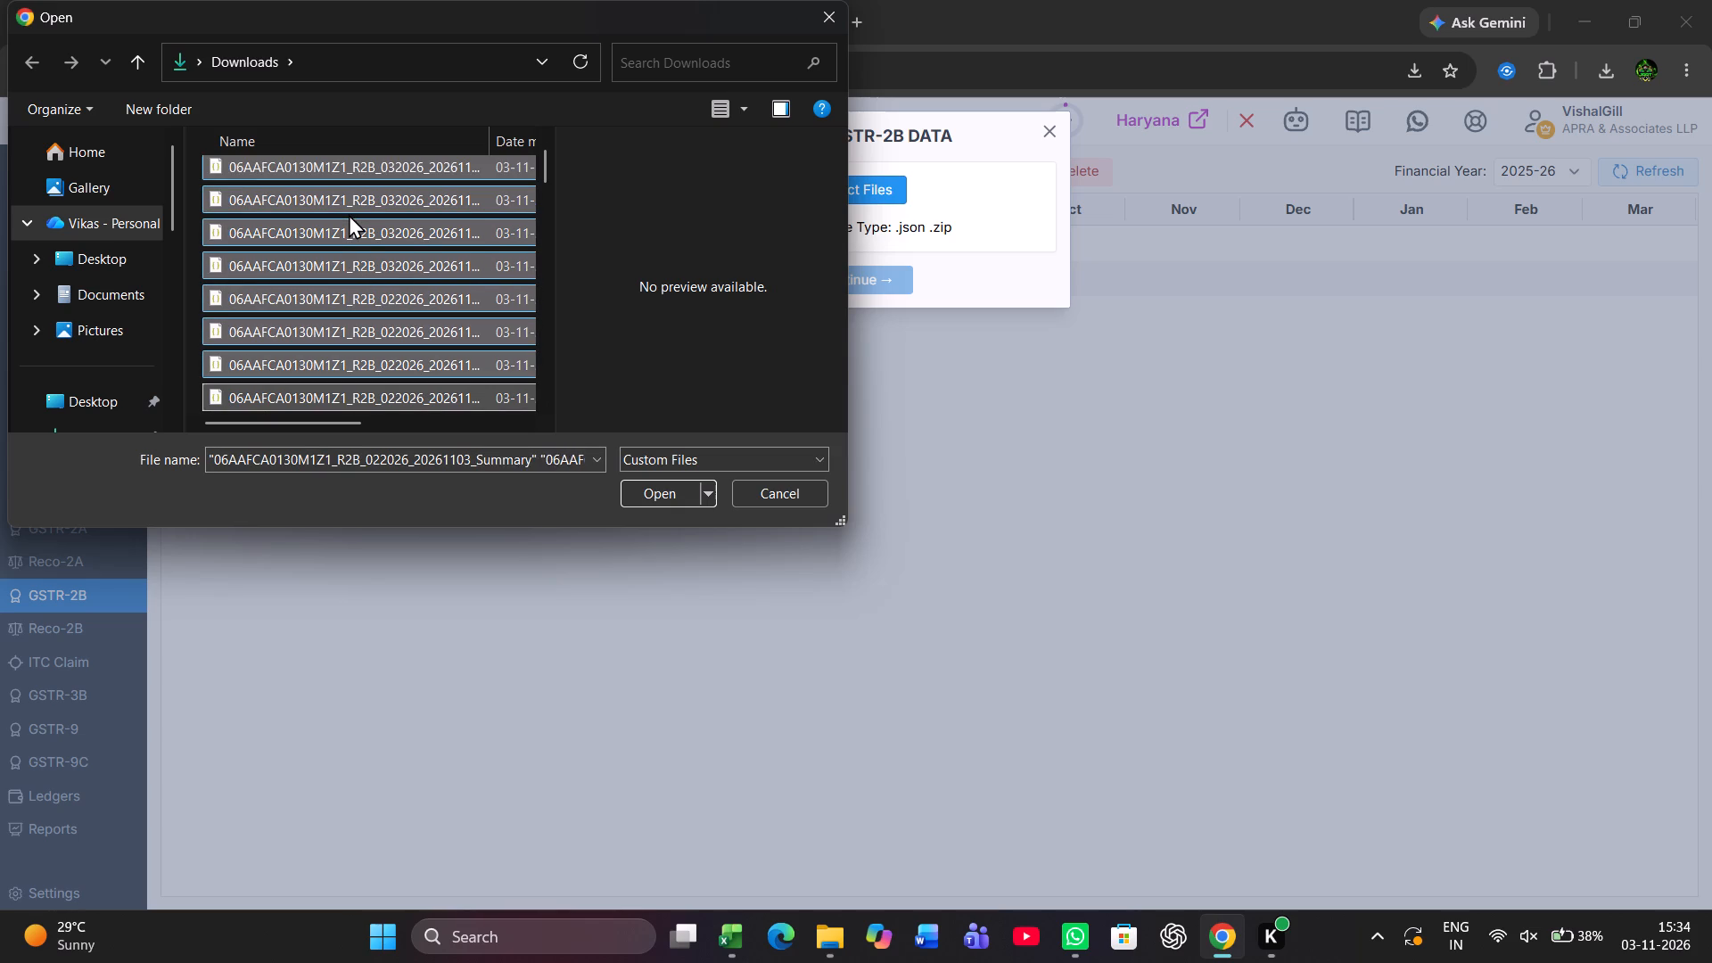
{"action": "key", "text": "shift+Down"}
{"action": "key", "text": "shift+Down"}
{"action": "key", "text": "shift+Down"}
{"action": "key", "text": "shift+Down"}
{"action": "key", "text": "shift+Down"}
{"action": "key", "text": "shift+Down"}
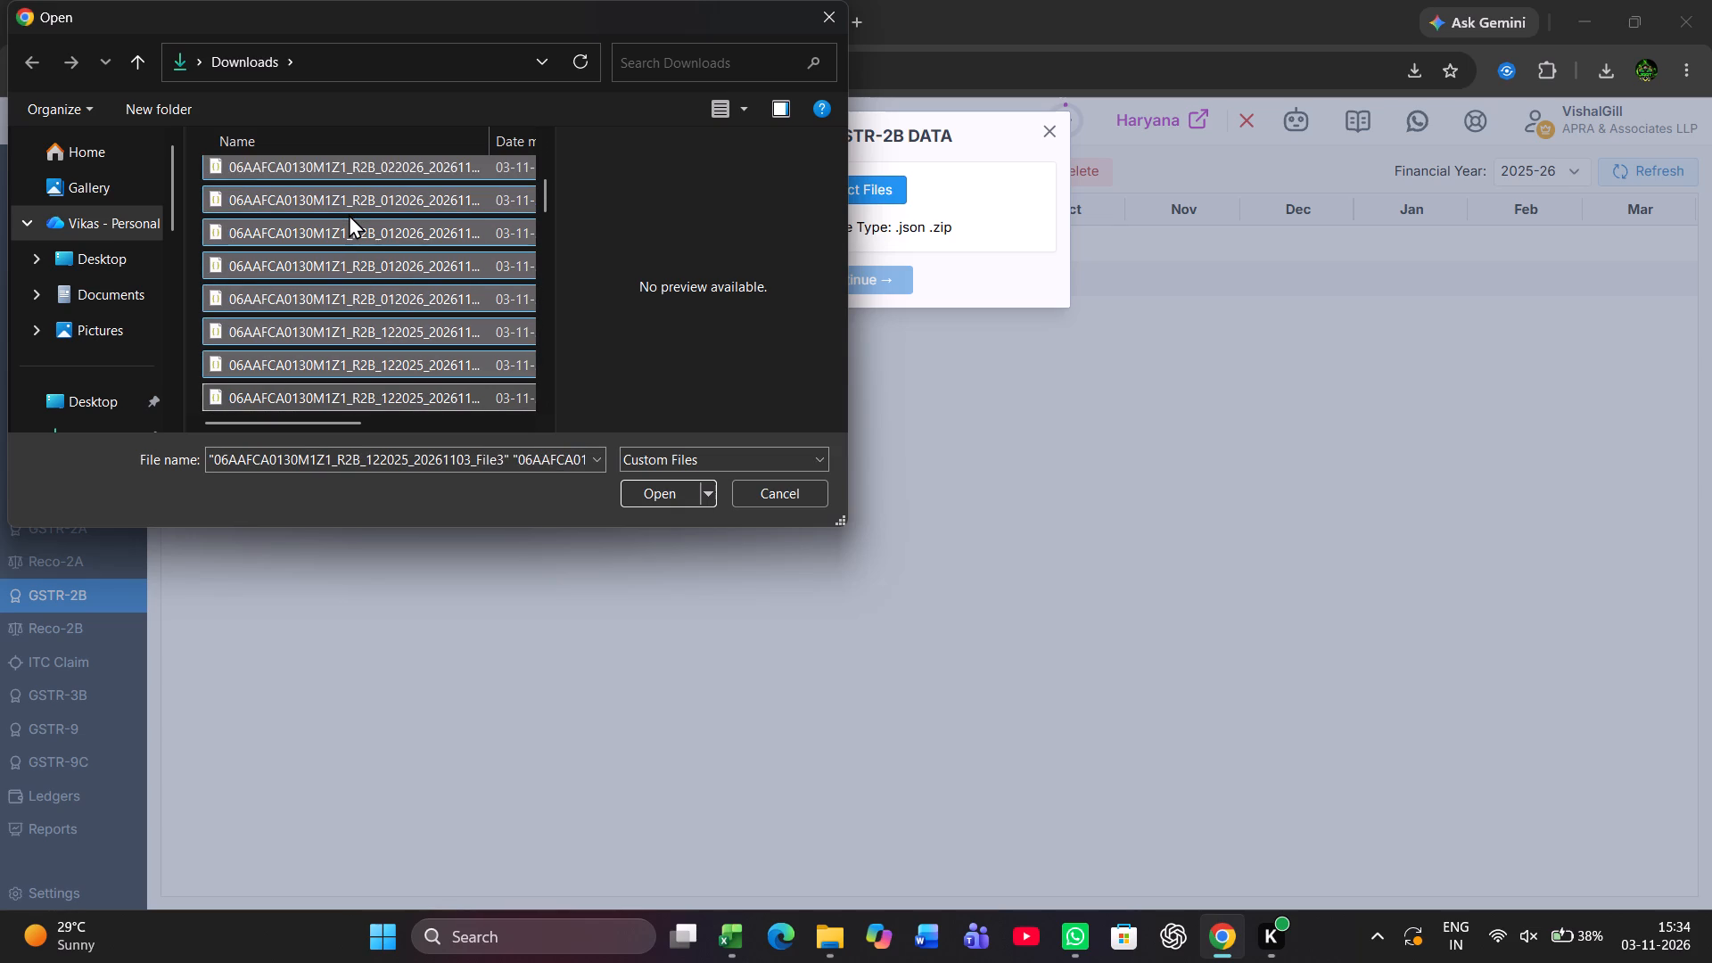
{"action": "key", "text": "shift+Down"}
{"action": "key", "text": "shift+Down"}
{"action": "key", "text": "shift+Down"}
{"action": "key", "text": "shift+Down"}
{"action": "key", "text": "shift+Down"}
{"action": "key", "text": "shift+Down"}
{"action": "key", "text": "shift+Down"}
{"action": "key", "text": "shift+Down"}
{"action": "key", "text": "shift+Down"}
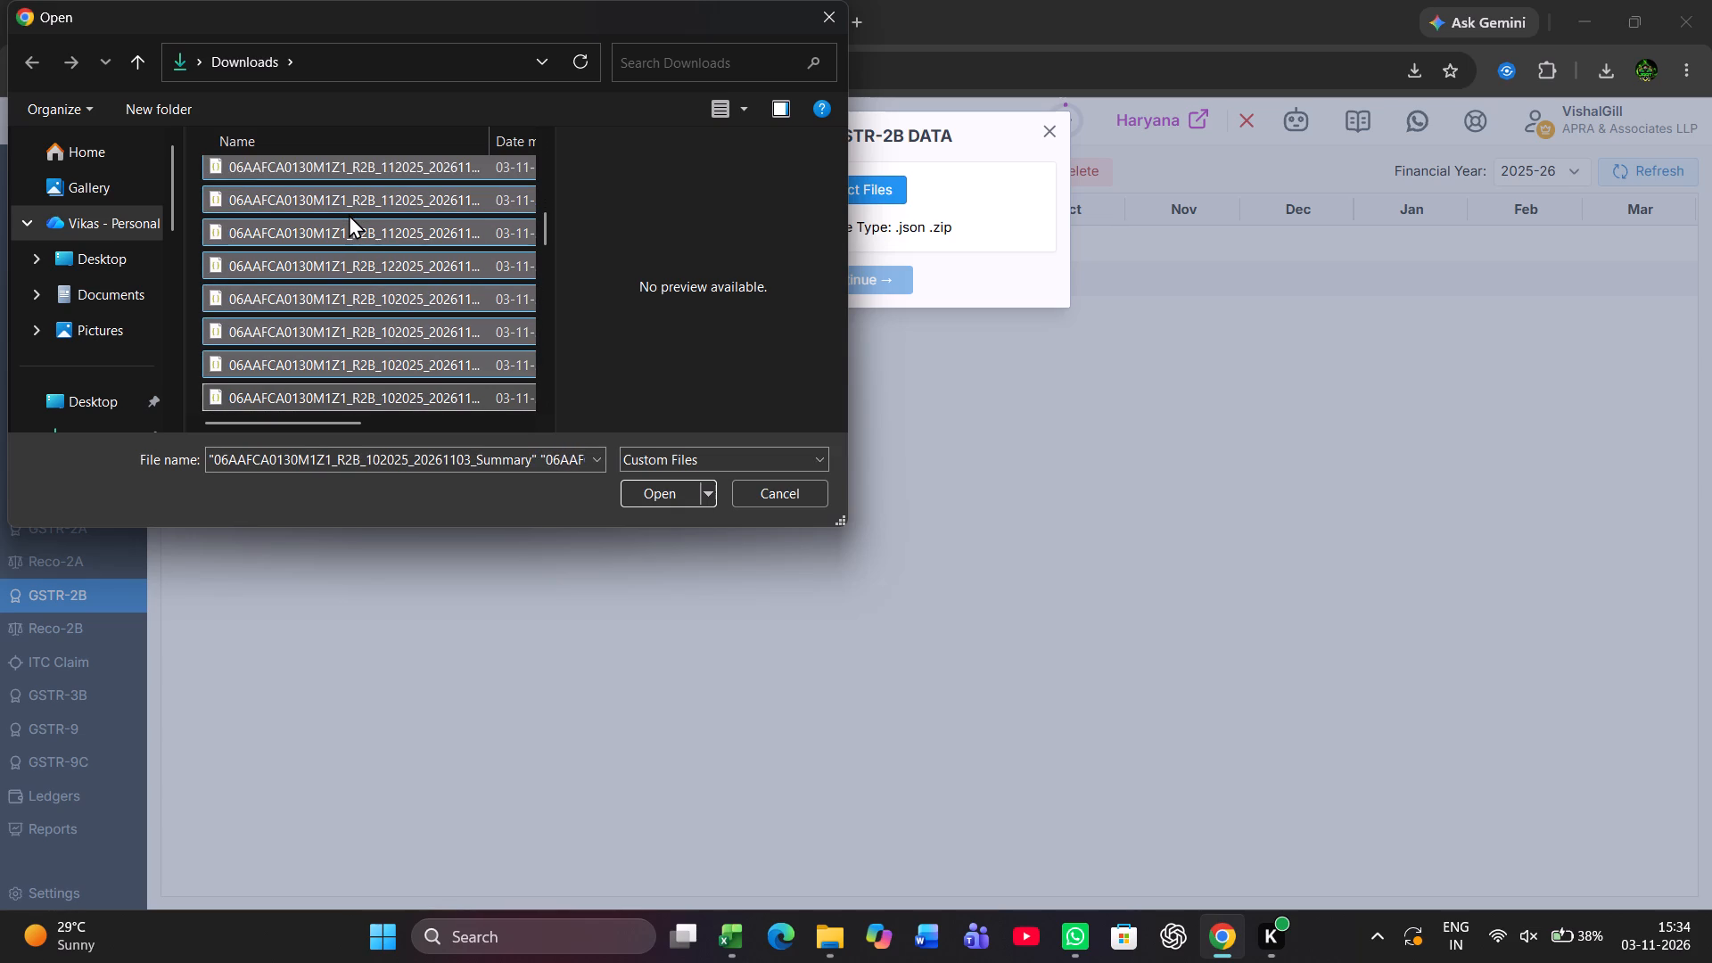
{"action": "key", "text": "shift+Down"}
{"action": "key", "text": "shift+Down"}
{"action": "key", "text": "shift+Down"}
{"action": "key", "text": "shift+Down"}
{"action": "key", "text": "shift+Down"}
{"action": "key", "text": "shift+Down"}
{"action": "key", "text": "shift+Down"}
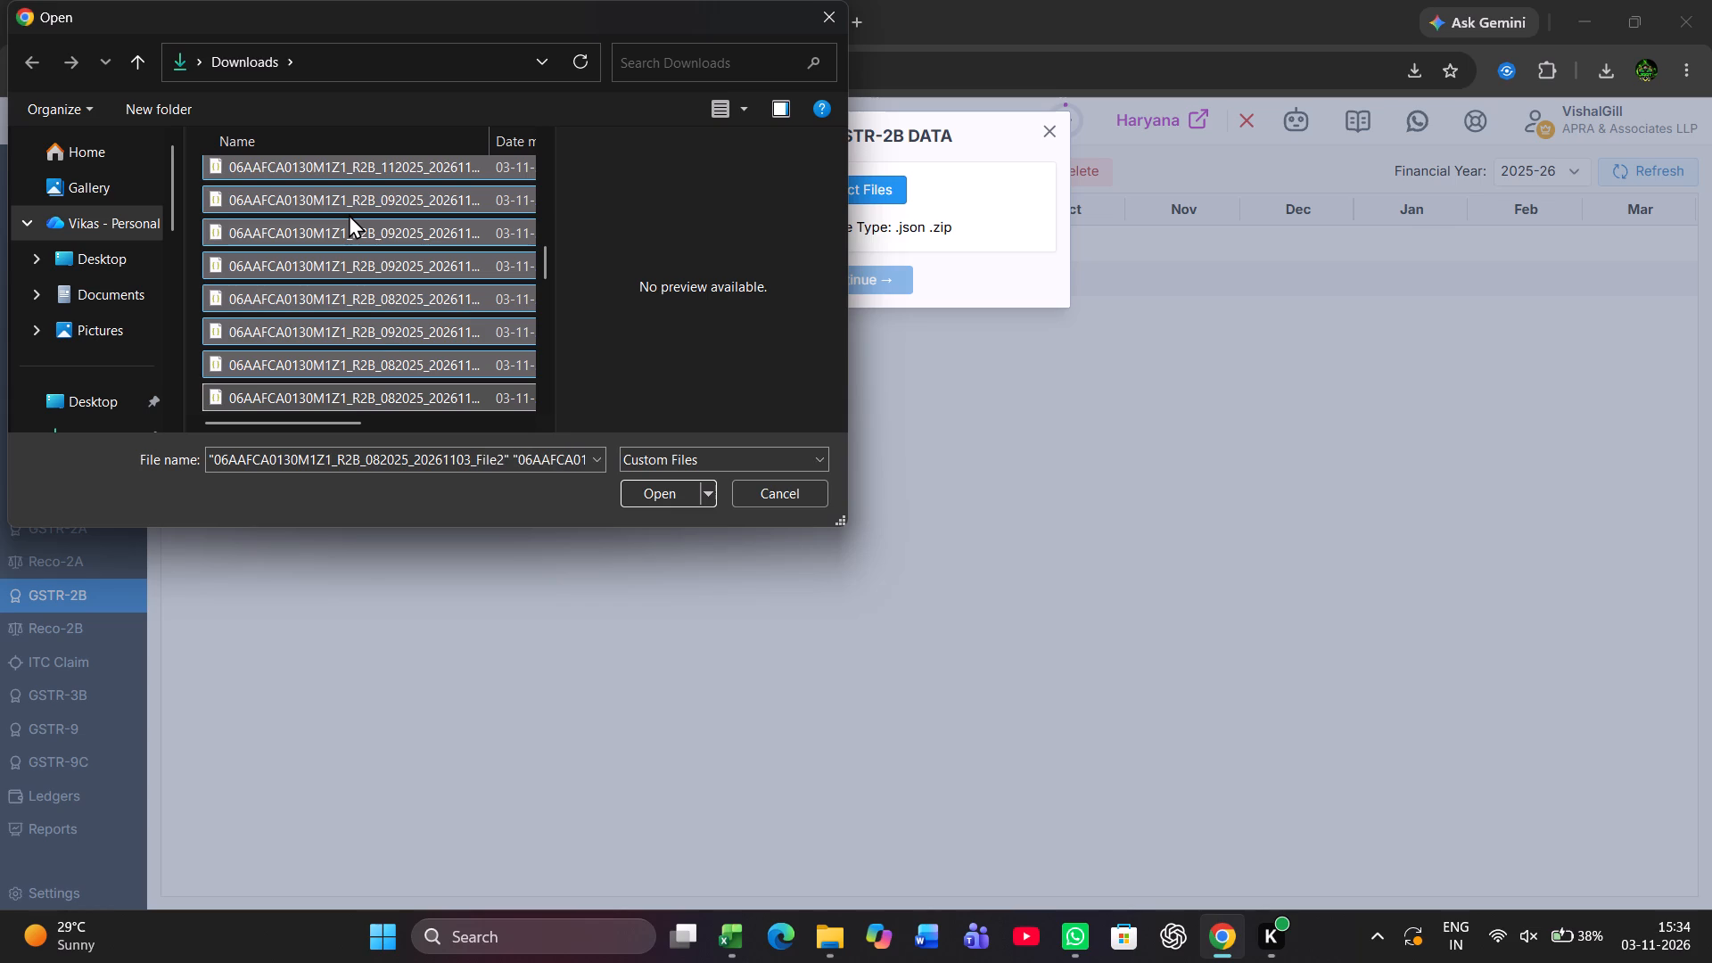
{"action": "key", "text": "shift+Down"}
{"action": "key", "text": "shift+Down"}
{"action": "key", "text": "shift+Down"}
{"action": "key", "text": "shift+Down"}
{"action": "key", "text": "shift+Down"}
{"action": "key", "text": "shift+Down"}
{"action": "key", "text": "shift+Down"}
{"action": "key", "text": "shift+Down"}
{"action": "key", "text": "shift+Down"}
{"action": "key", "text": "shift+Down"}
{"action": "key", "text": "shift+Down"}
{"action": "key", "text": "shift+Down"}
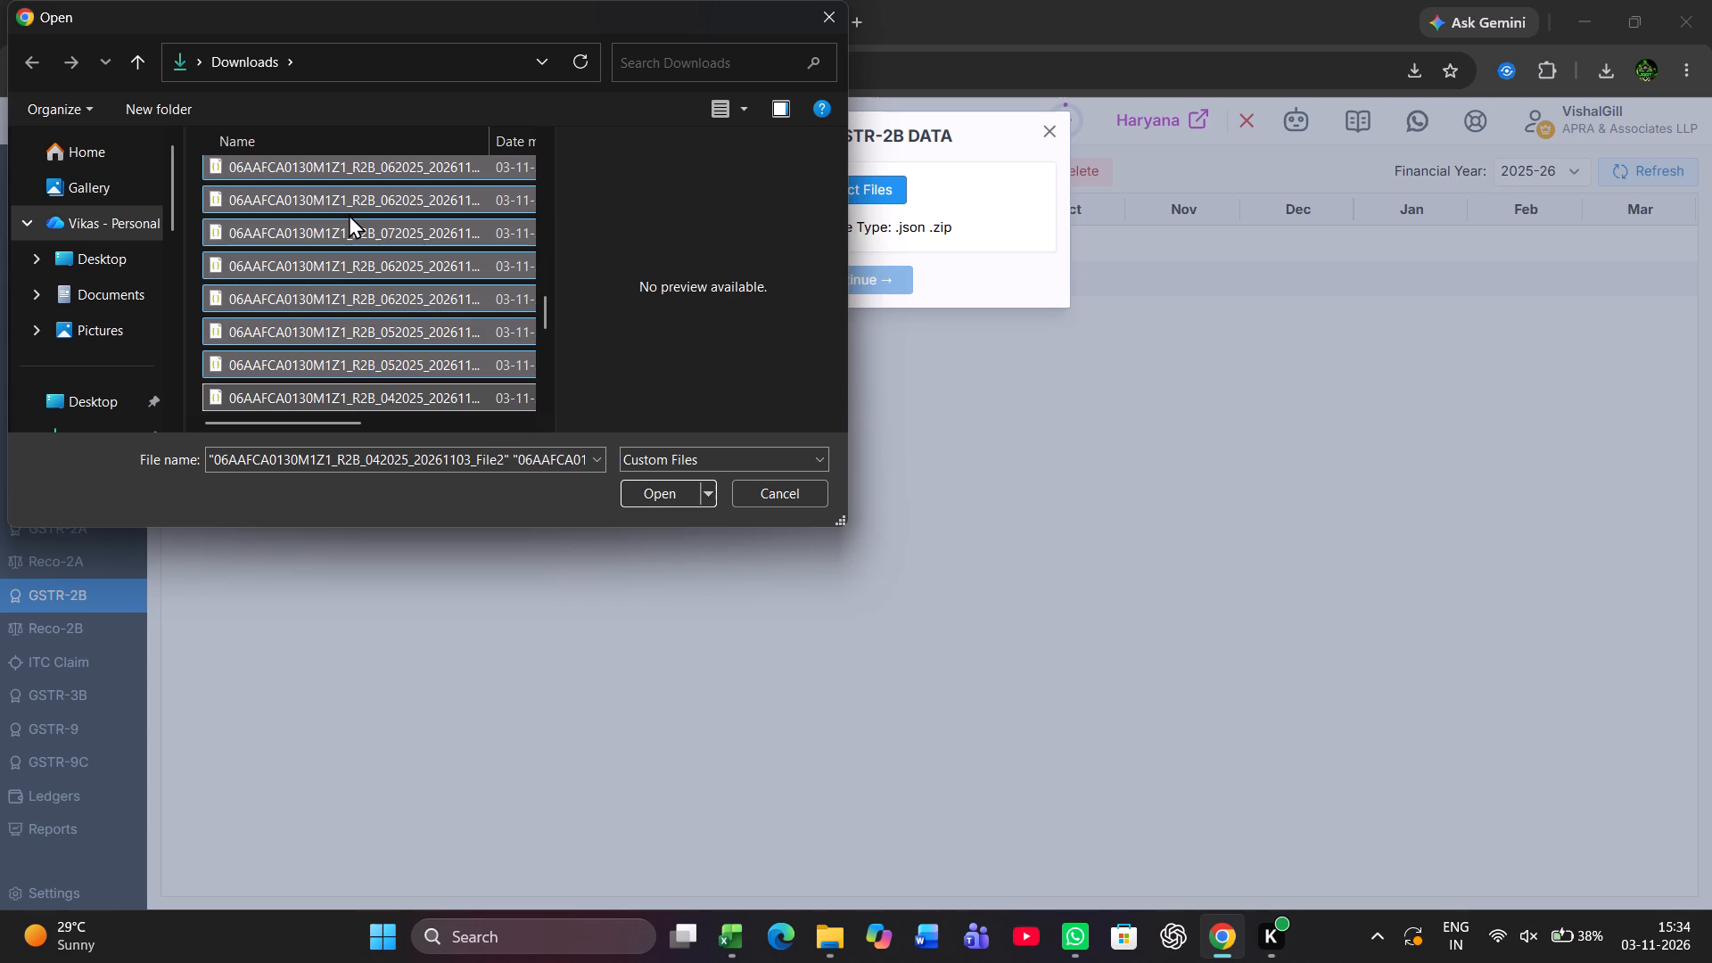
{"action": "key", "text": "shift+Down"}
{"action": "key", "text": "shift+Down"}
{"action": "key", "text": "shift+Down"}
{"action": "key", "text": "shift+Down"}
{"action": "key", "text": "shift+Down"}
{"action": "key", "text": "shift+Down"}
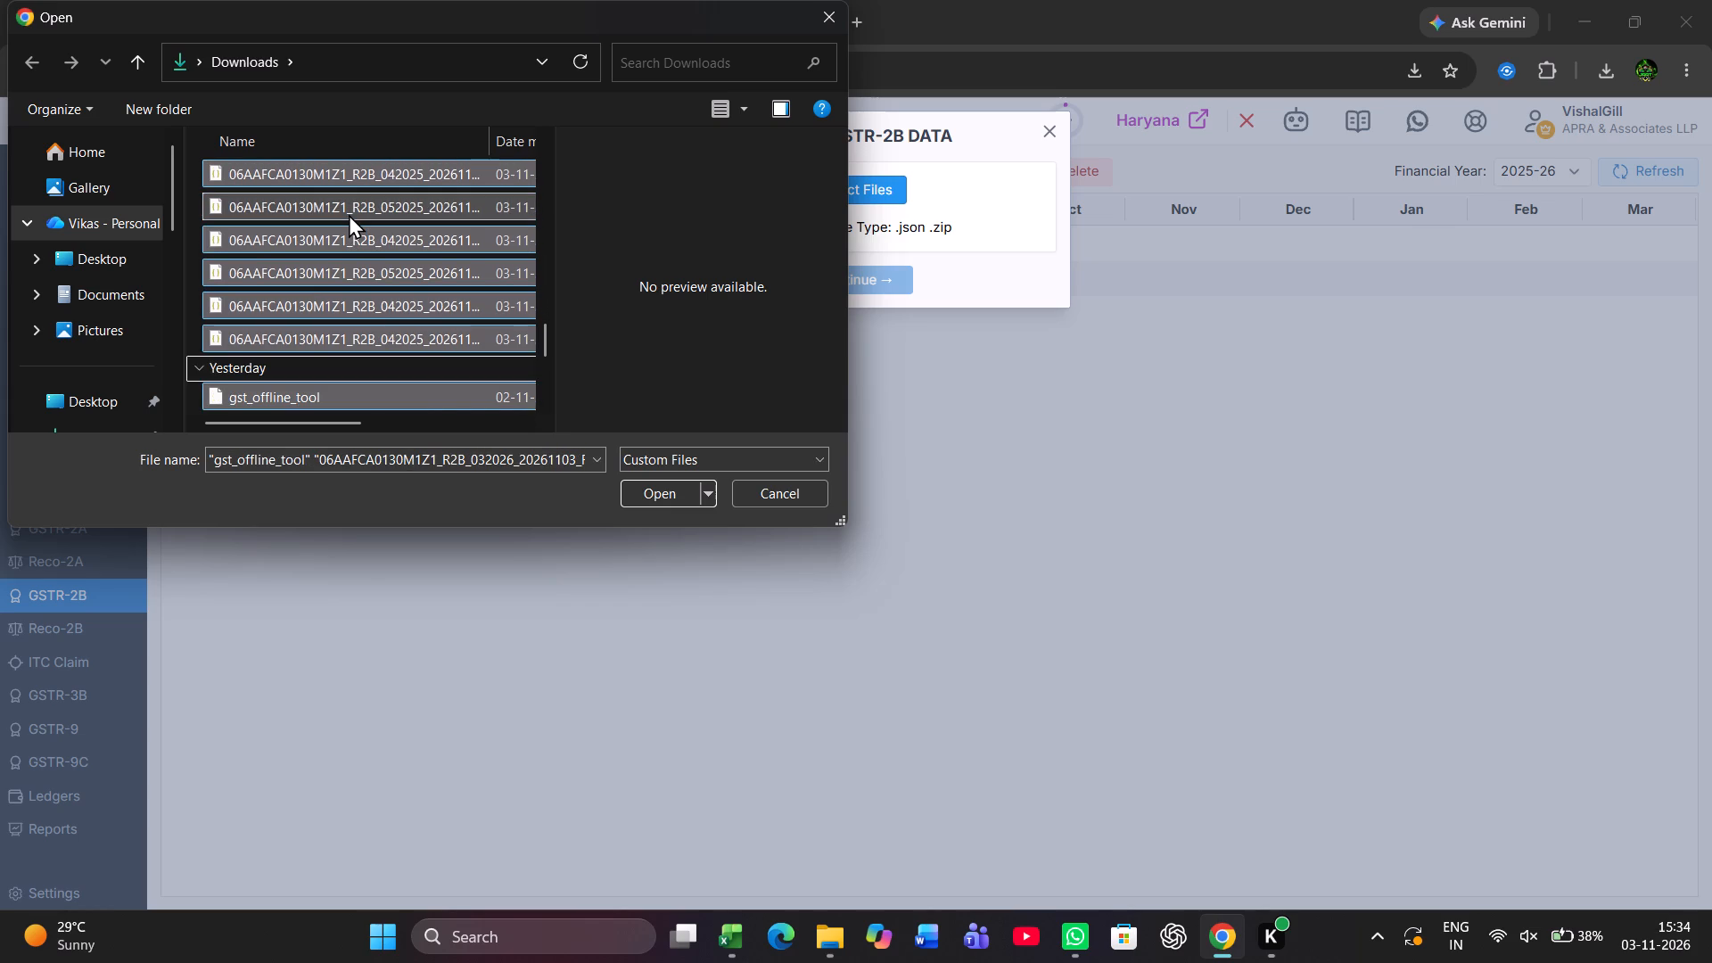
{"action": "key", "text": "shift+Up"}
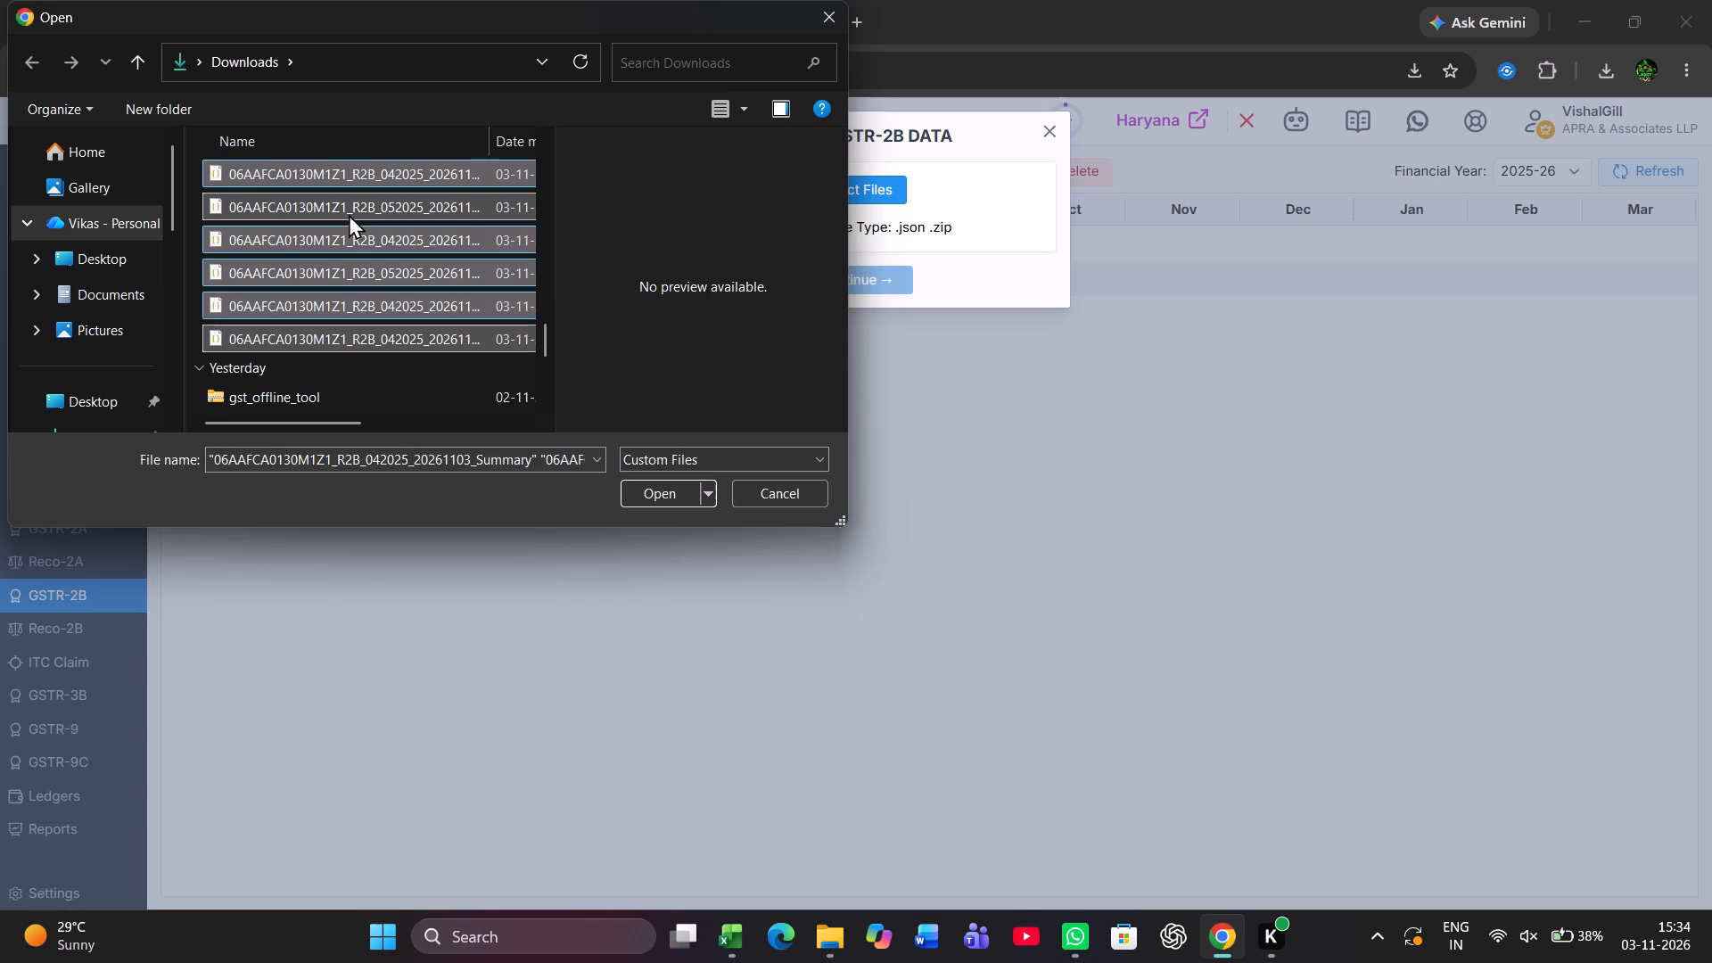
{"action": "key", "text": "Return"}
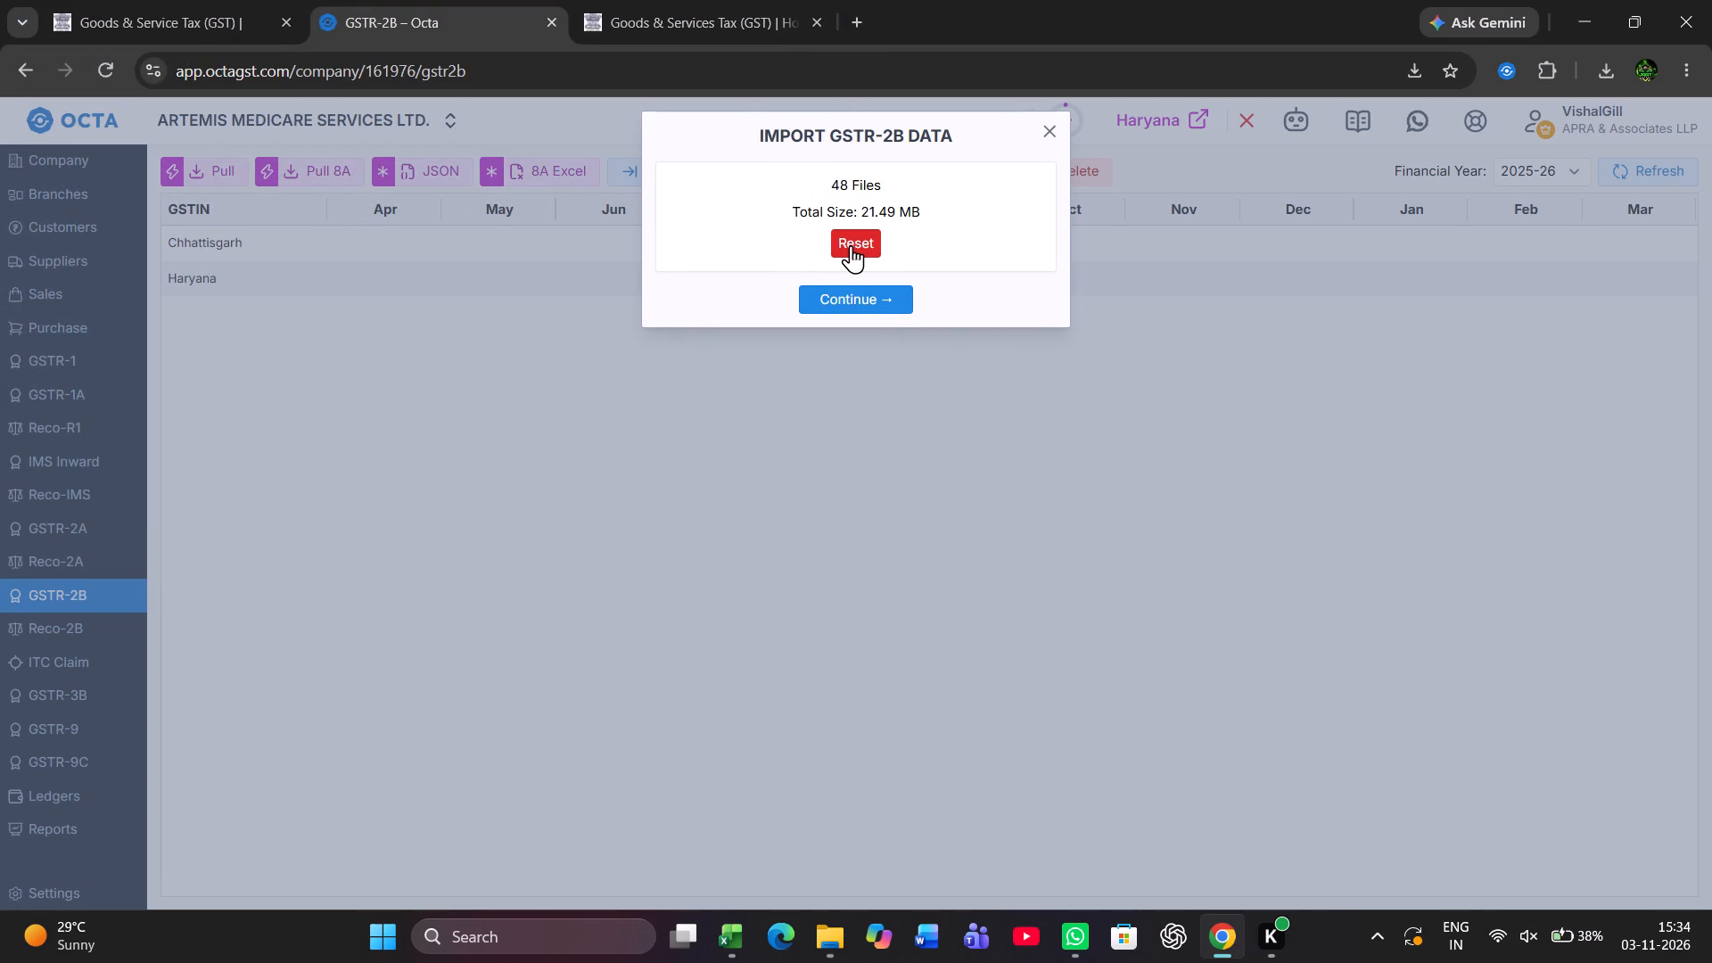
{"action": "left_click", "coordinate": [860, 297]}
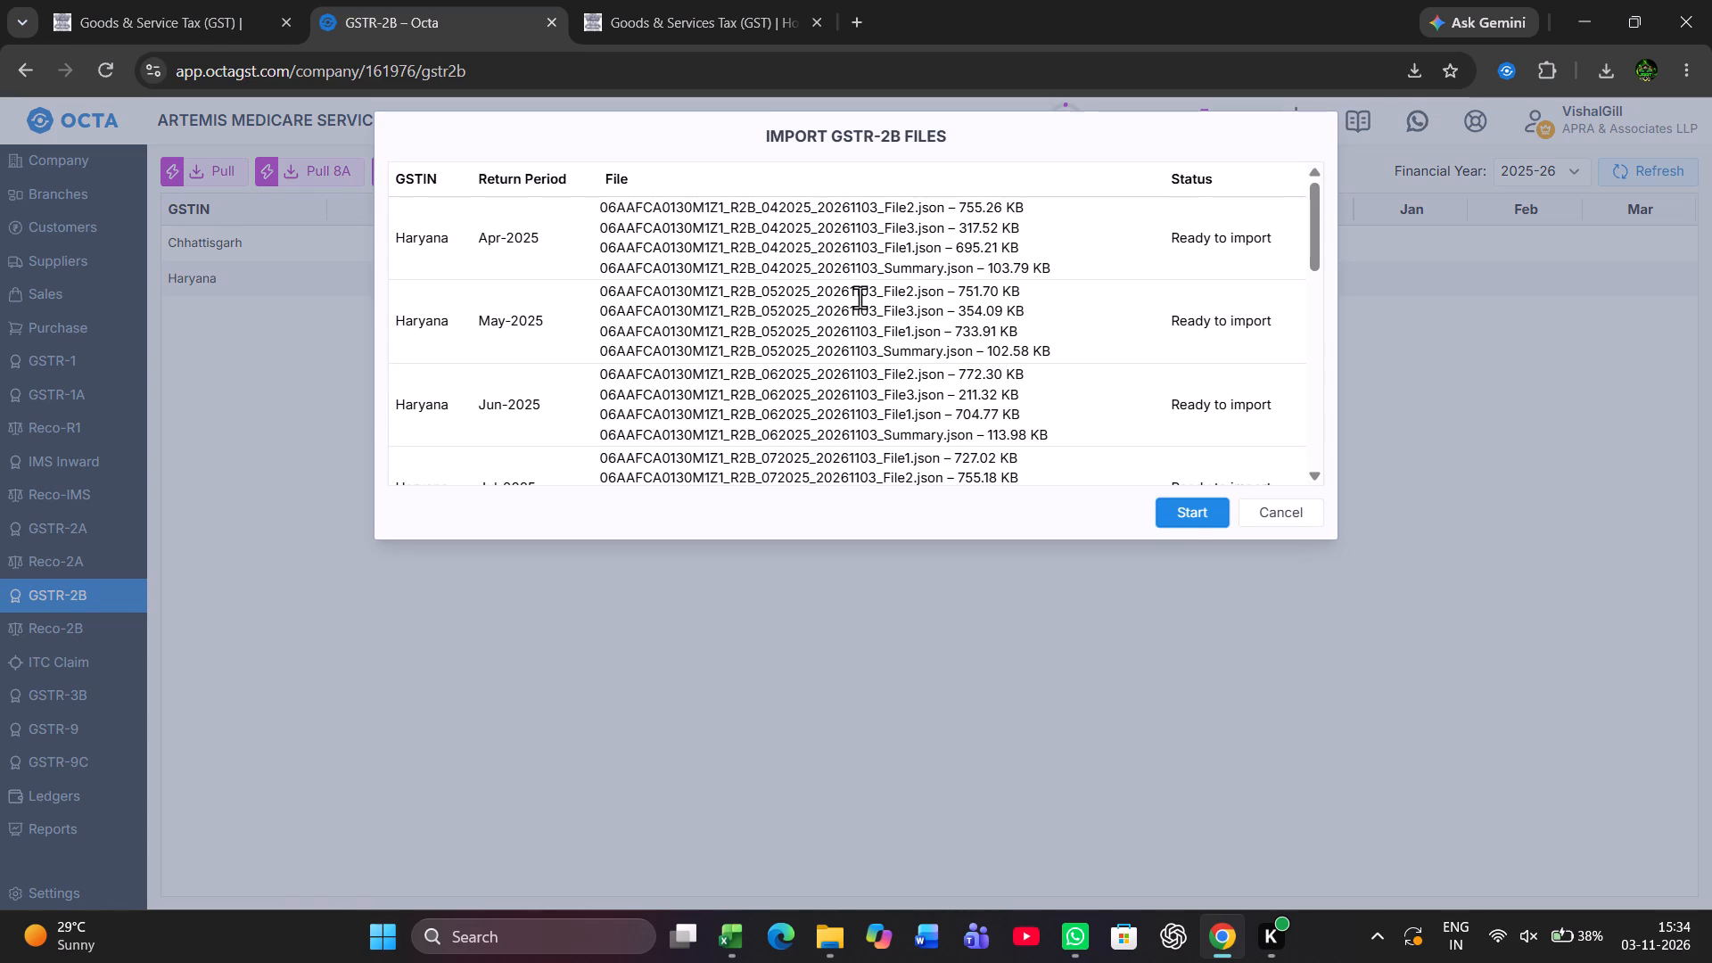
{"action": "left_click", "coordinate": [1190, 520]}
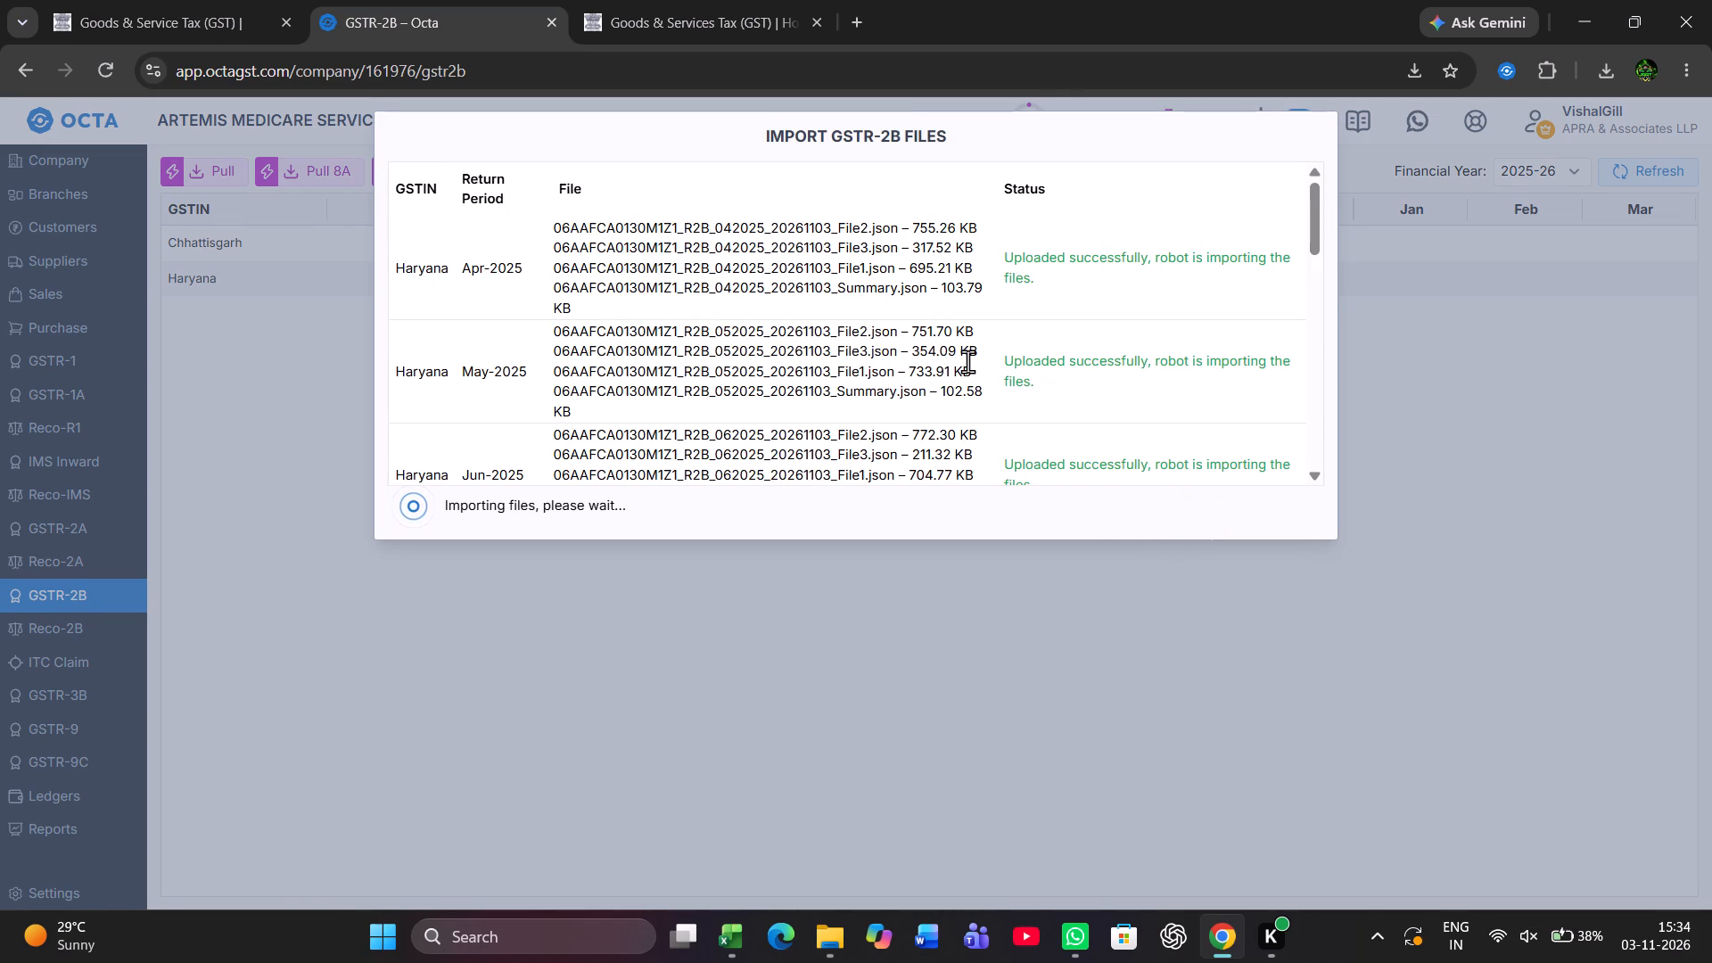
Review the import status of each Haryana return period from Apr-2025 to Mar-2026, and close the import window.
{"action": "scroll", "coordinate": [967, 361], "scroll_direction": "down", "scroll_amount": 2}
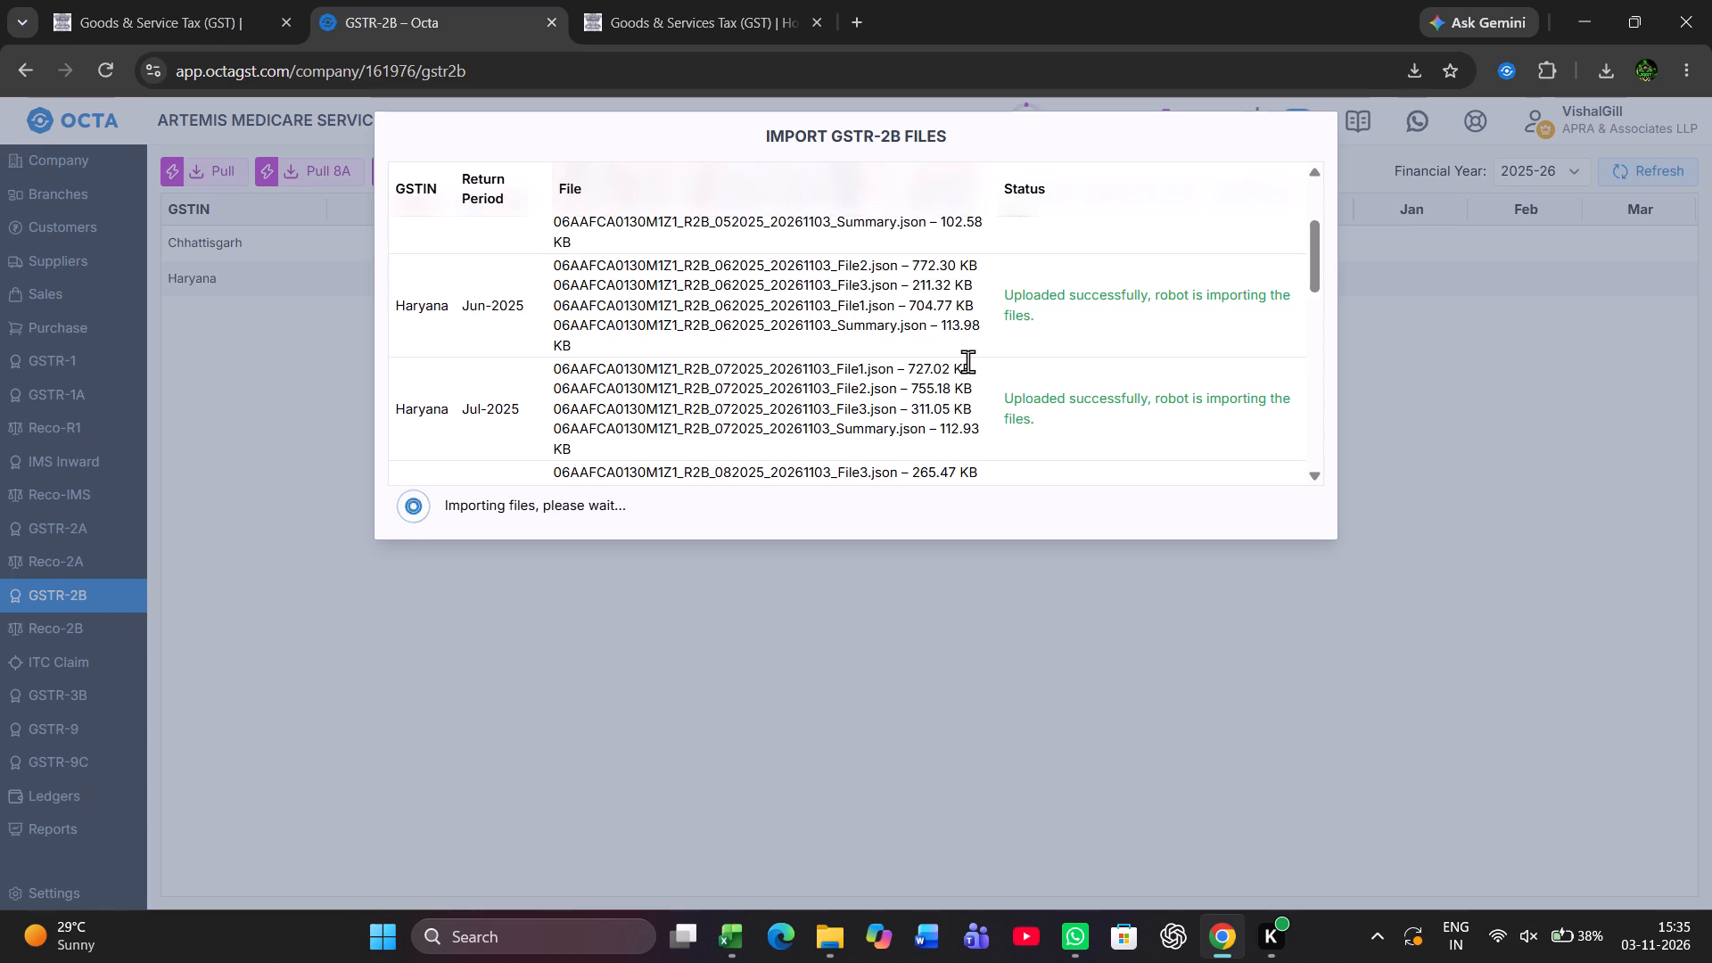
{"action": "scroll", "coordinate": [967, 361], "scroll_direction": "down", "scroll_amount": 6}
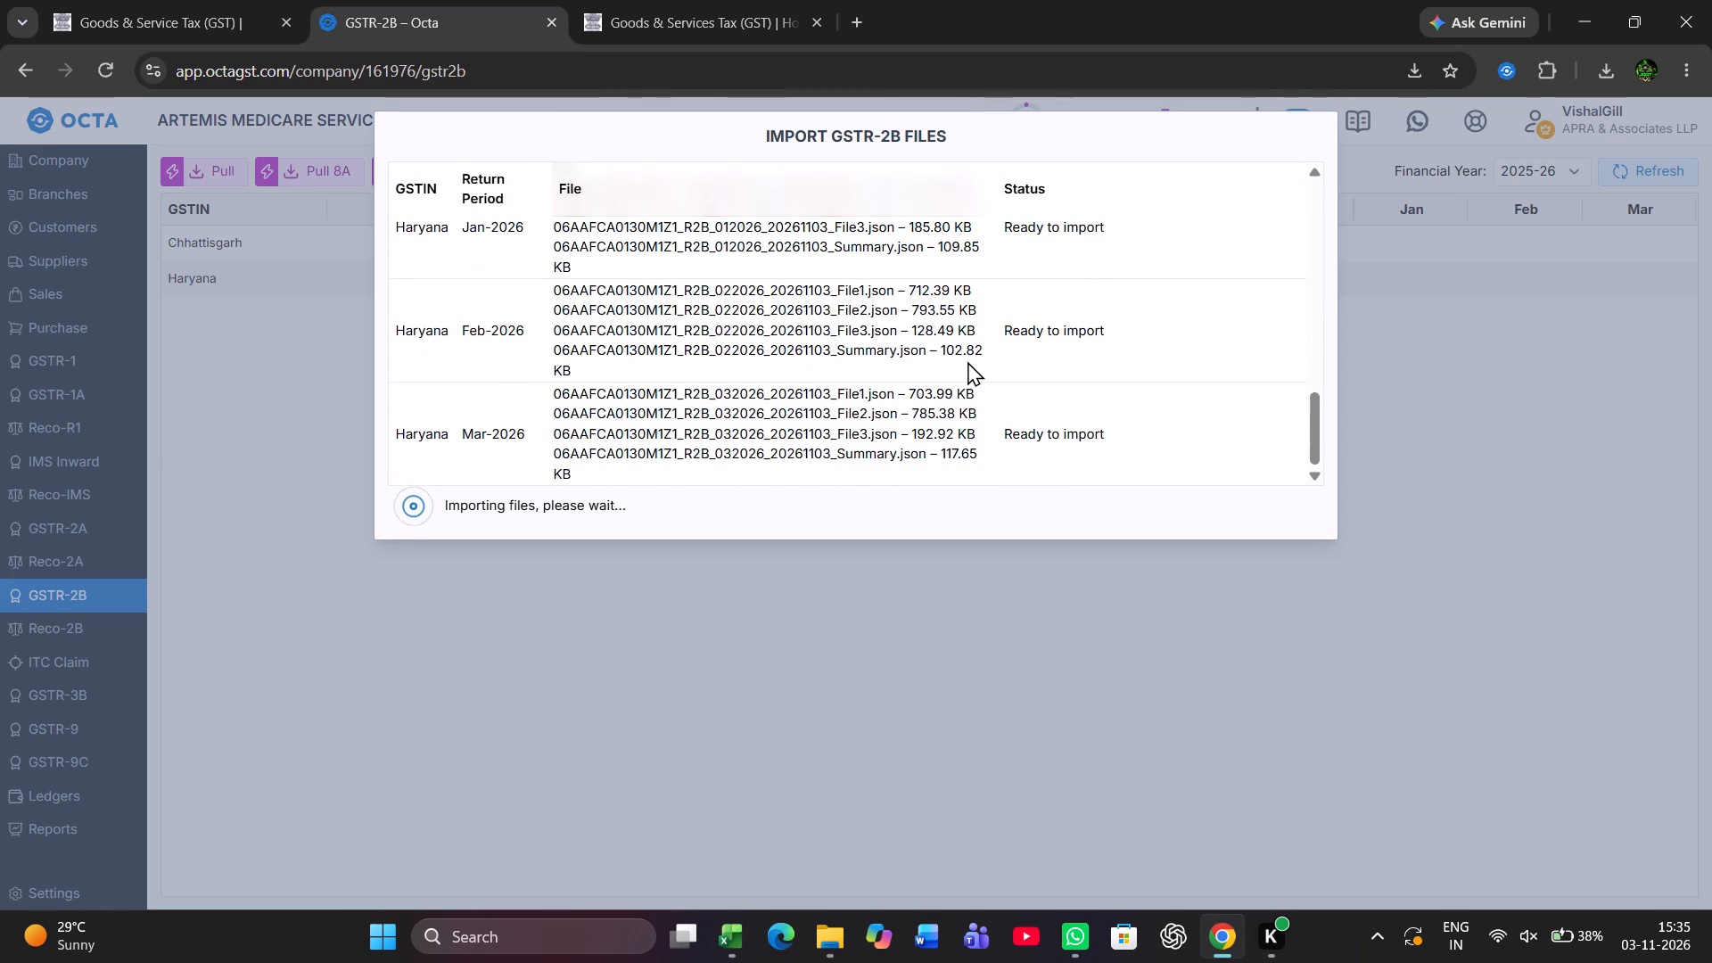
{"action": "scroll", "coordinate": [967, 361], "scroll_direction": "down", "scroll_amount": 1}
{"action": "scroll", "coordinate": [967, 361], "scroll_direction": "up", "scroll_amount": 9}
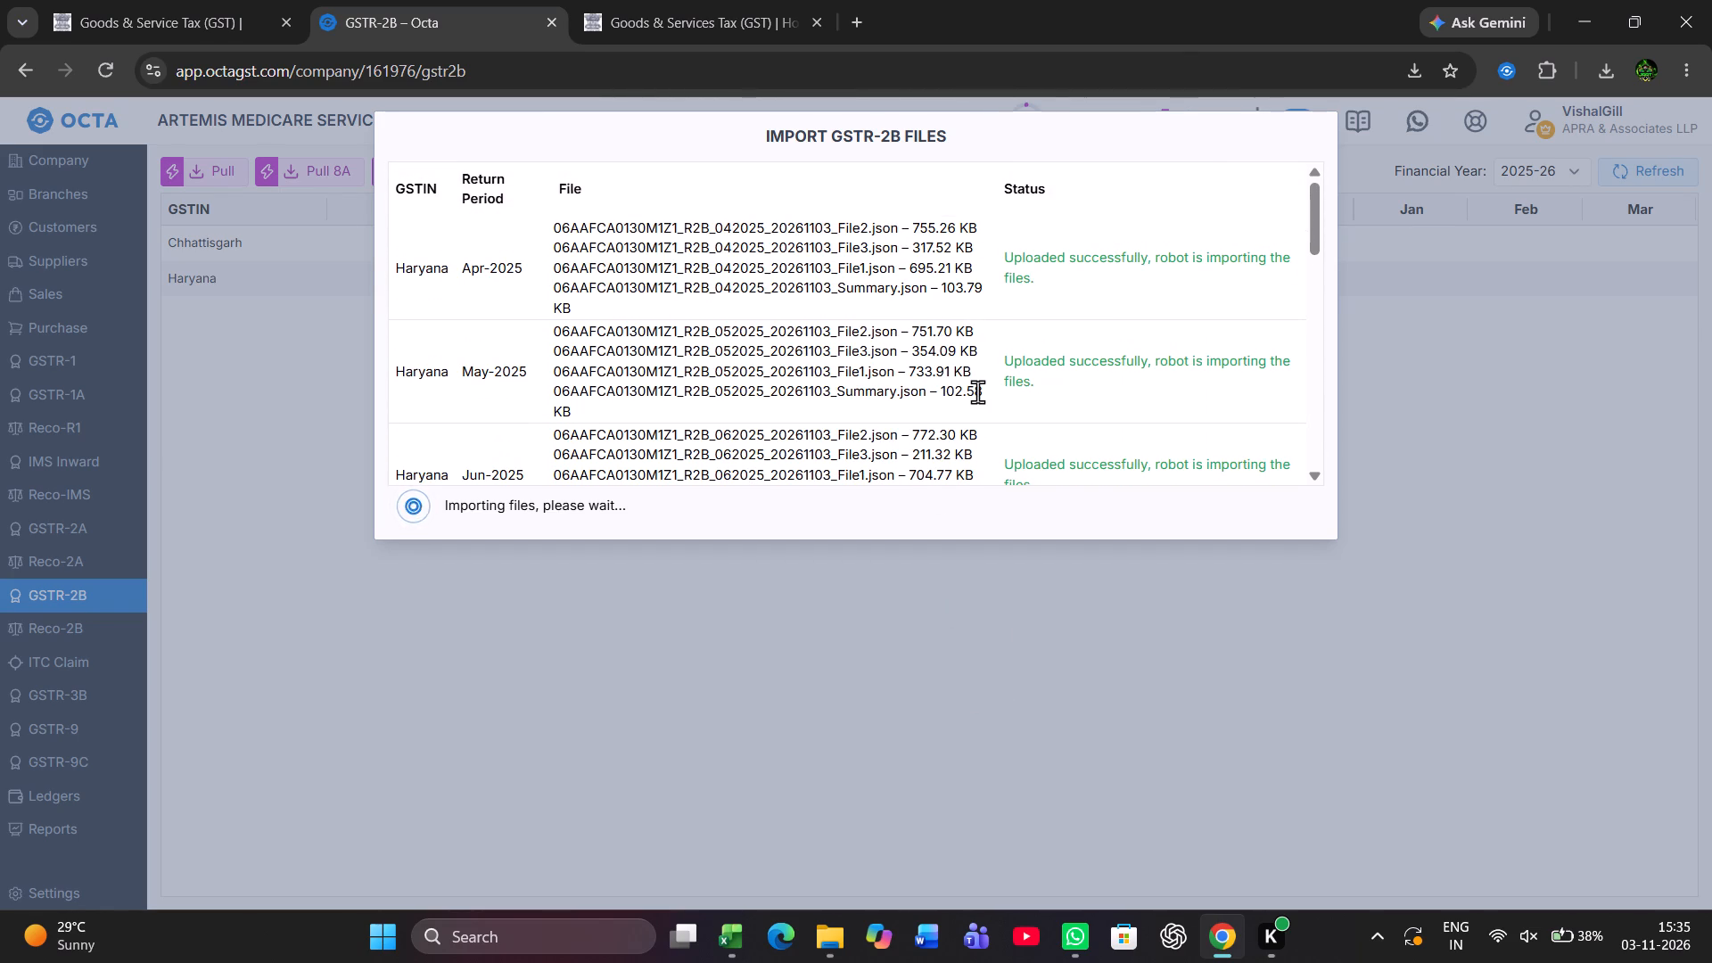
{"action": "scroll", "coordinate": [977, 391], "scroll_direction": "down", "scroll_amount": 6}
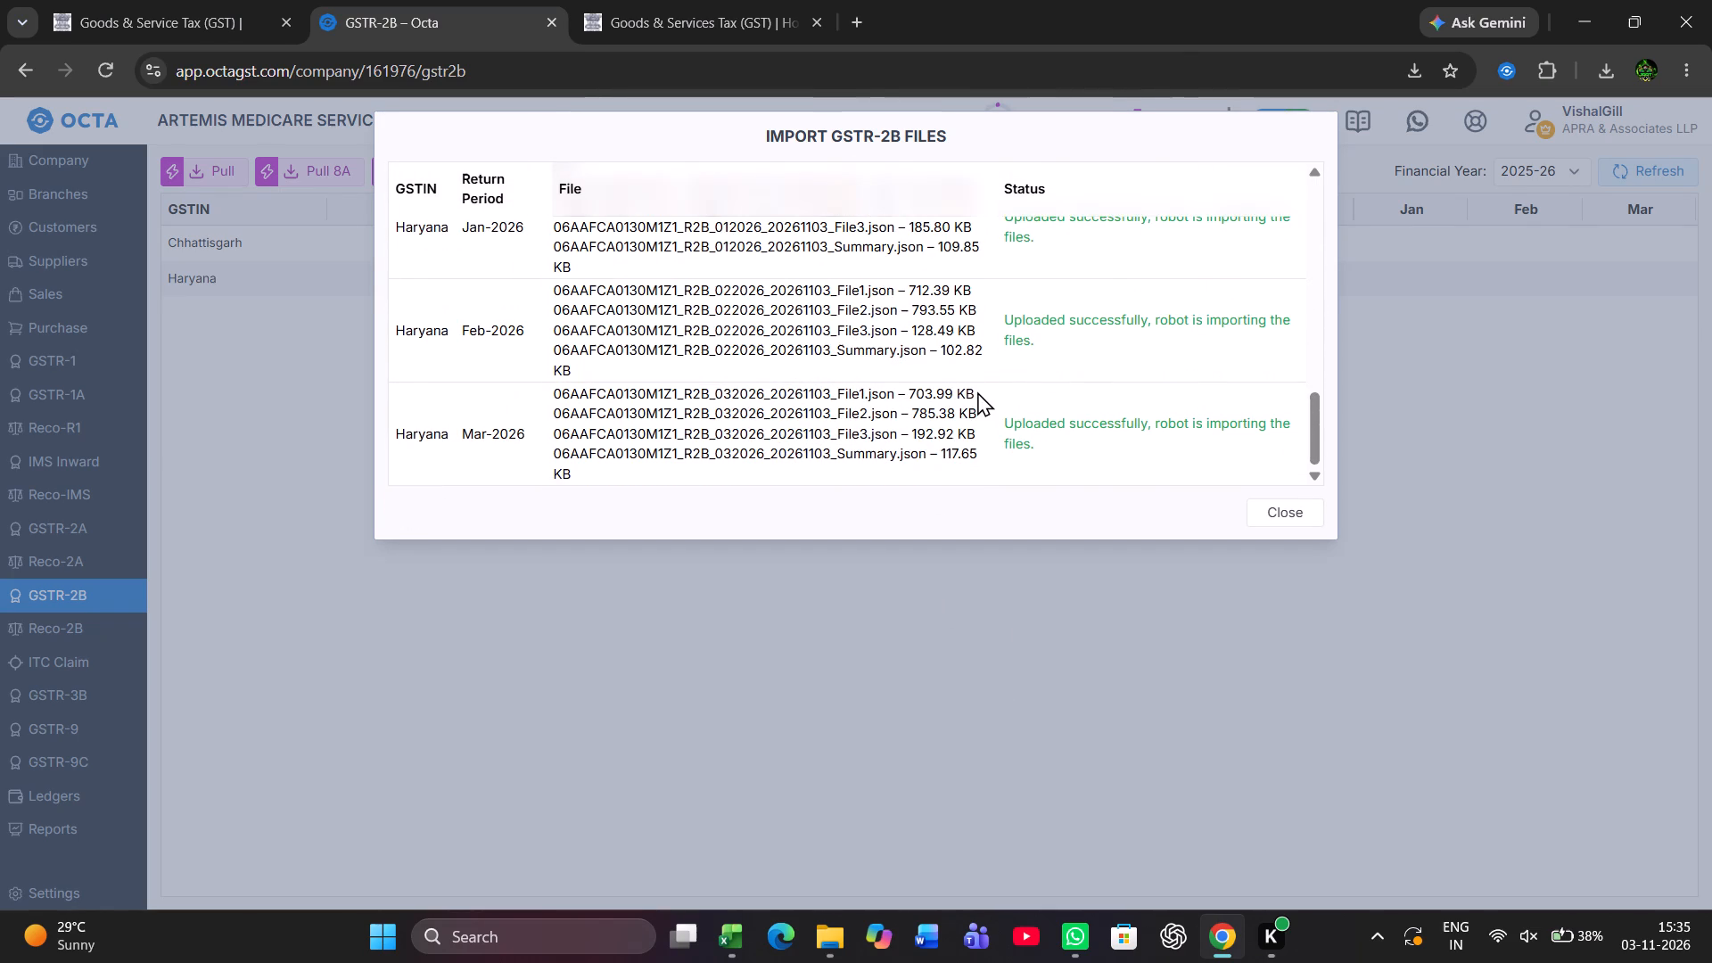
{"action": "left_click", "coordinate": [1277, 504]}
Refresh the 2025-26 GSTR-2B grid repeatedly to check which Haryana months have been imported.
{"action": "scroll", "coordinate": [1193, 376], "scroll_direction": "up", "scroll_amount": 2}
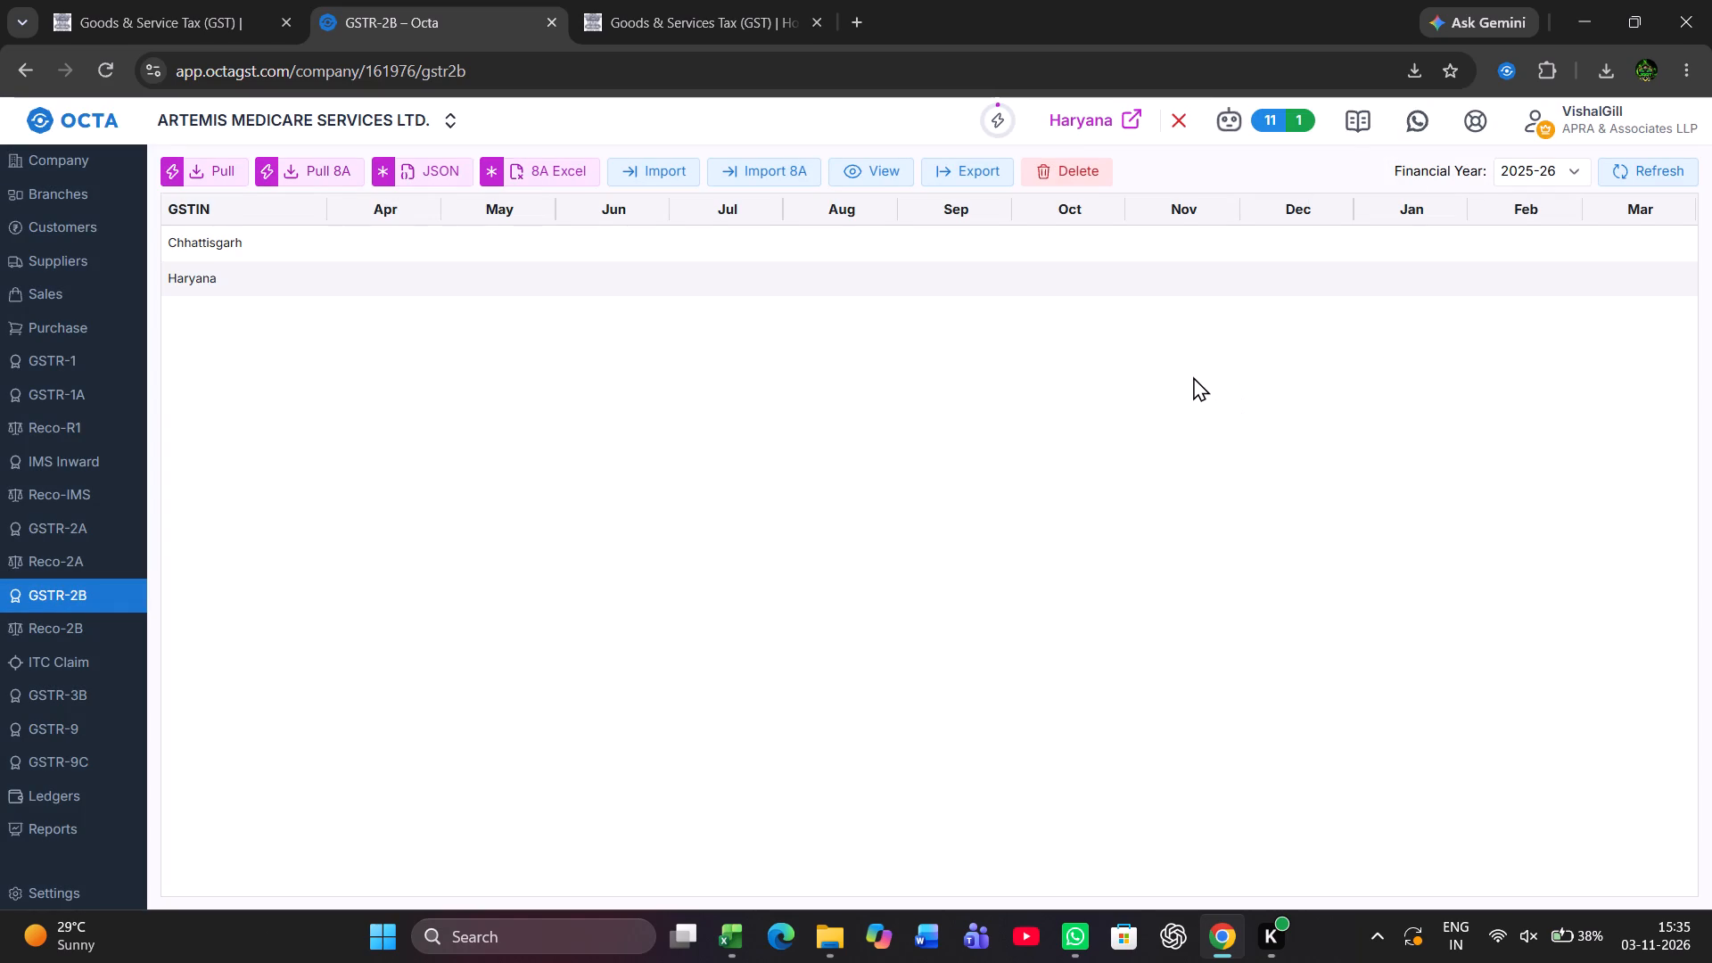
{"action": "scroll", "coordinate": [1193, 376], "scroll_direction": "up", "scroll_amount": 1}
{"action": "left_click", "coordinate": [1641, 164]}
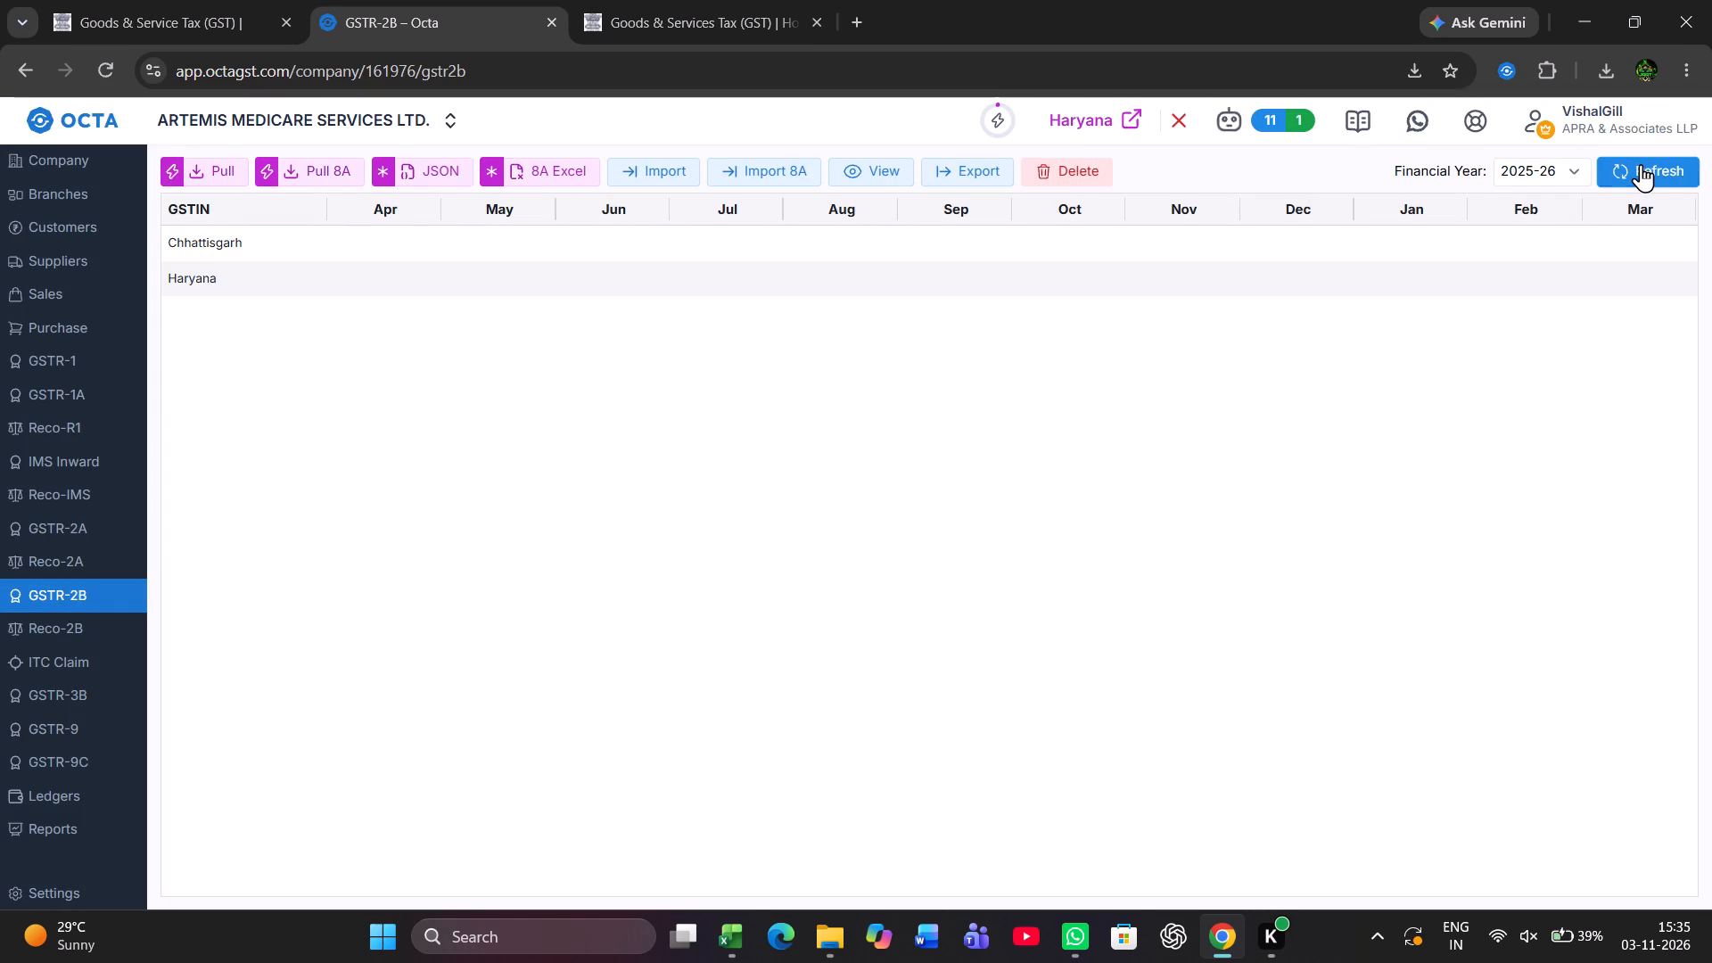
{"action": "triple_click", "coordinate": [1641, 164]}
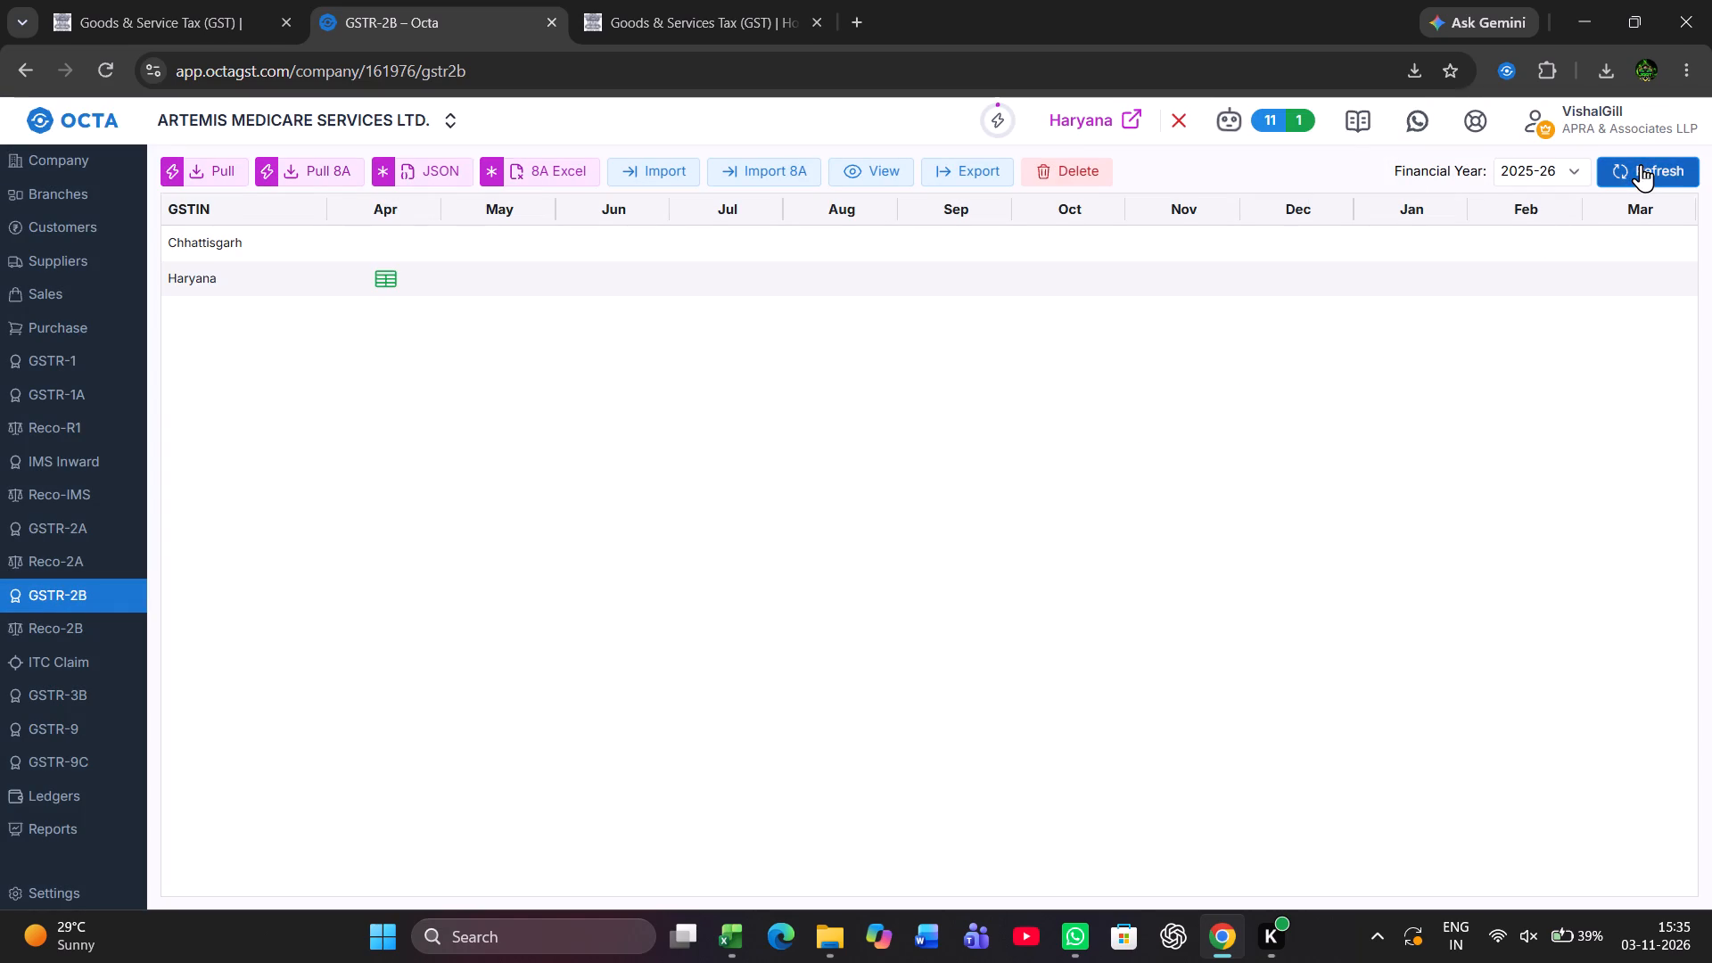
{"action": "left_click", "coordinate": [1641, 164]}
{"action": "left_click", "coordinate": [1642, 168]}
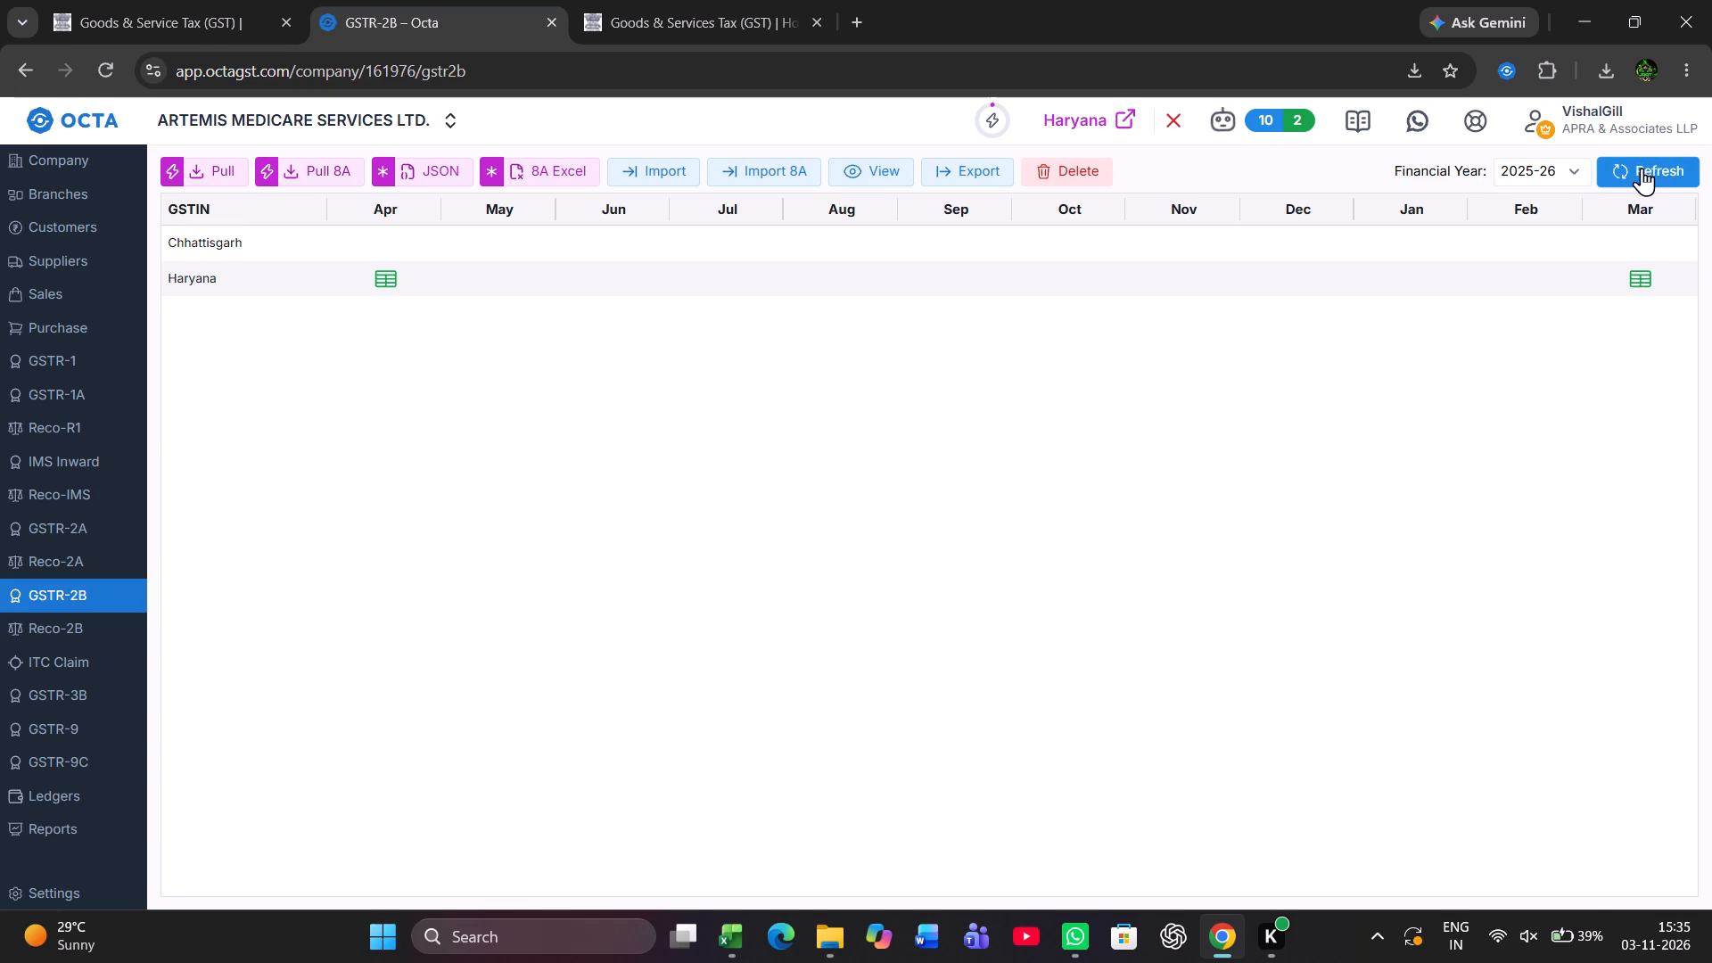
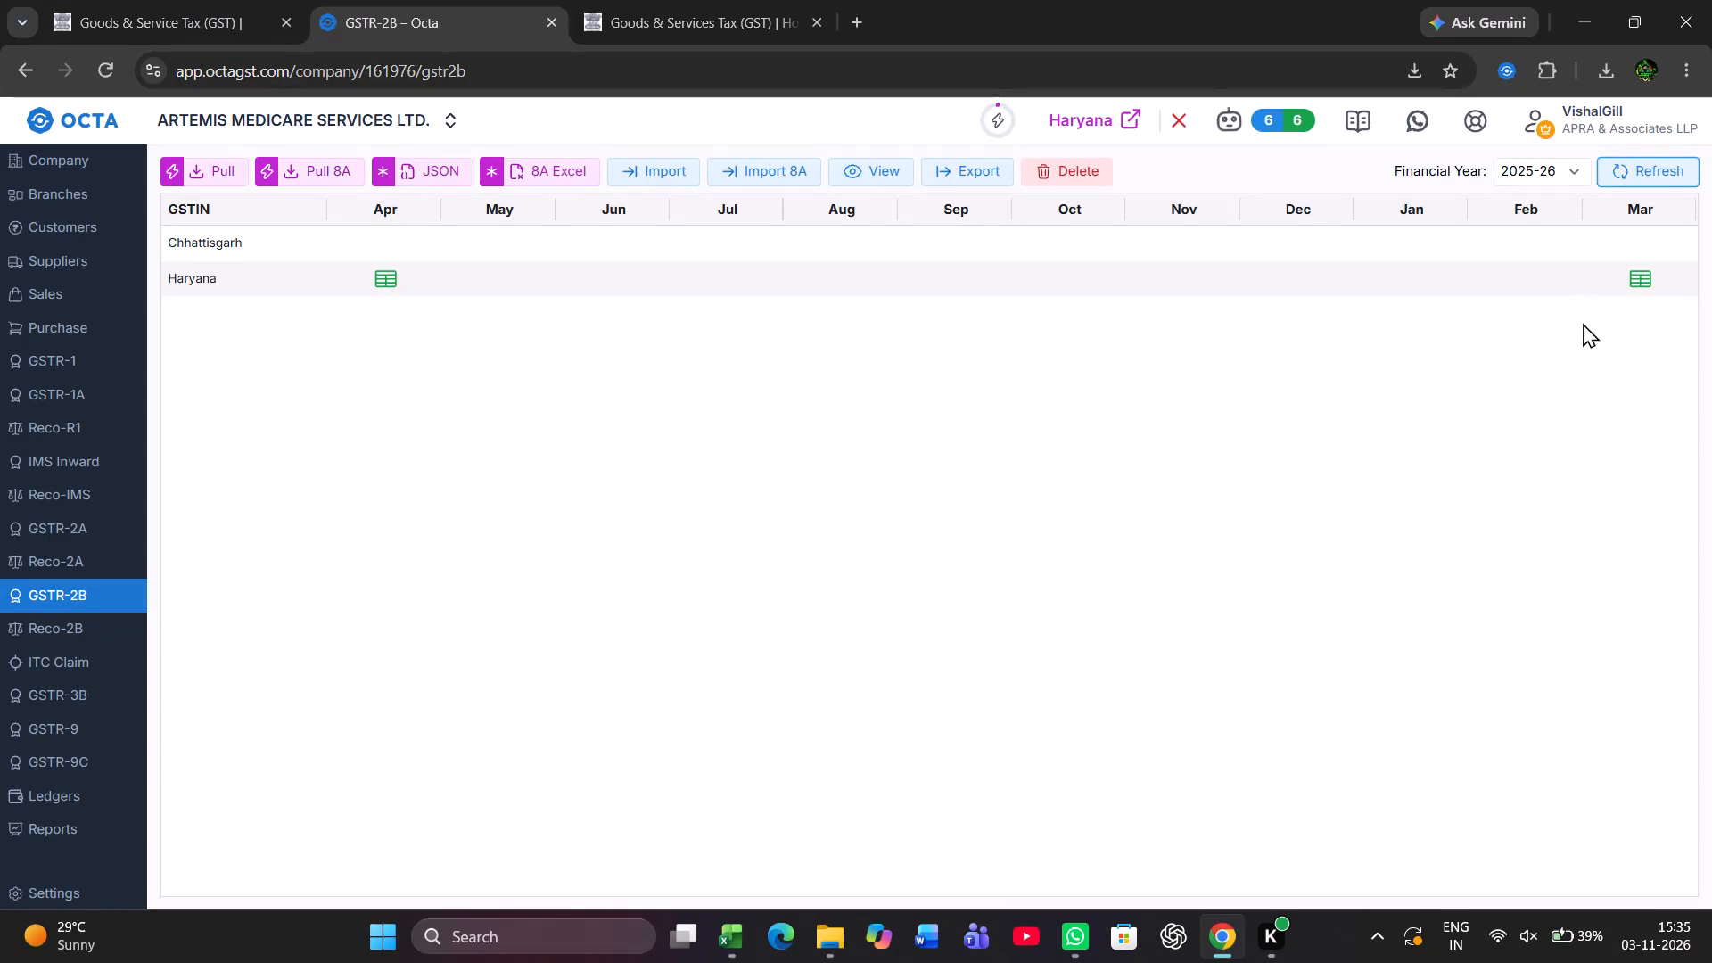
Refresh the 2025-26 GSTR-2B grid again to check the import progress of the Haryana months.
{"action": "left_click", "coordinate": [1657, 177]}
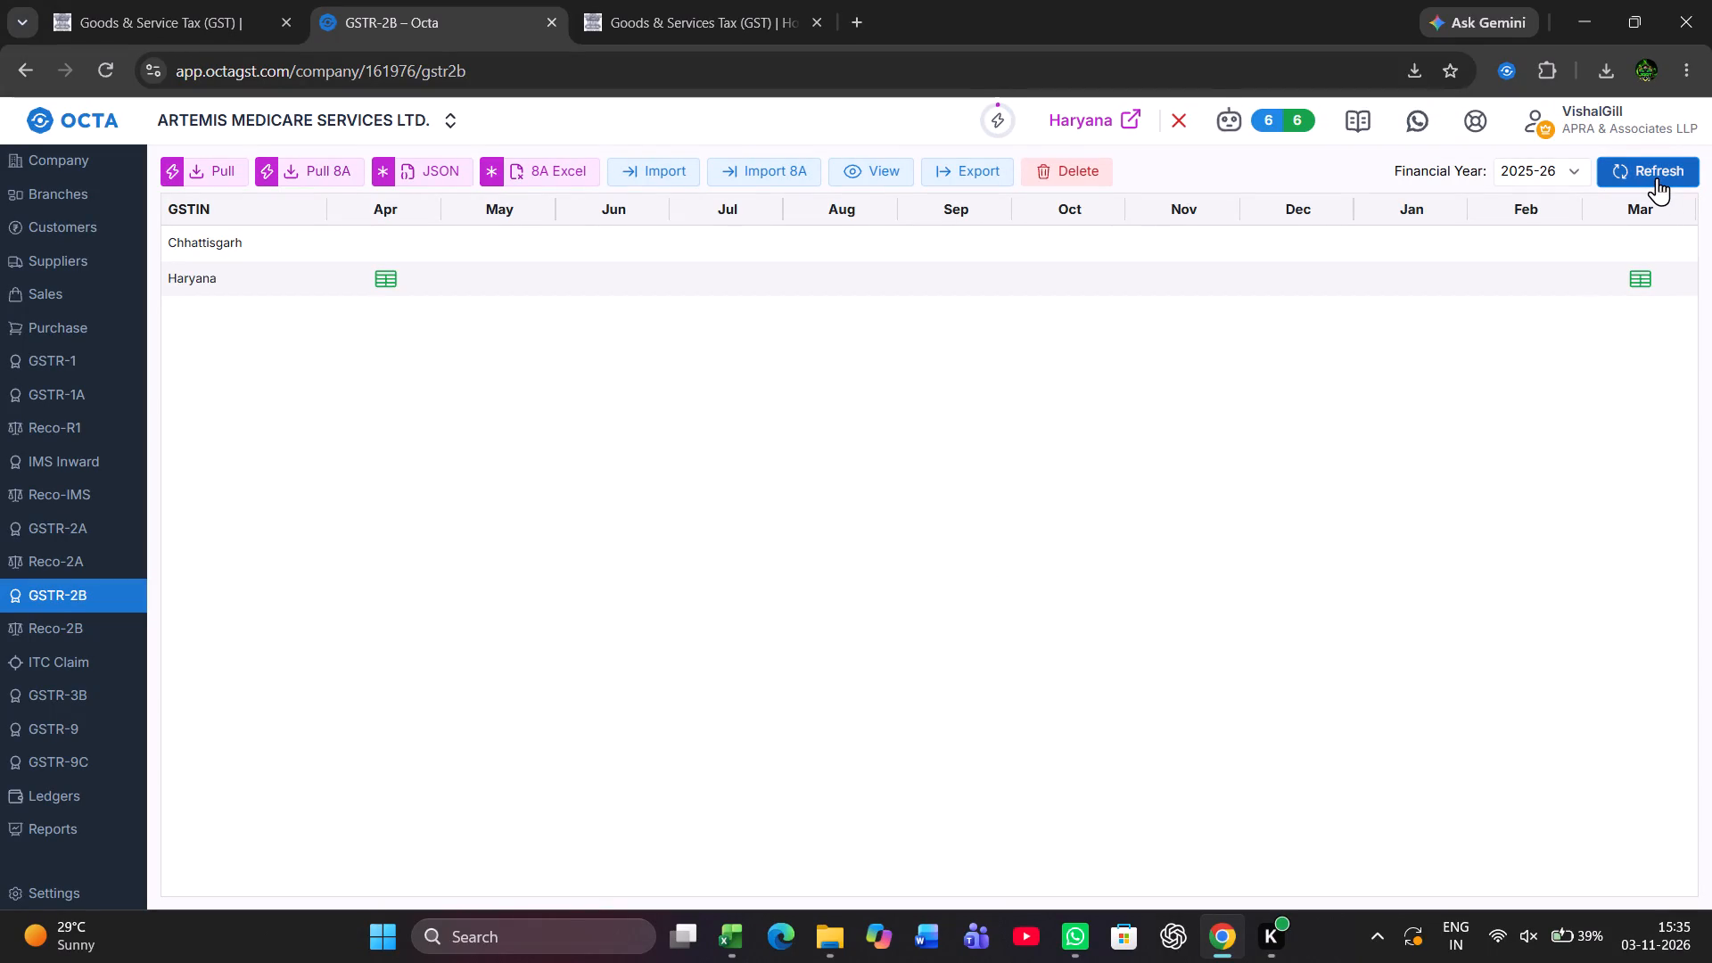
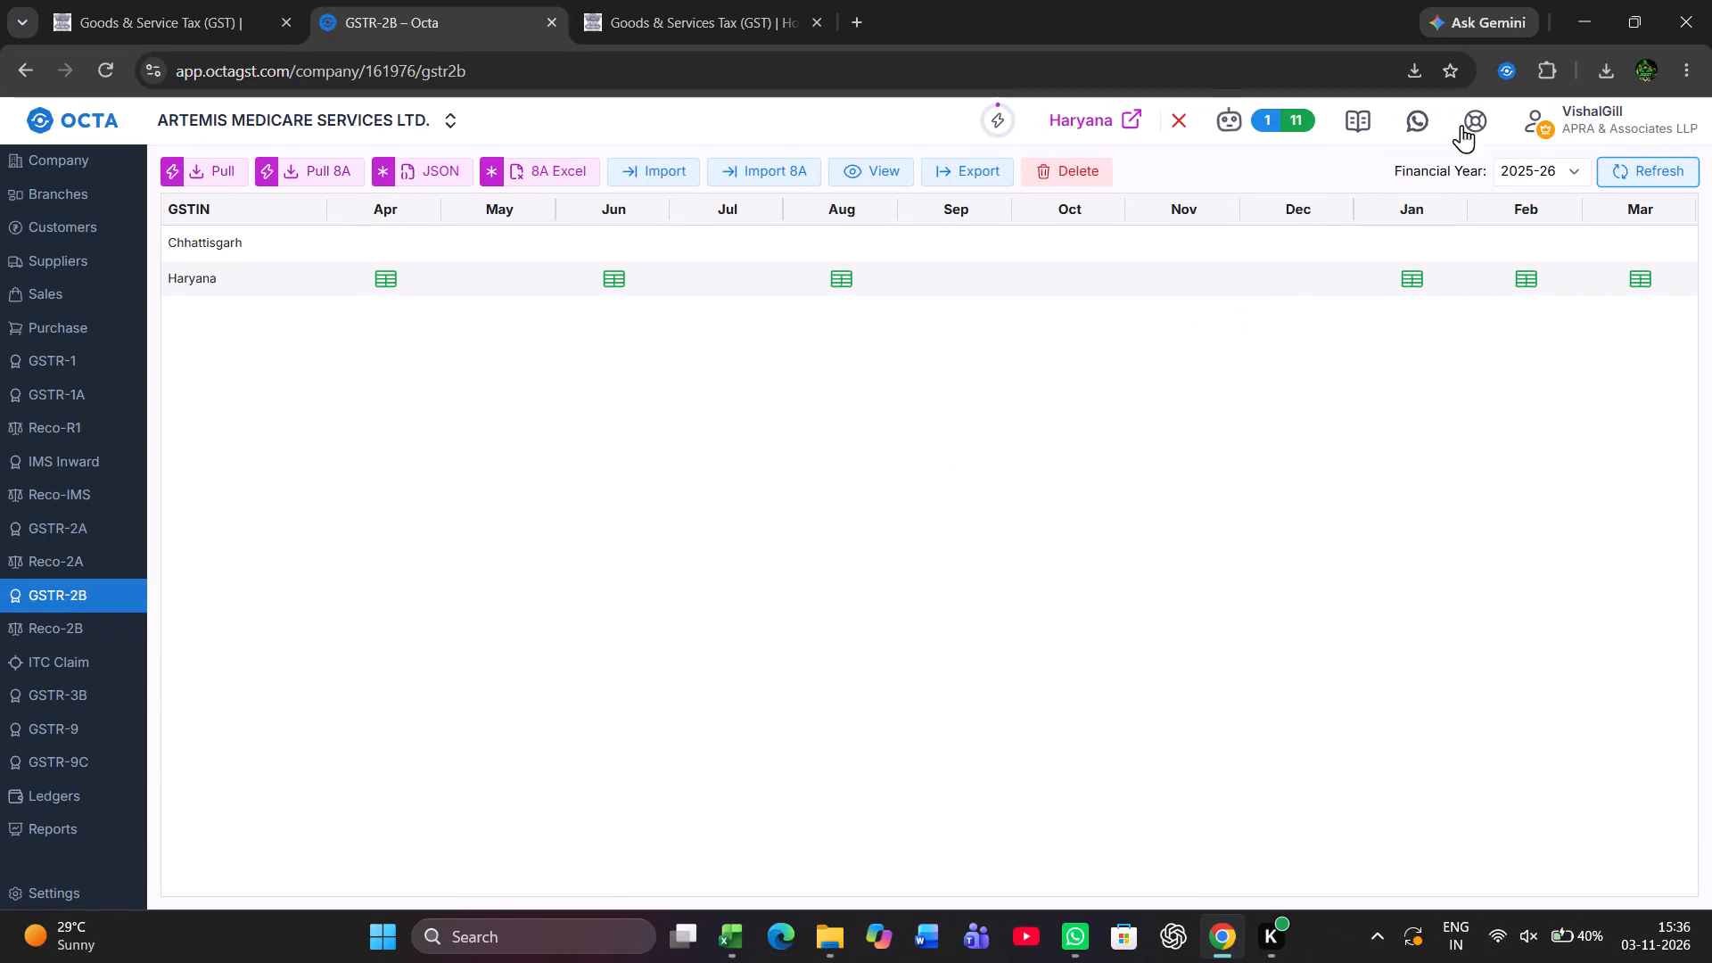
Refresh the 2025-26 GSTR-2B grid to check the import of the remaining Haryana months.
{"action": "left_click", "coordinate": [1659, 170]}
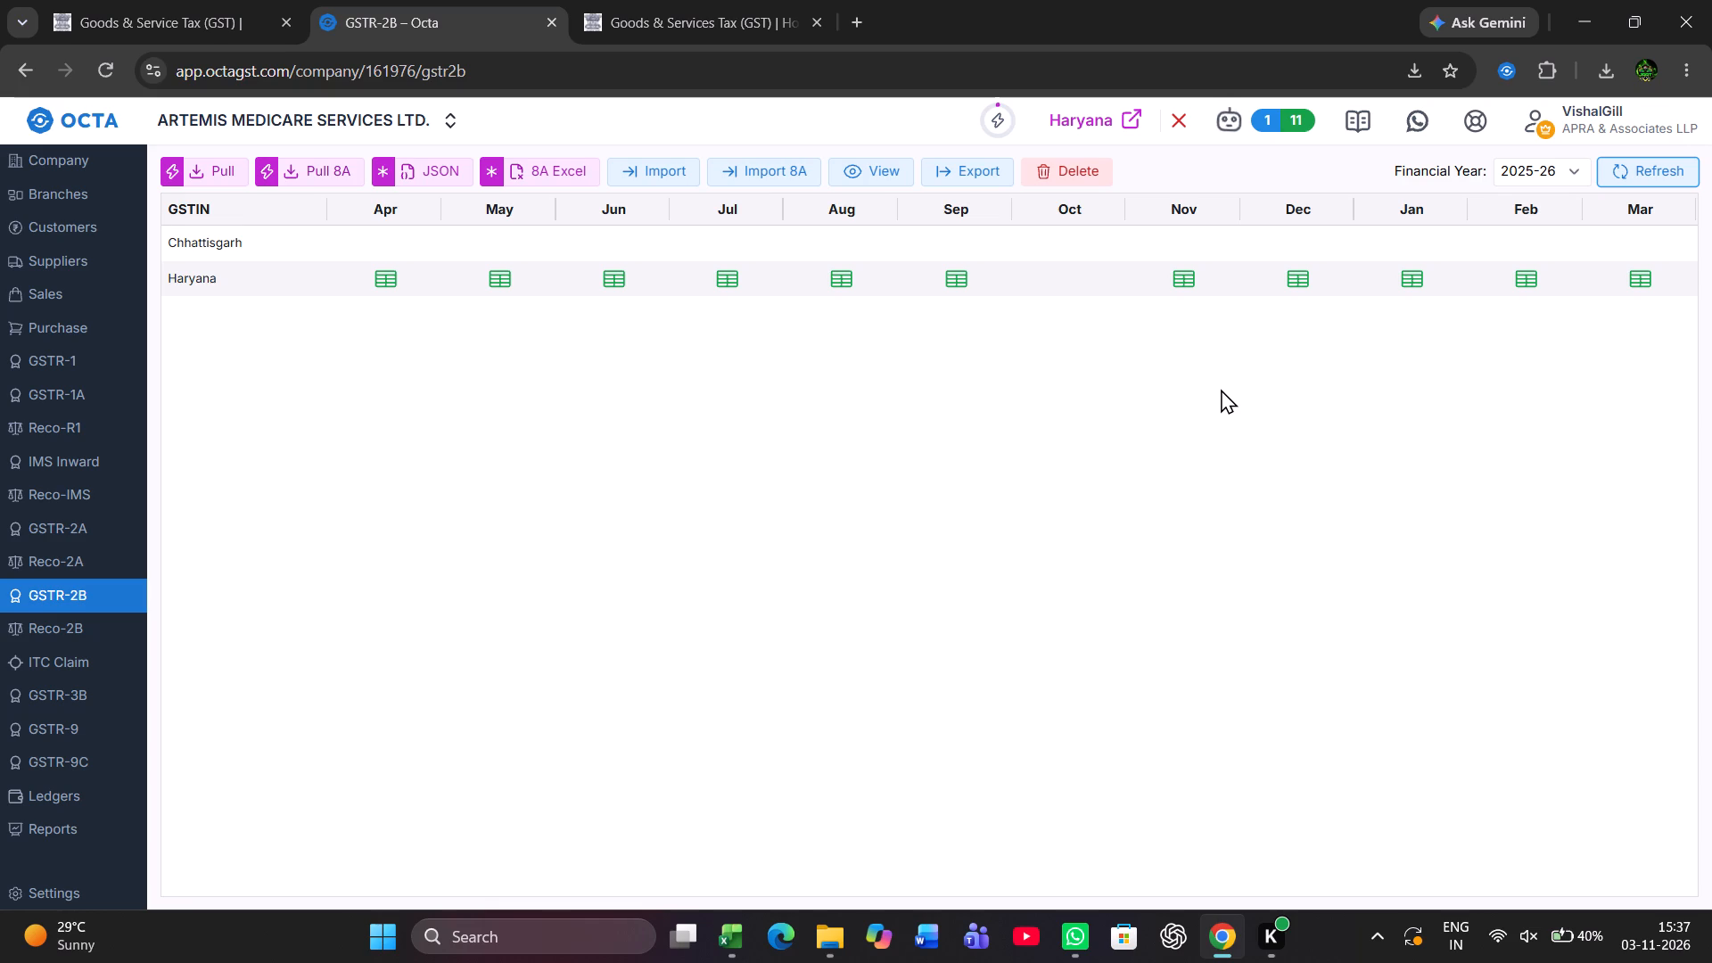
{"action": "left_click", "coordinate": [1630, 160]}
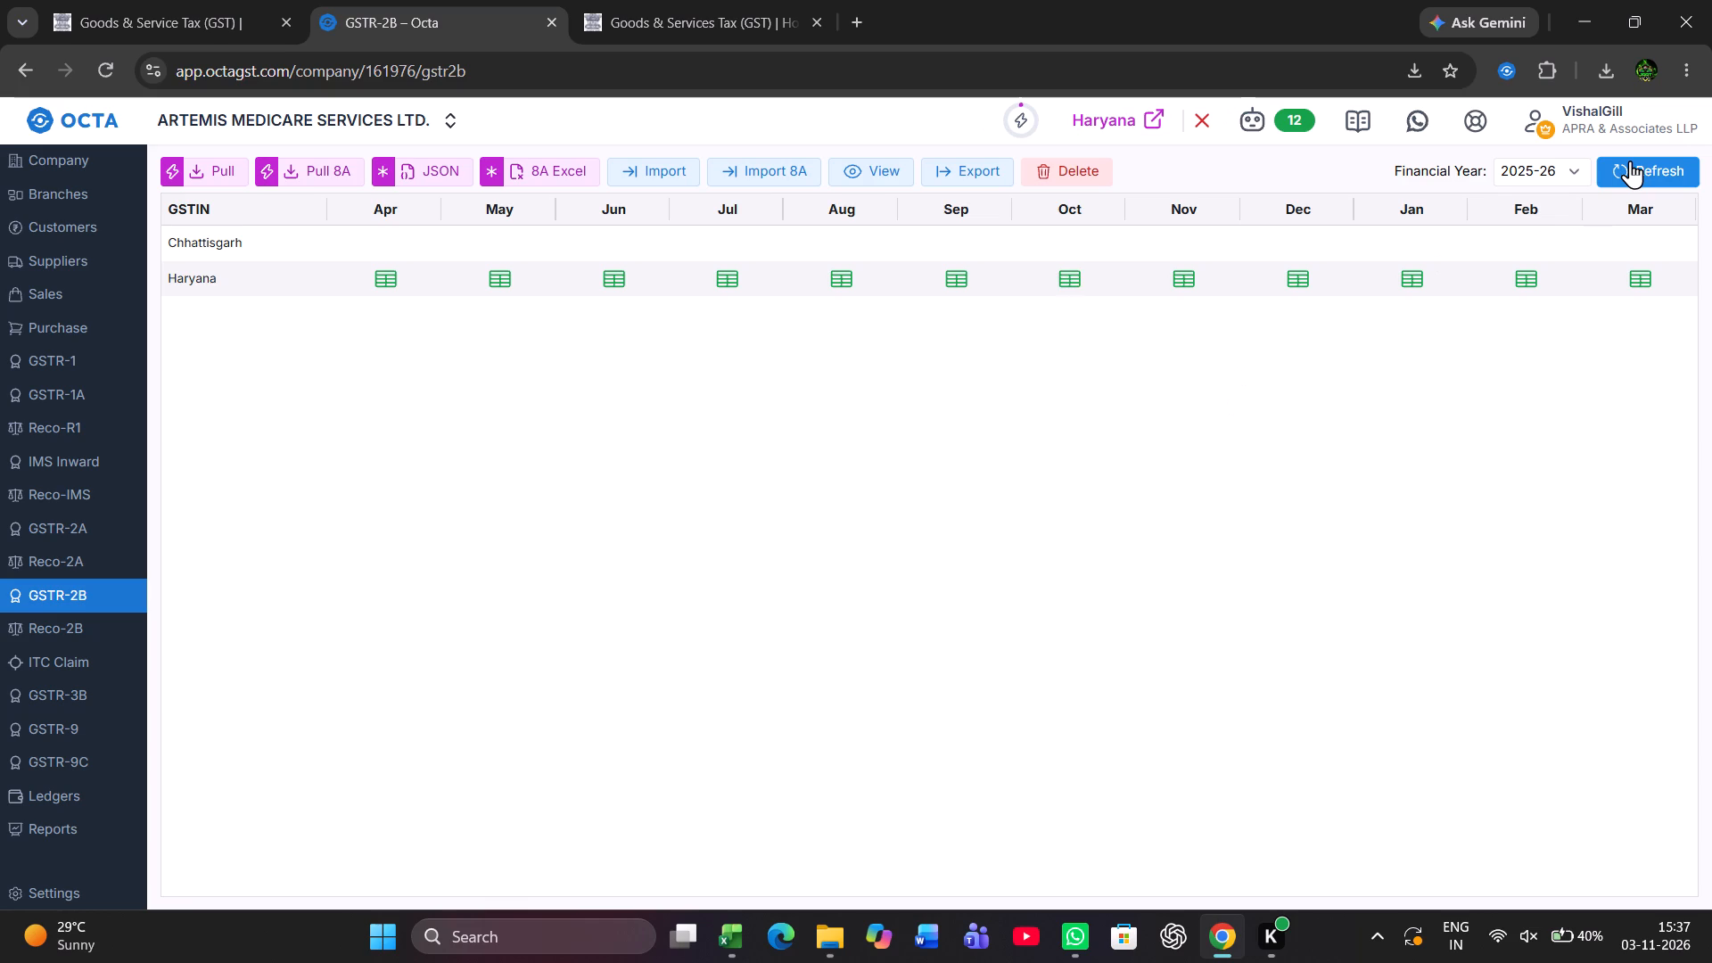
Export Haryana's GSTR-2B data for 04-2025 to 03-2026 in the Octa Format – Smart layout.
{"action": "left_click", "coordinate": [971, 172]}
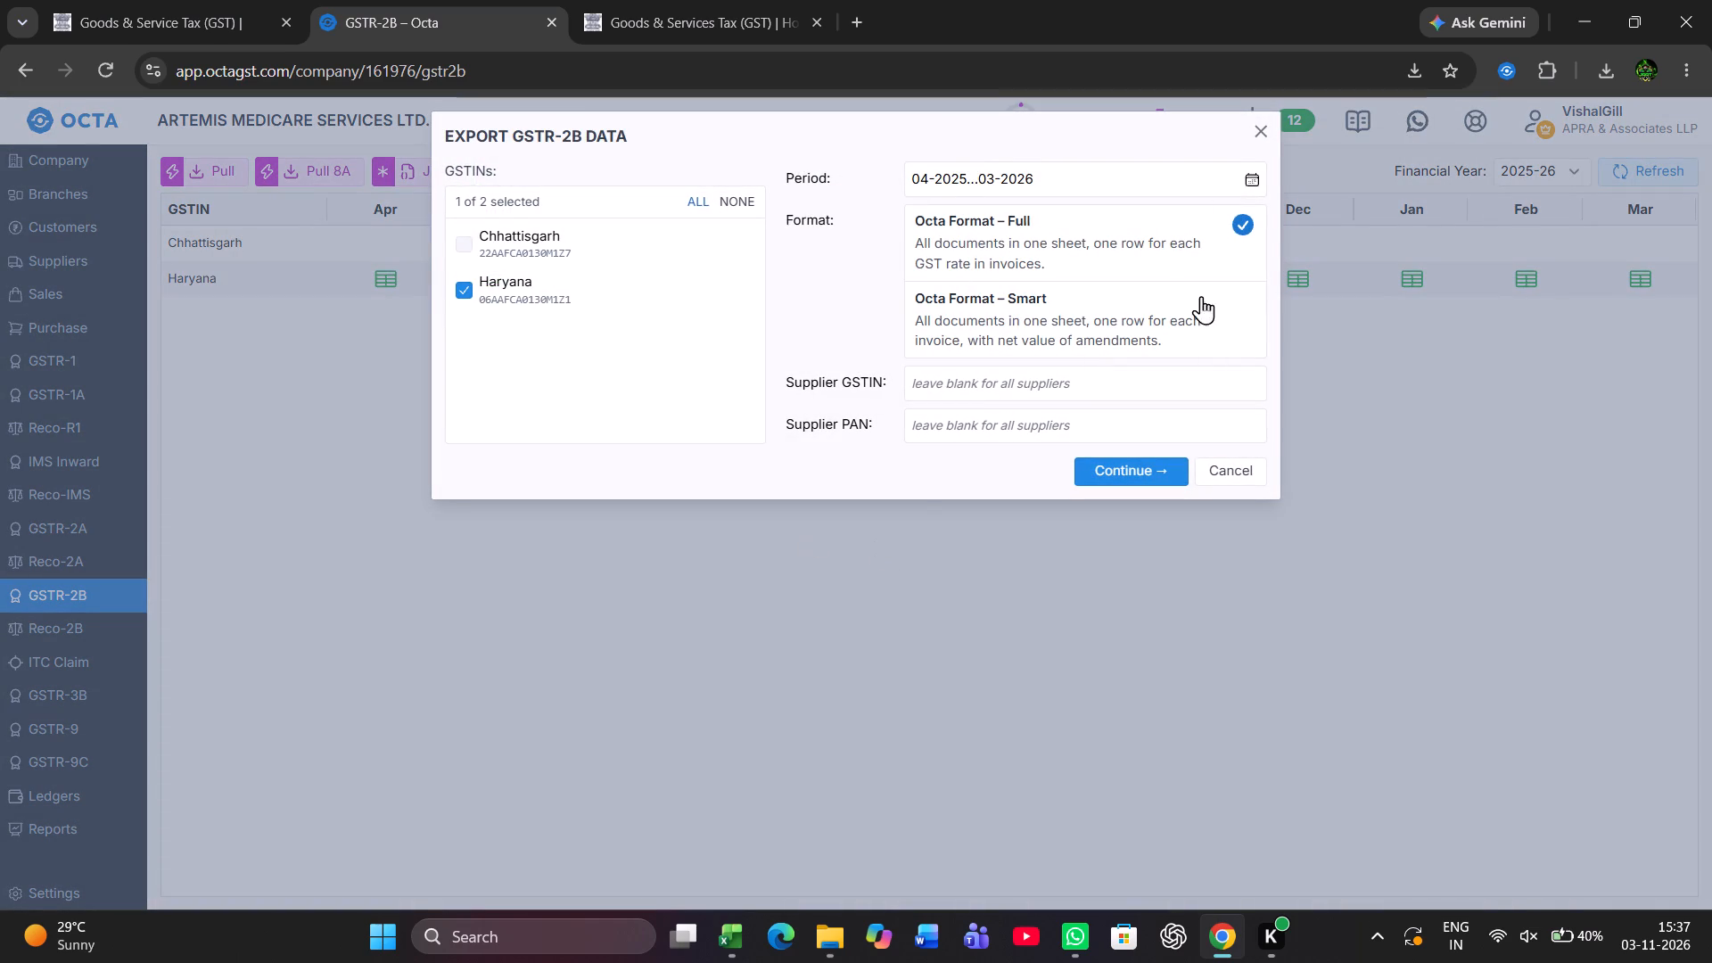
{"action": "left_click", "coordinate": [1123, 313]}
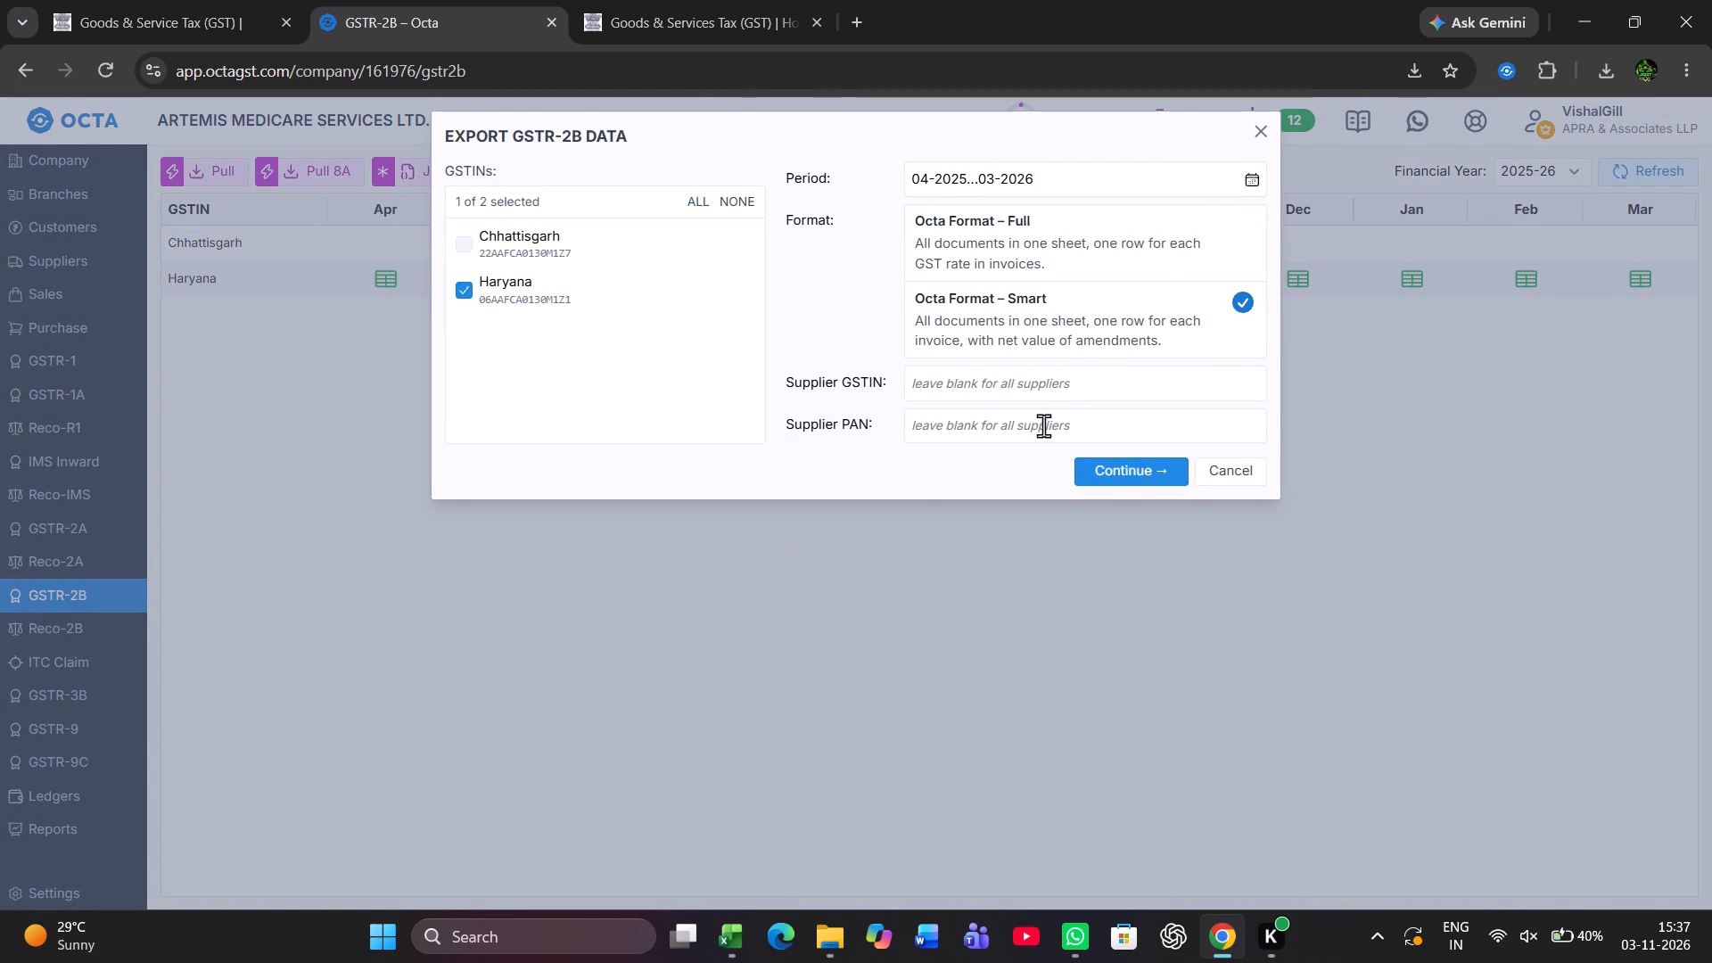
{"action": "left_click", "coordinate": [1128, 466]}
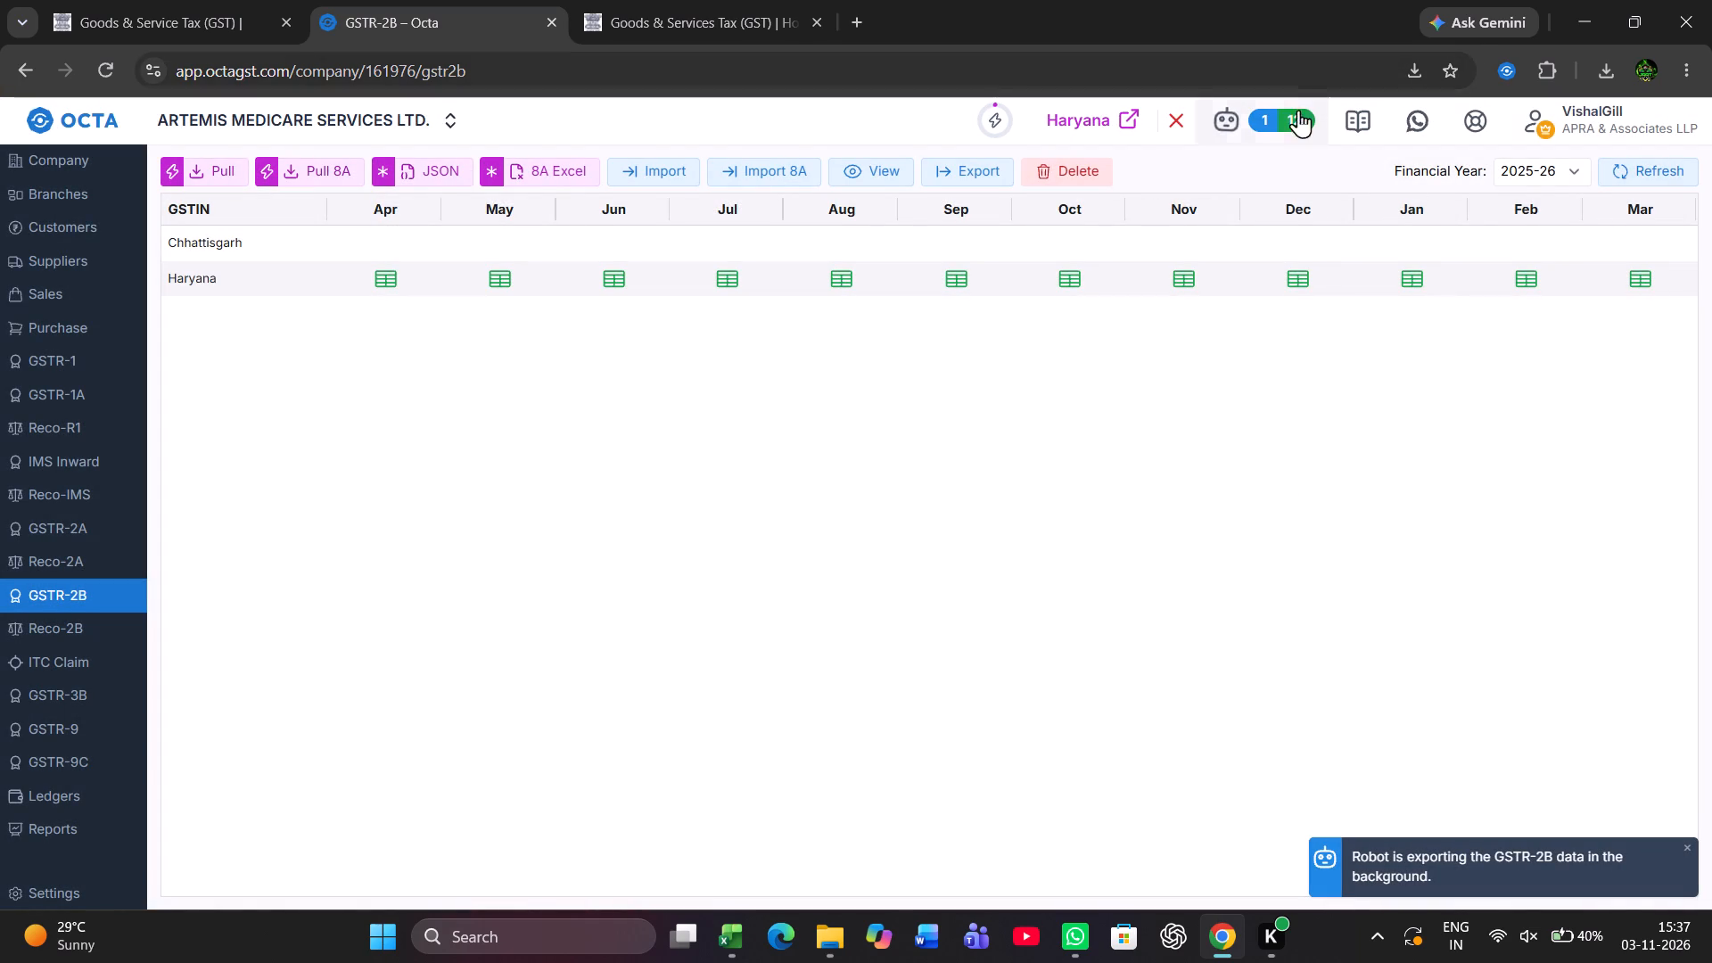
Check the robot status for the Haryana GSTR-2B export and download the finished file.
{"action": "left_click", "coordinate": [1272, 134]}
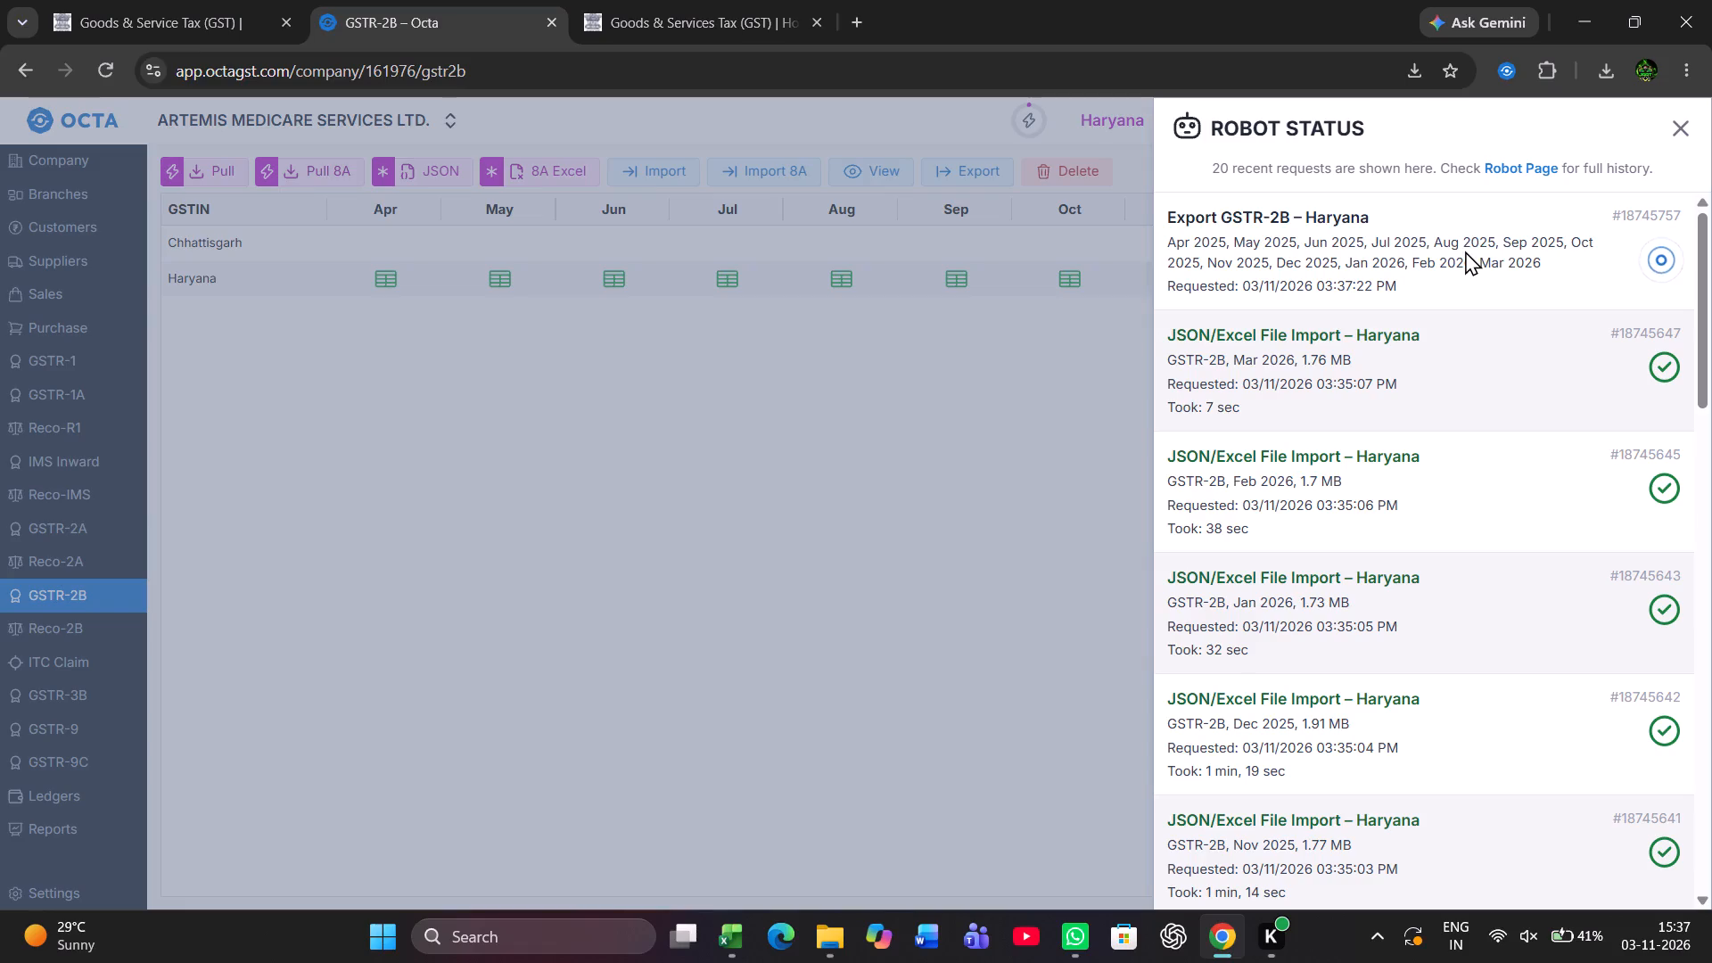
{"action": "left_click", "coordinate": [929, 421]}
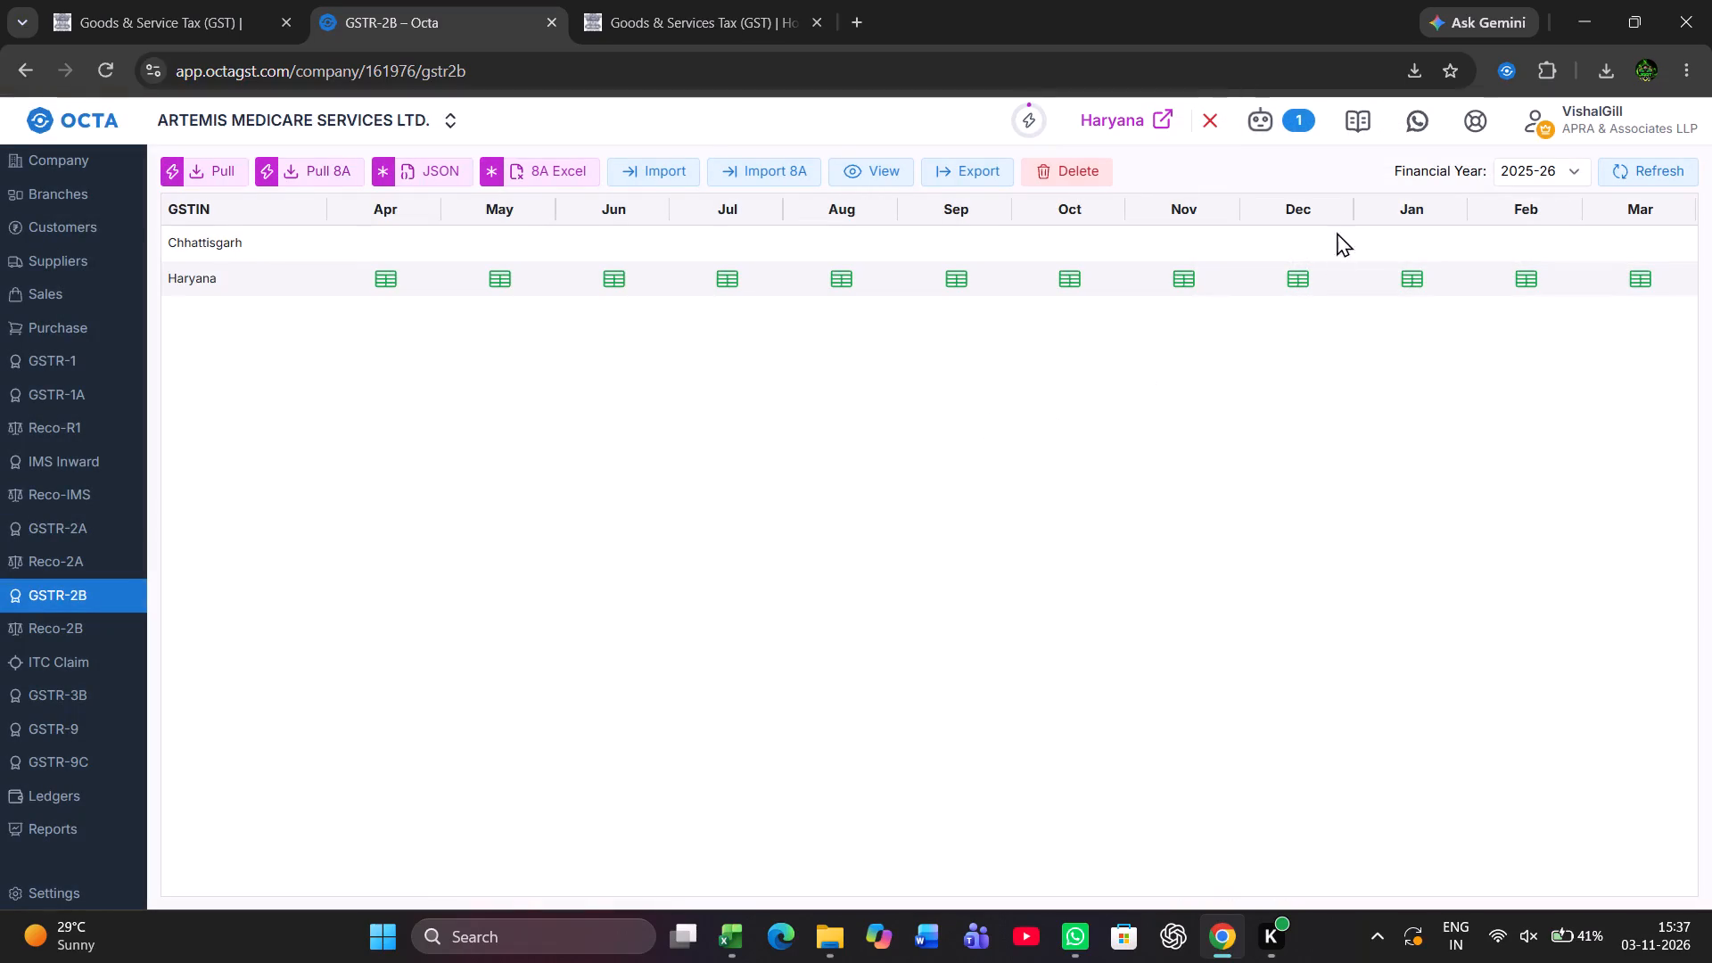
{"action": "left_click", "coordinate": [1268, 132]}
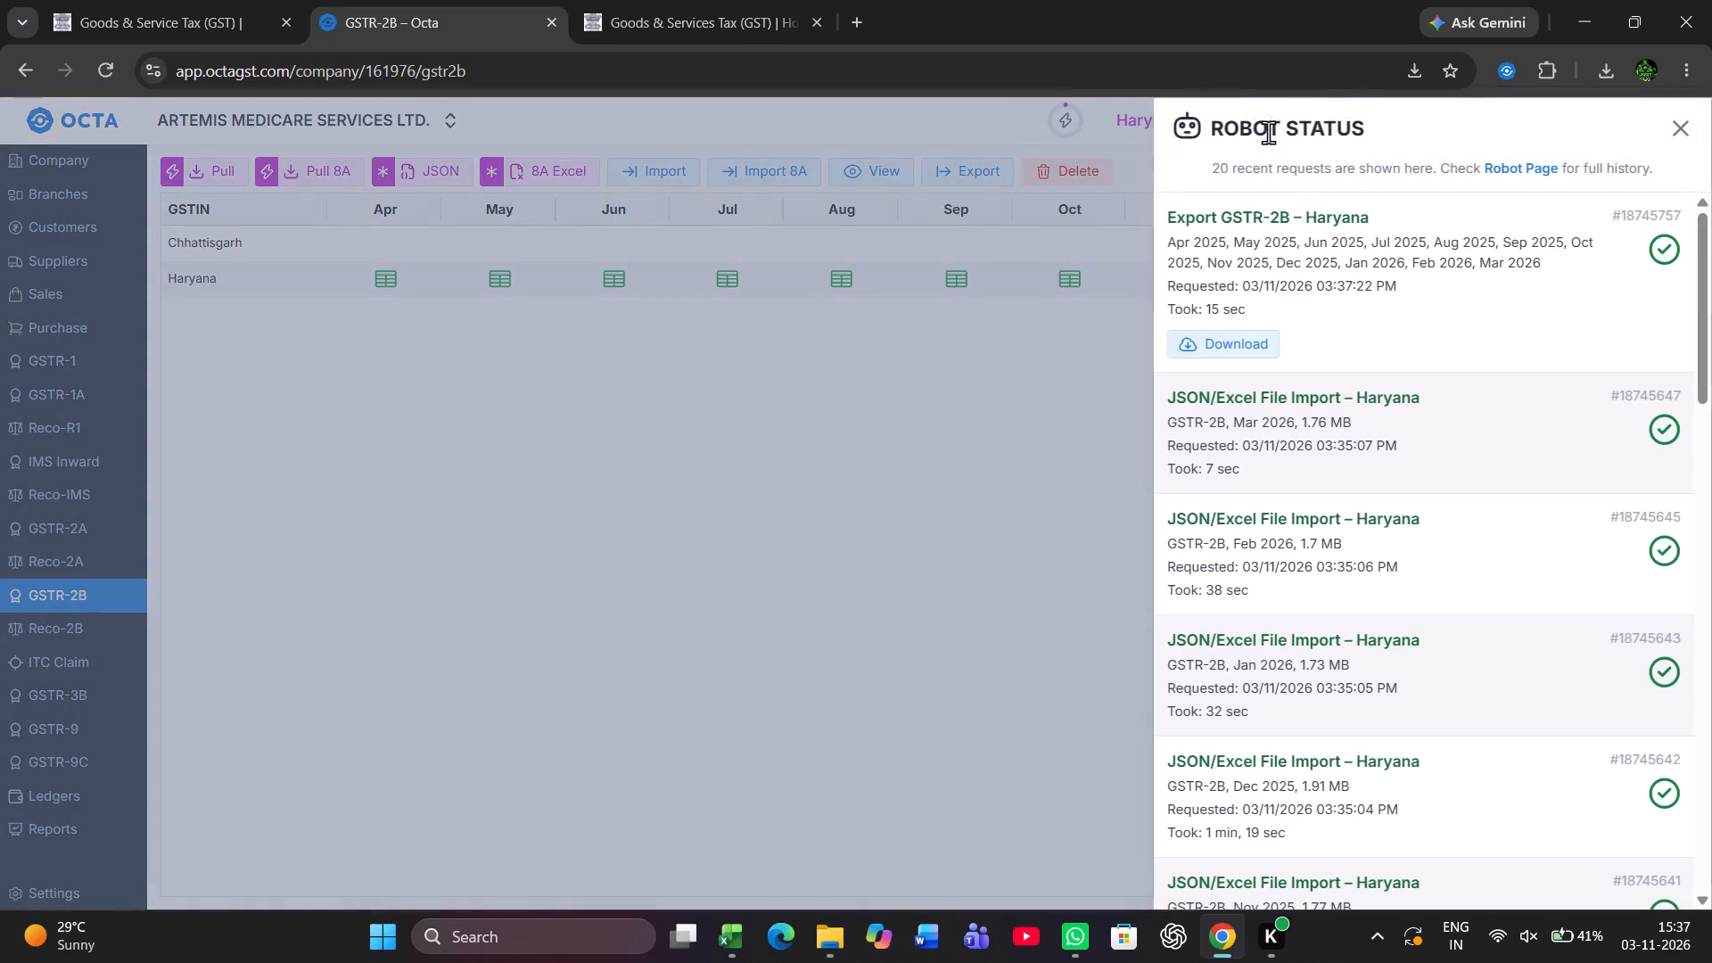
{"action": "left_click", "coordinate": [1234, 341]}
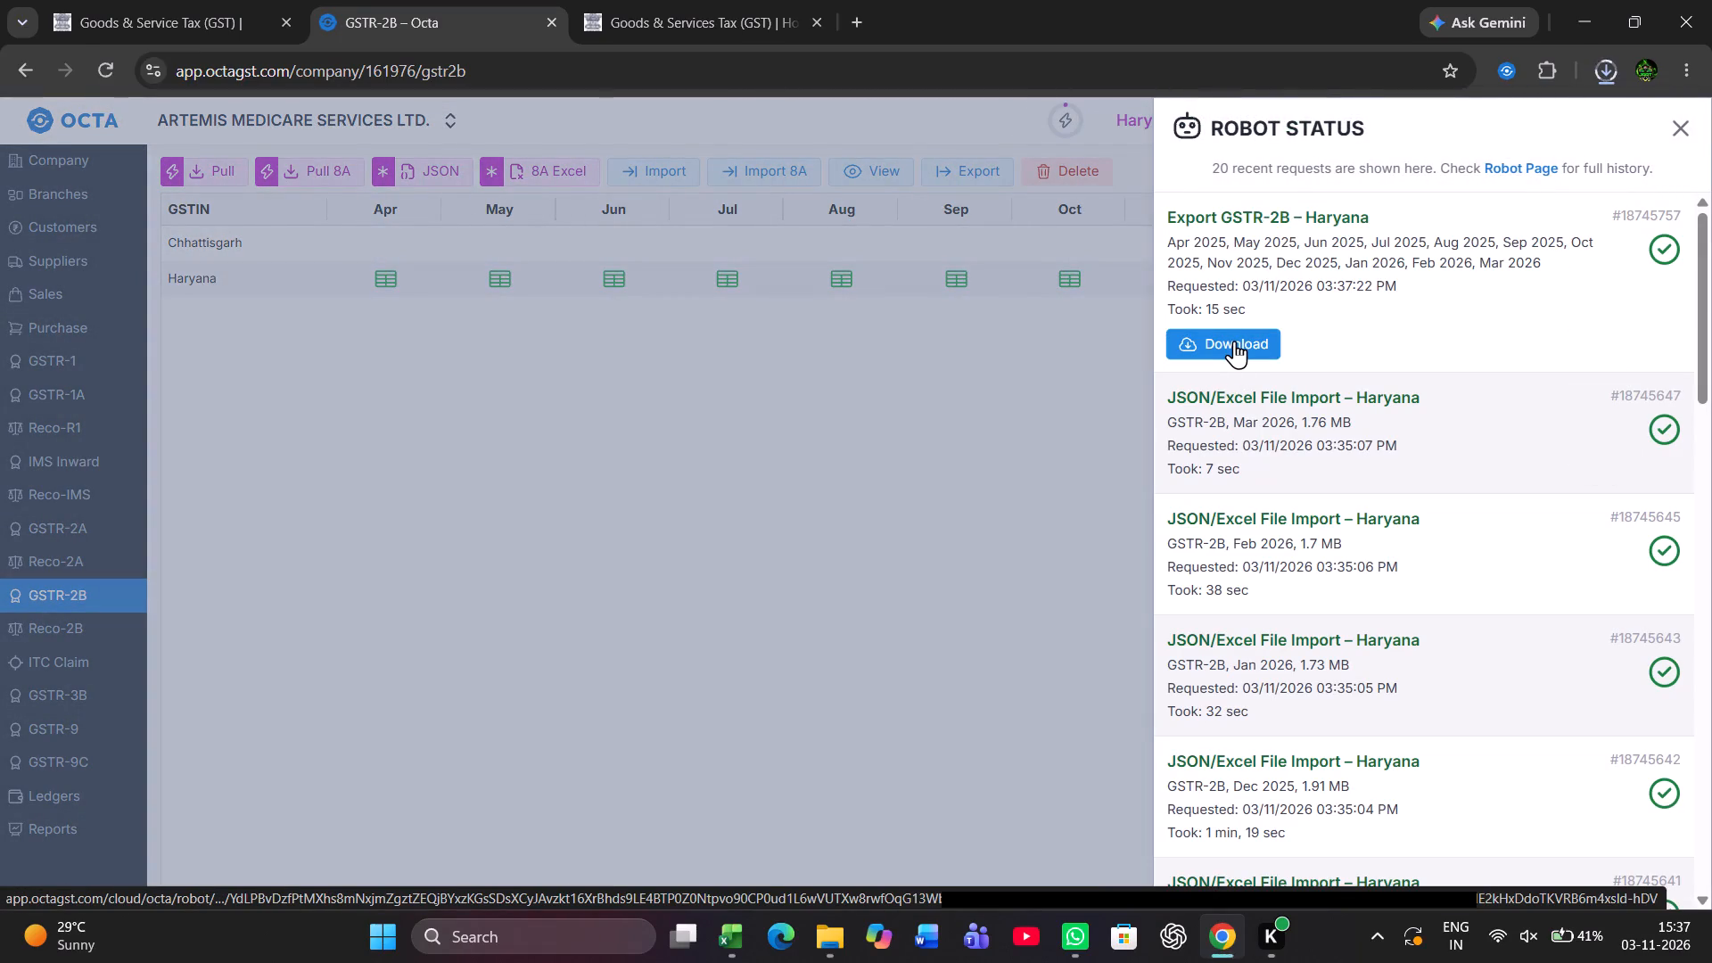
{"action": "left_click", "coordinate": [894, 414]}
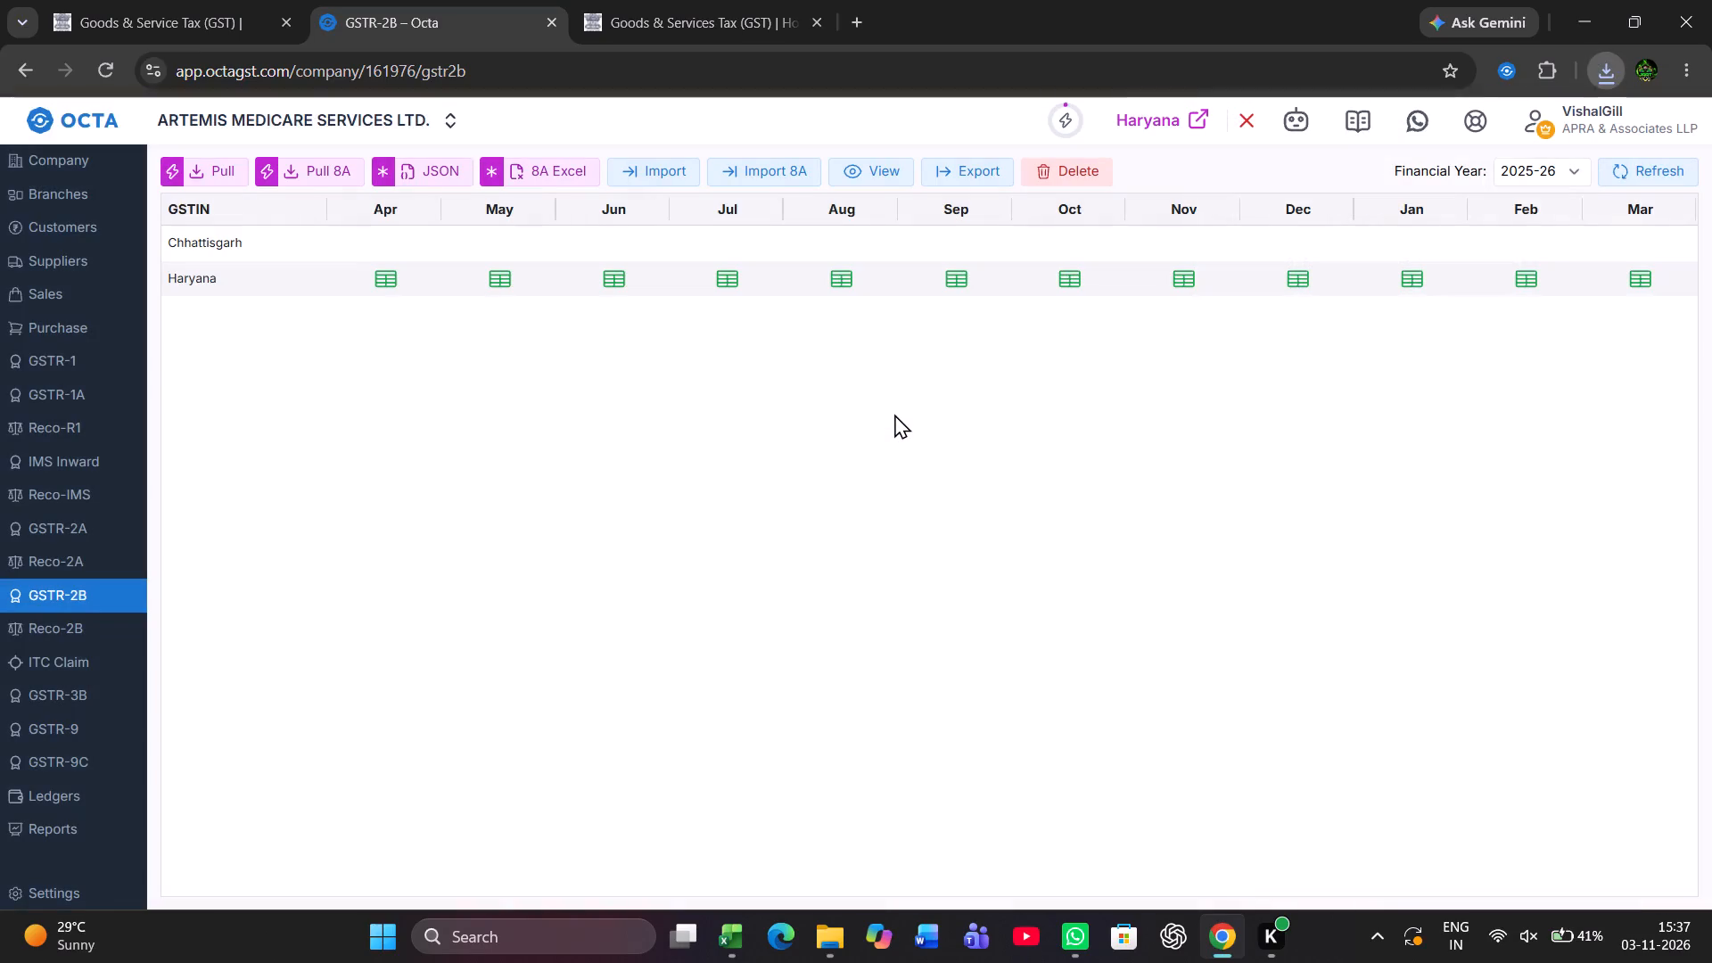
In File Explorer, move the newly downloaded GSTR2B-Net Excel workbook from Downloads into the Haryana folder under Artemis.
{"action": "key", "text": "alt+Tab"}
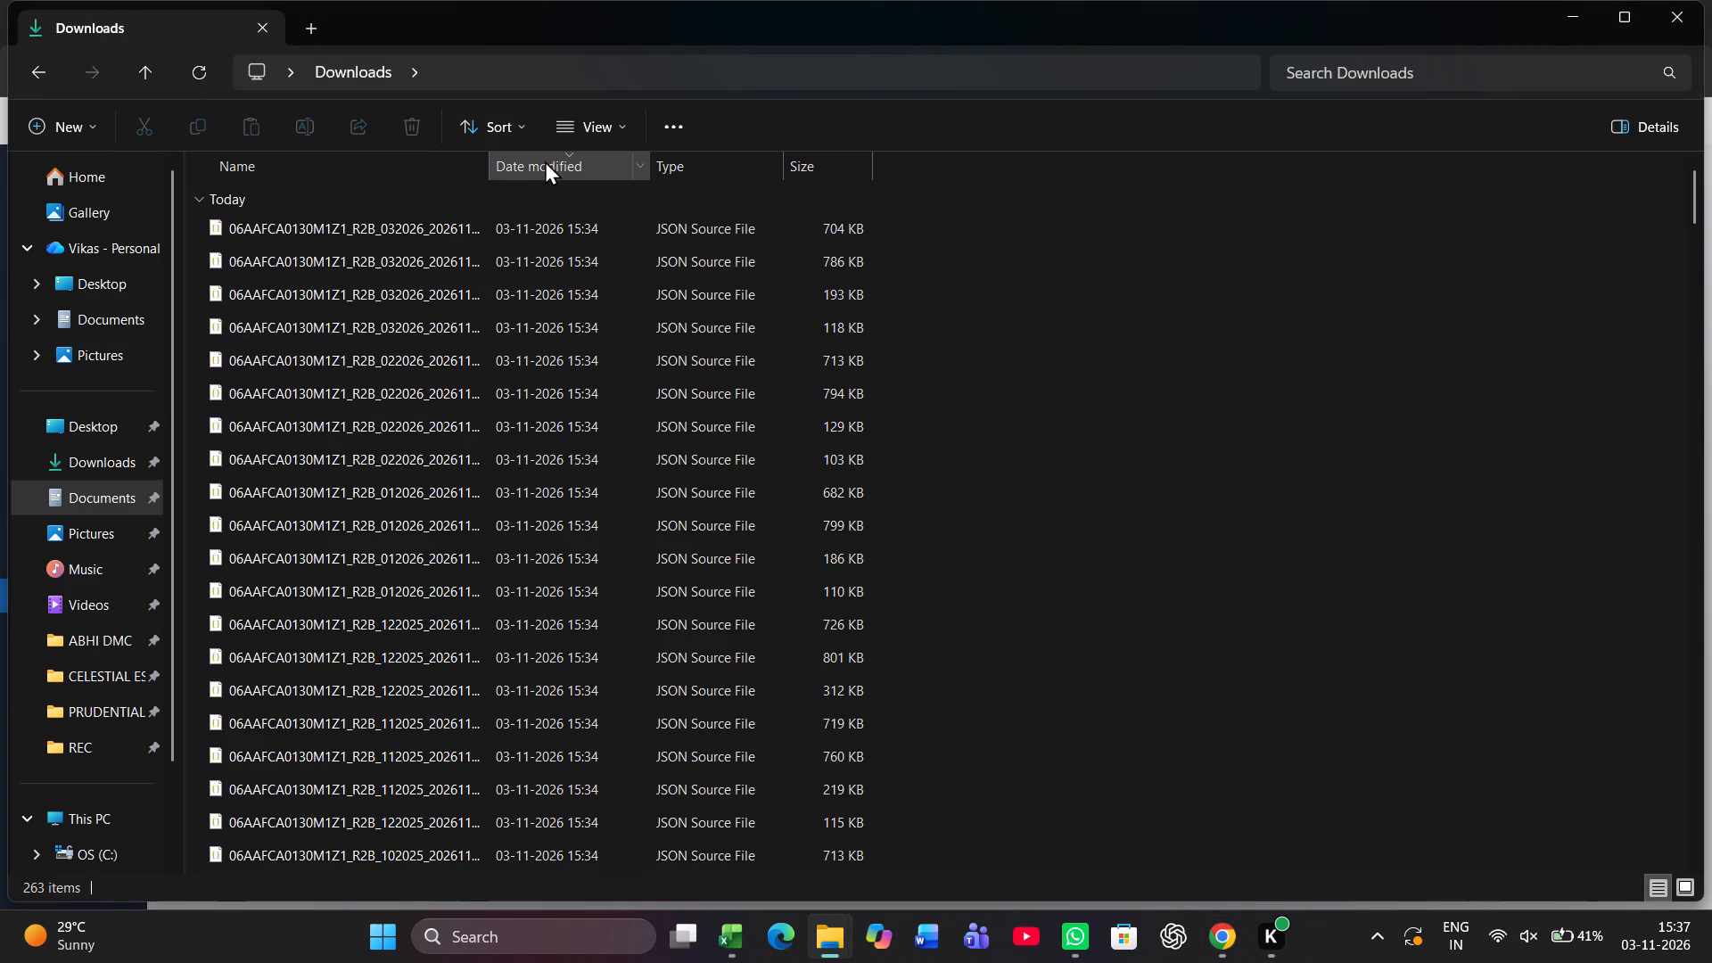
{"action": "double_click", "coordinate": [541, 164]}
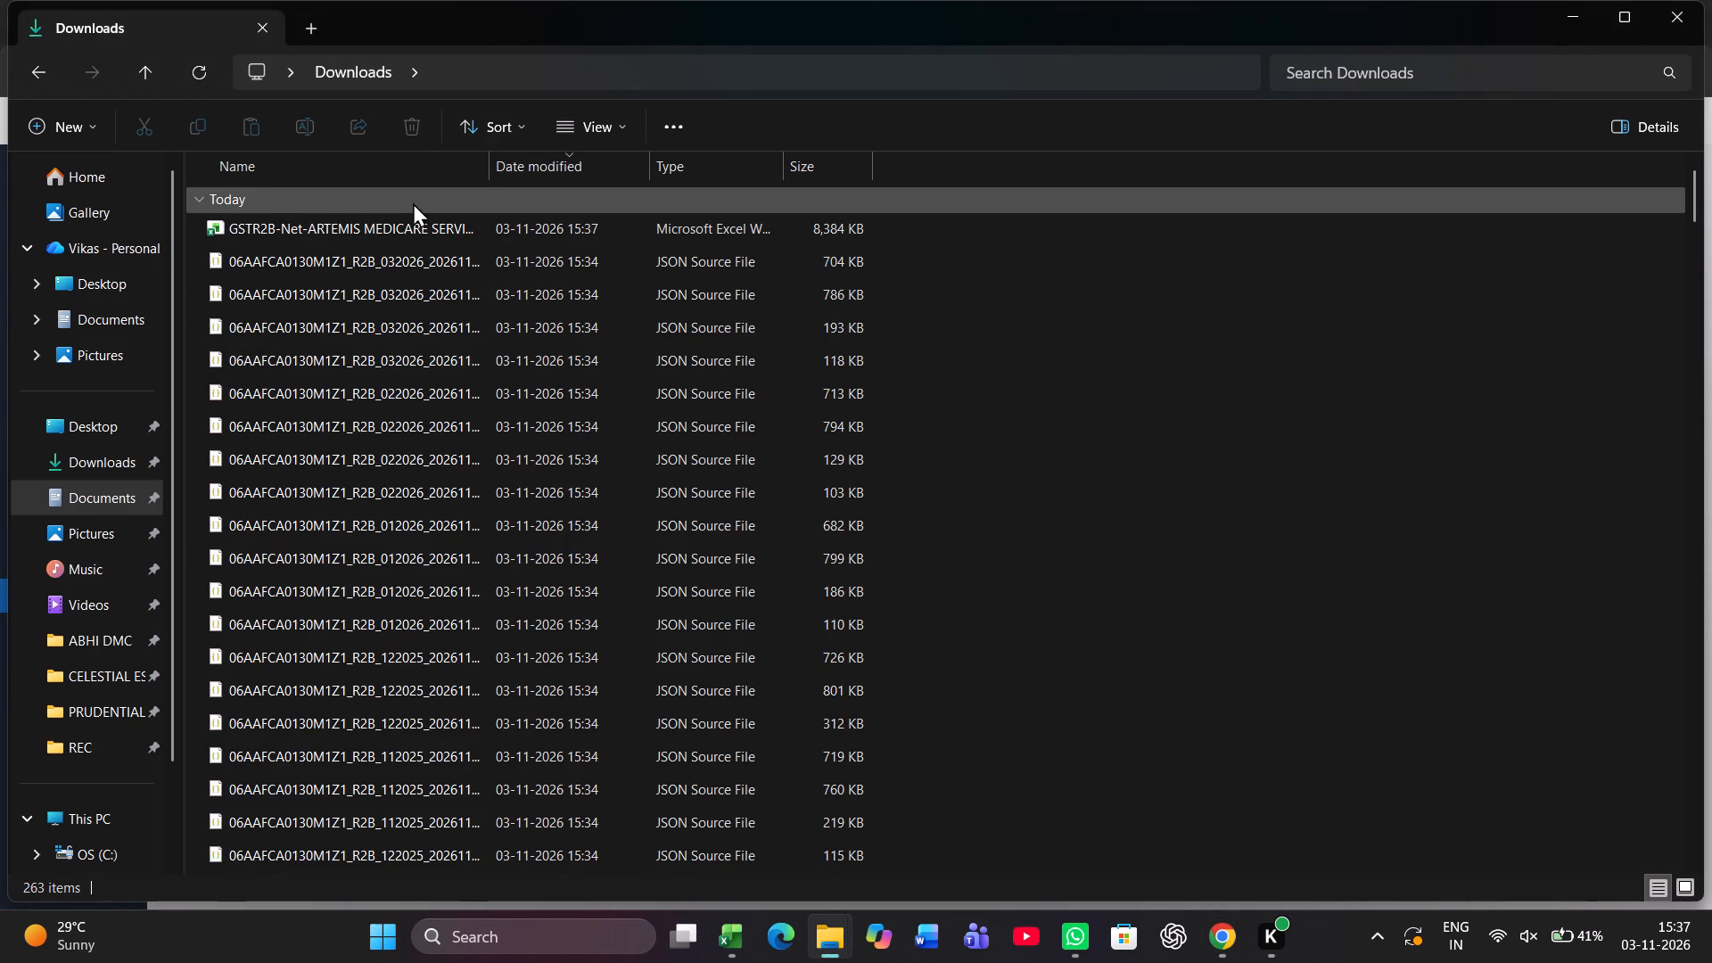
{"action": "left_click", "coordinate": [377, 226]}
{"action": "key", "text": "ctrl+c"}
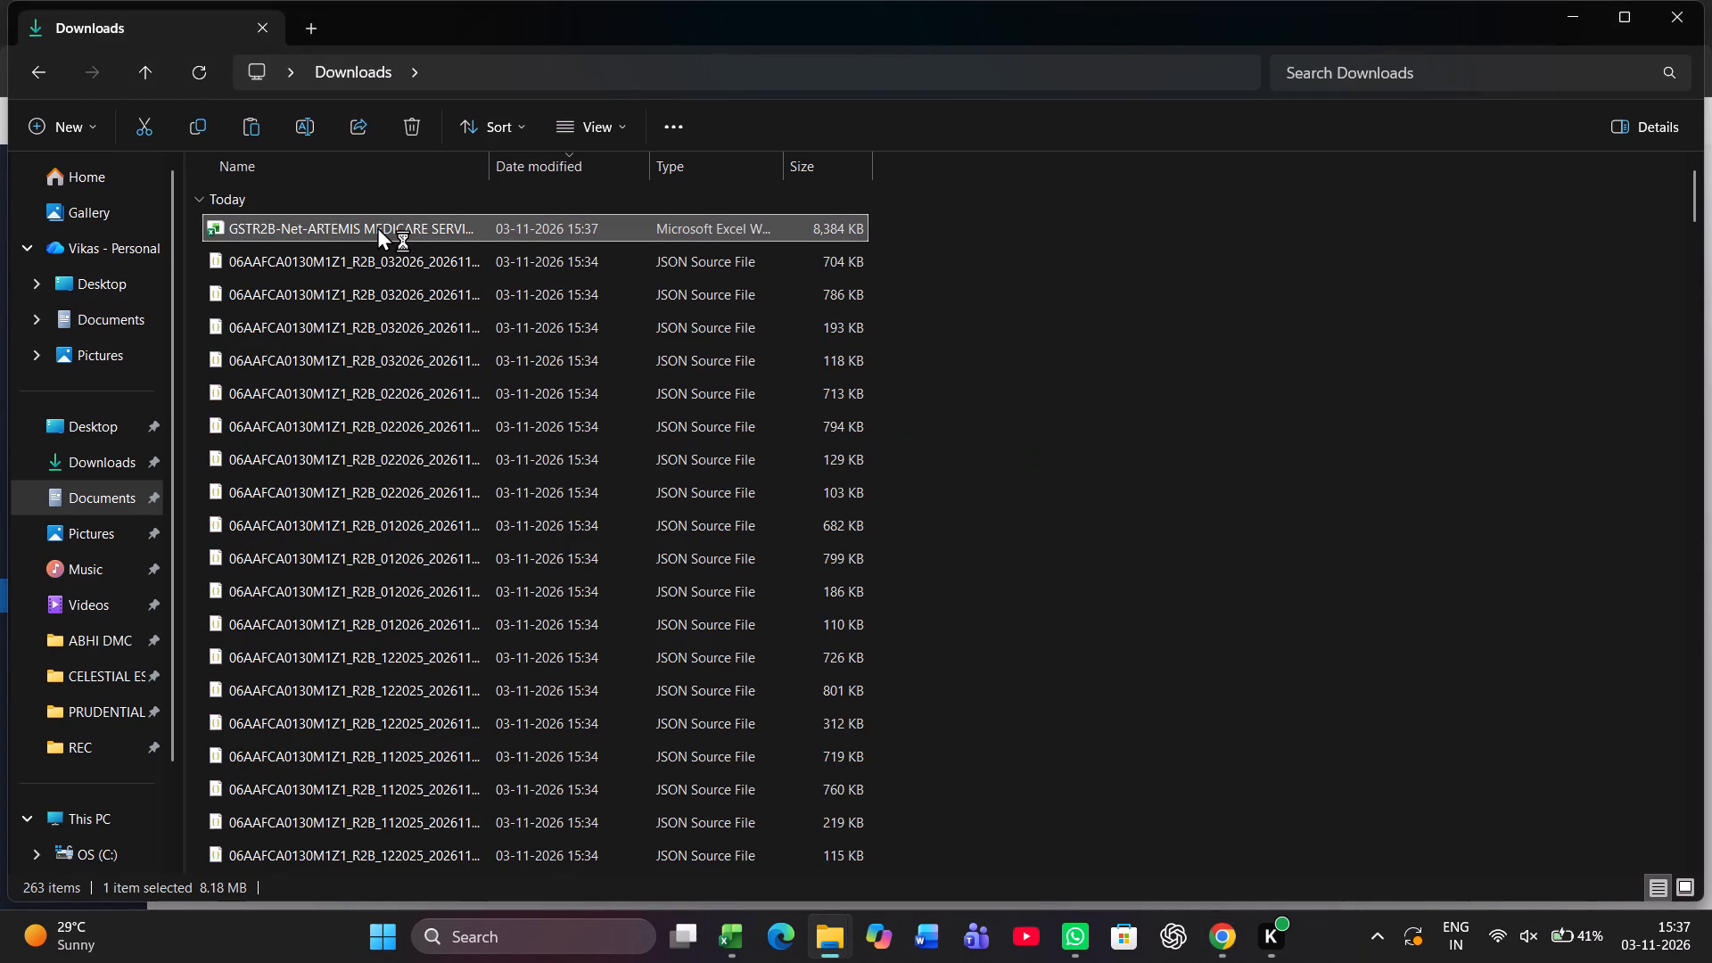
{"action": "key", "text": "ctrl+x"}
{"action": "key", "text": "alt+Tab"}
{"action": "key", "text": "alt+Tab"}
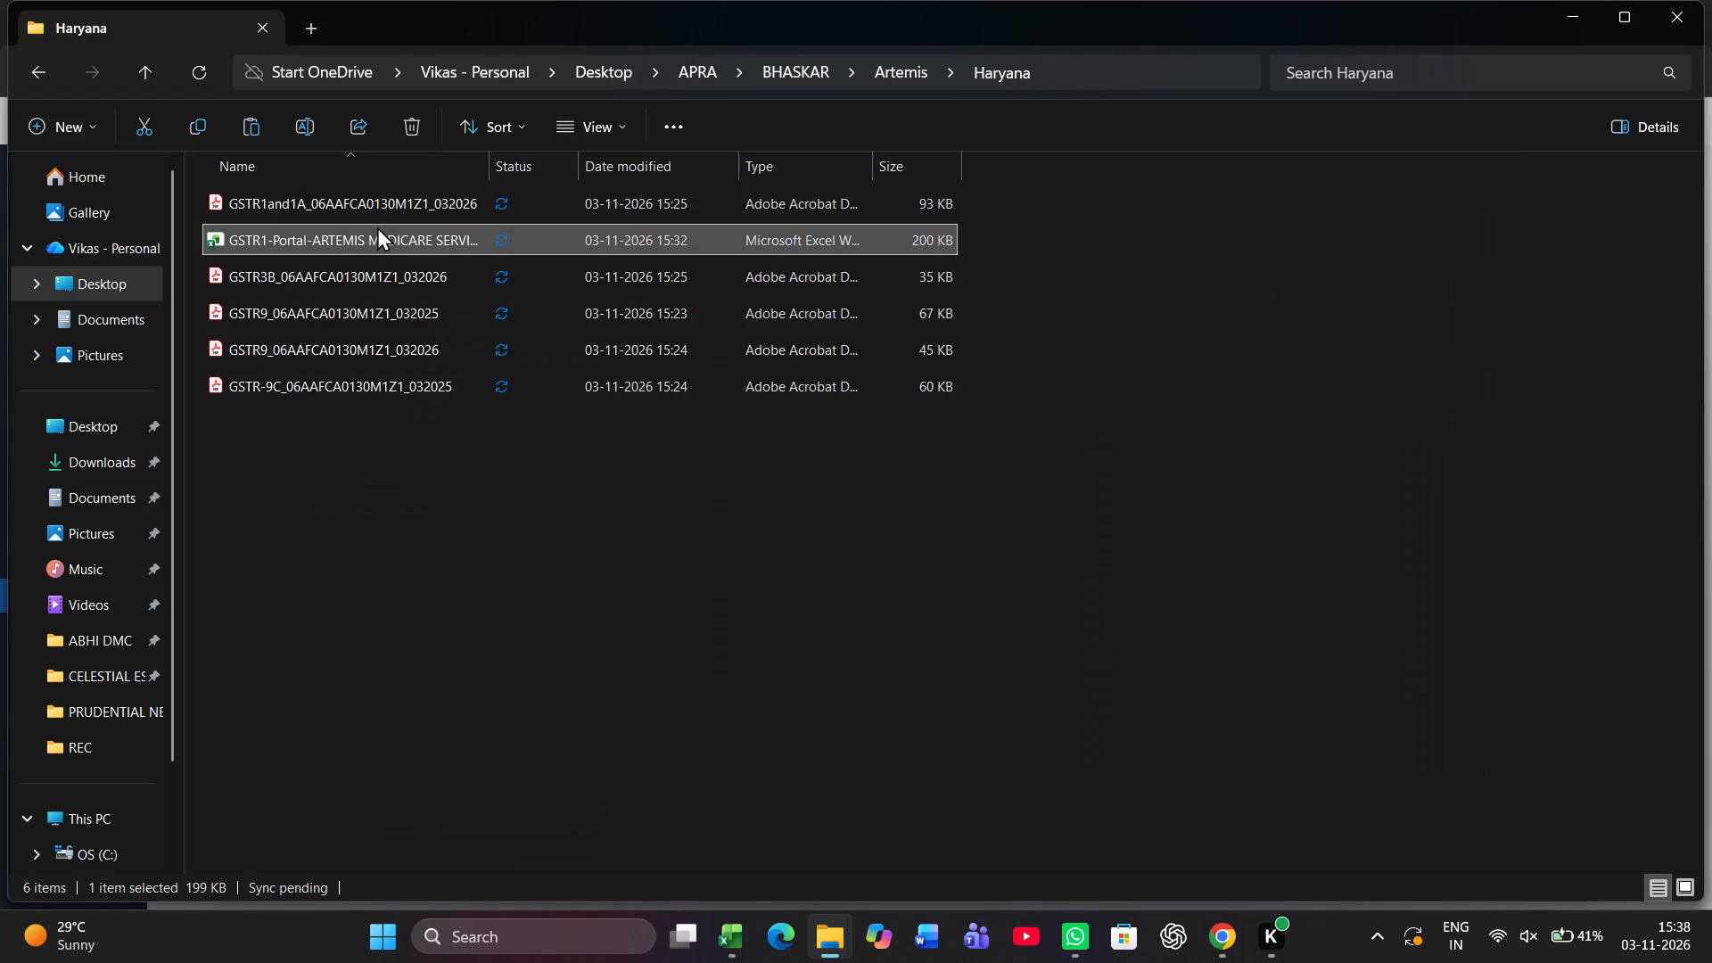
{"action": "key", "text": "ctrl+v"}
{"action": "left_click", "coordinate": [437, 517]}
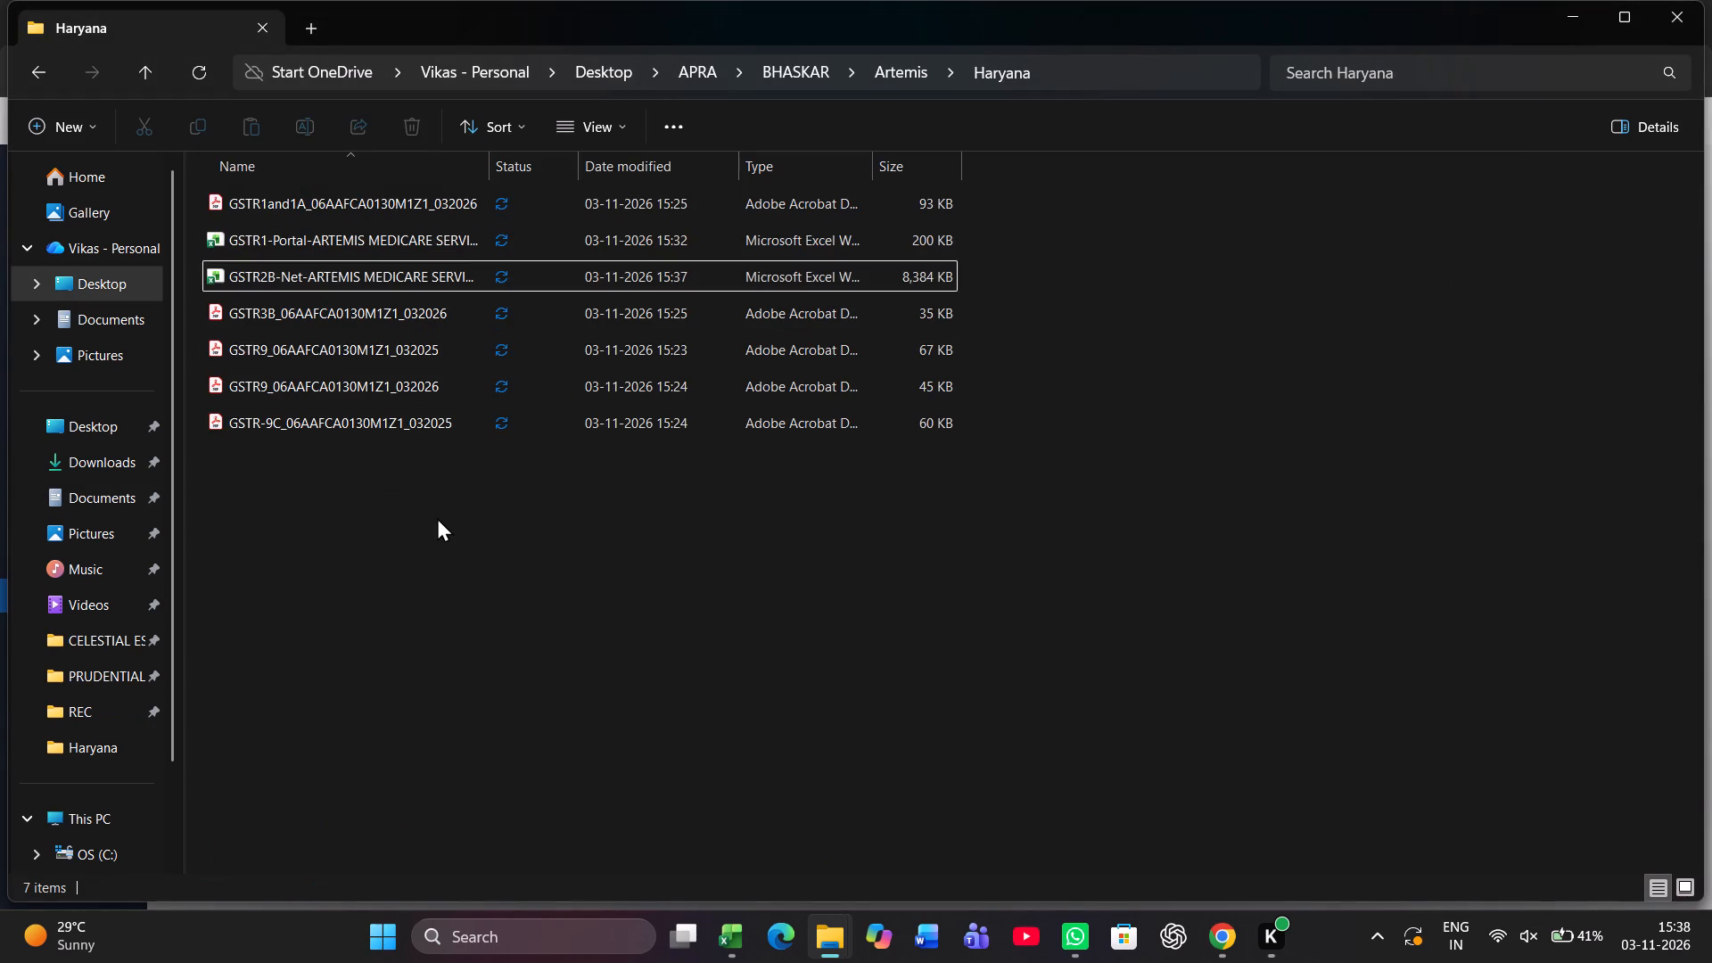
Back in Octa in Chrome, pull Haryana's GSTR-3B data for 04-2025 to 03-2026 from the government portal.
{"action": "key", "text": "alt+Tab"}
{"action": "key", "text": "alt+Tab"}
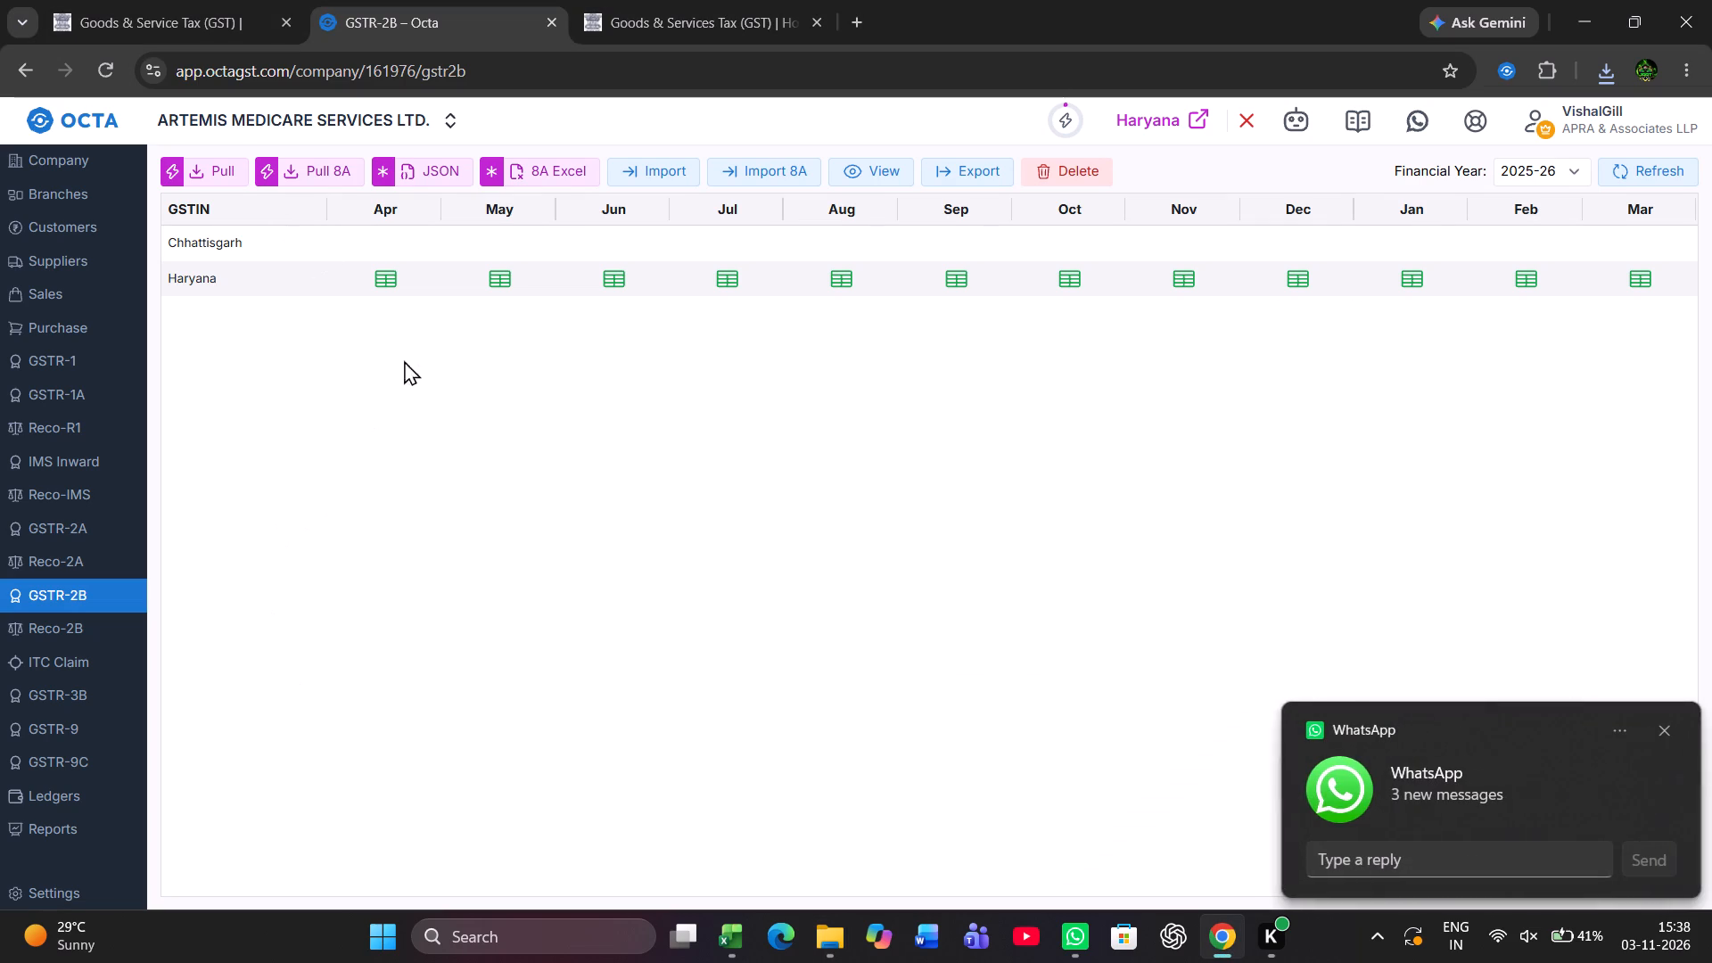
{"action": "left_click", "coordinate": [73, 687]}
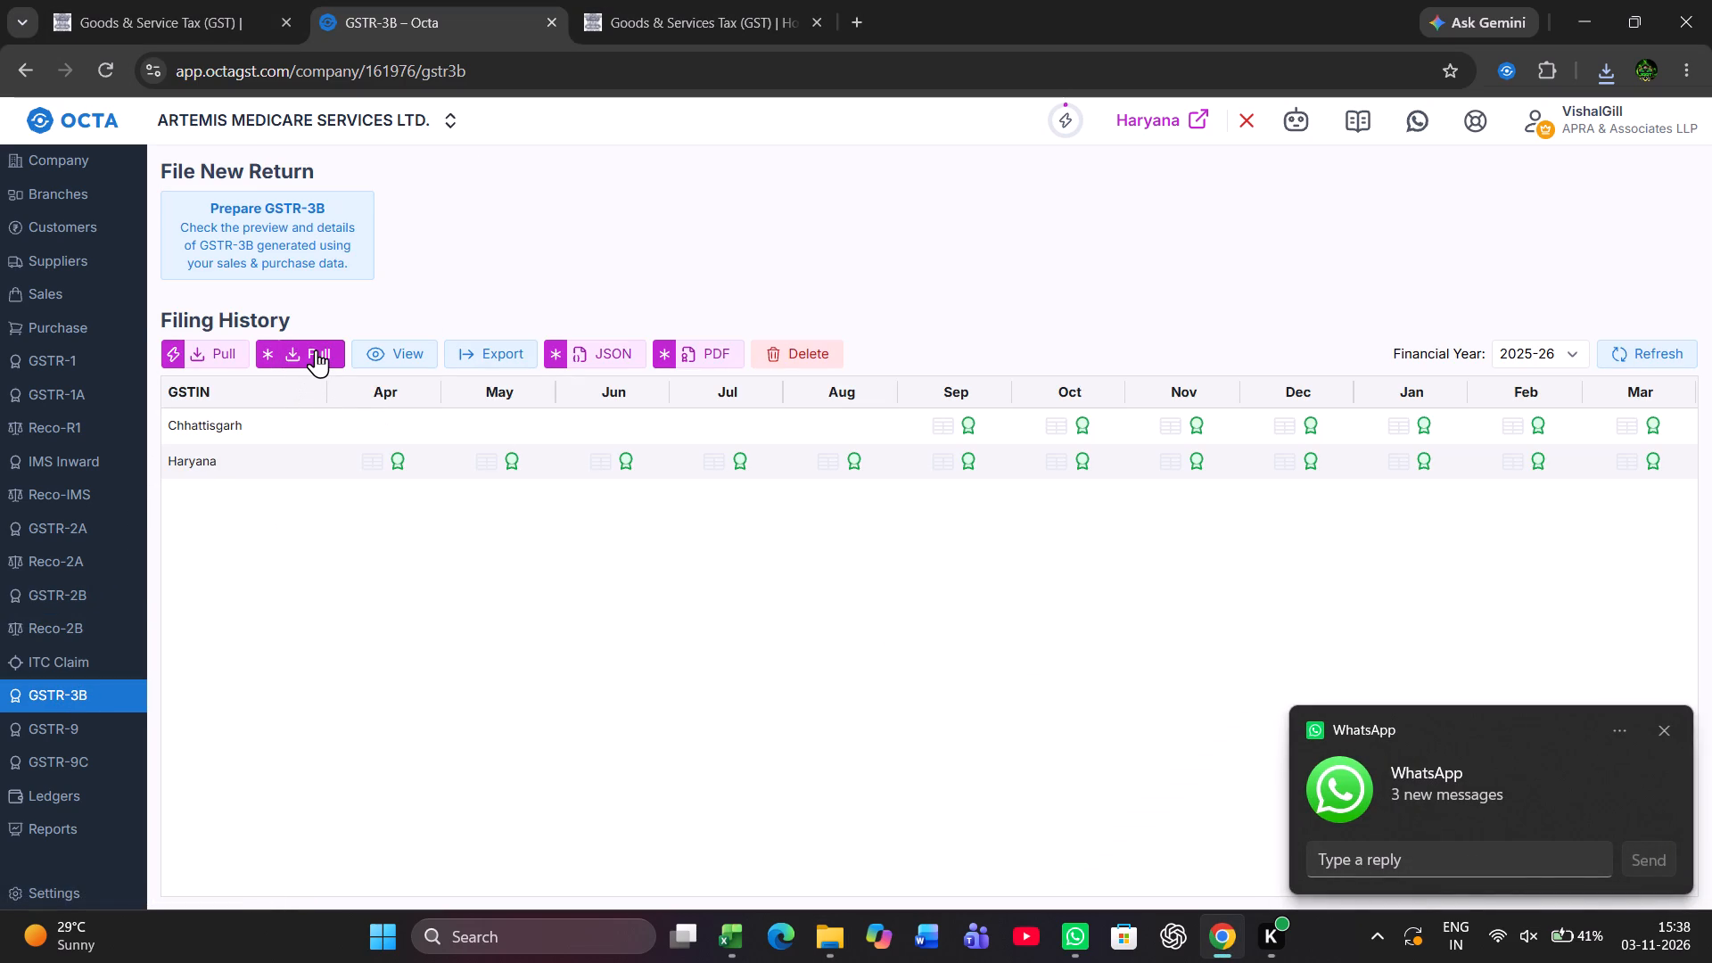
{"action": "left_click", "coordinate": [316, 350]}
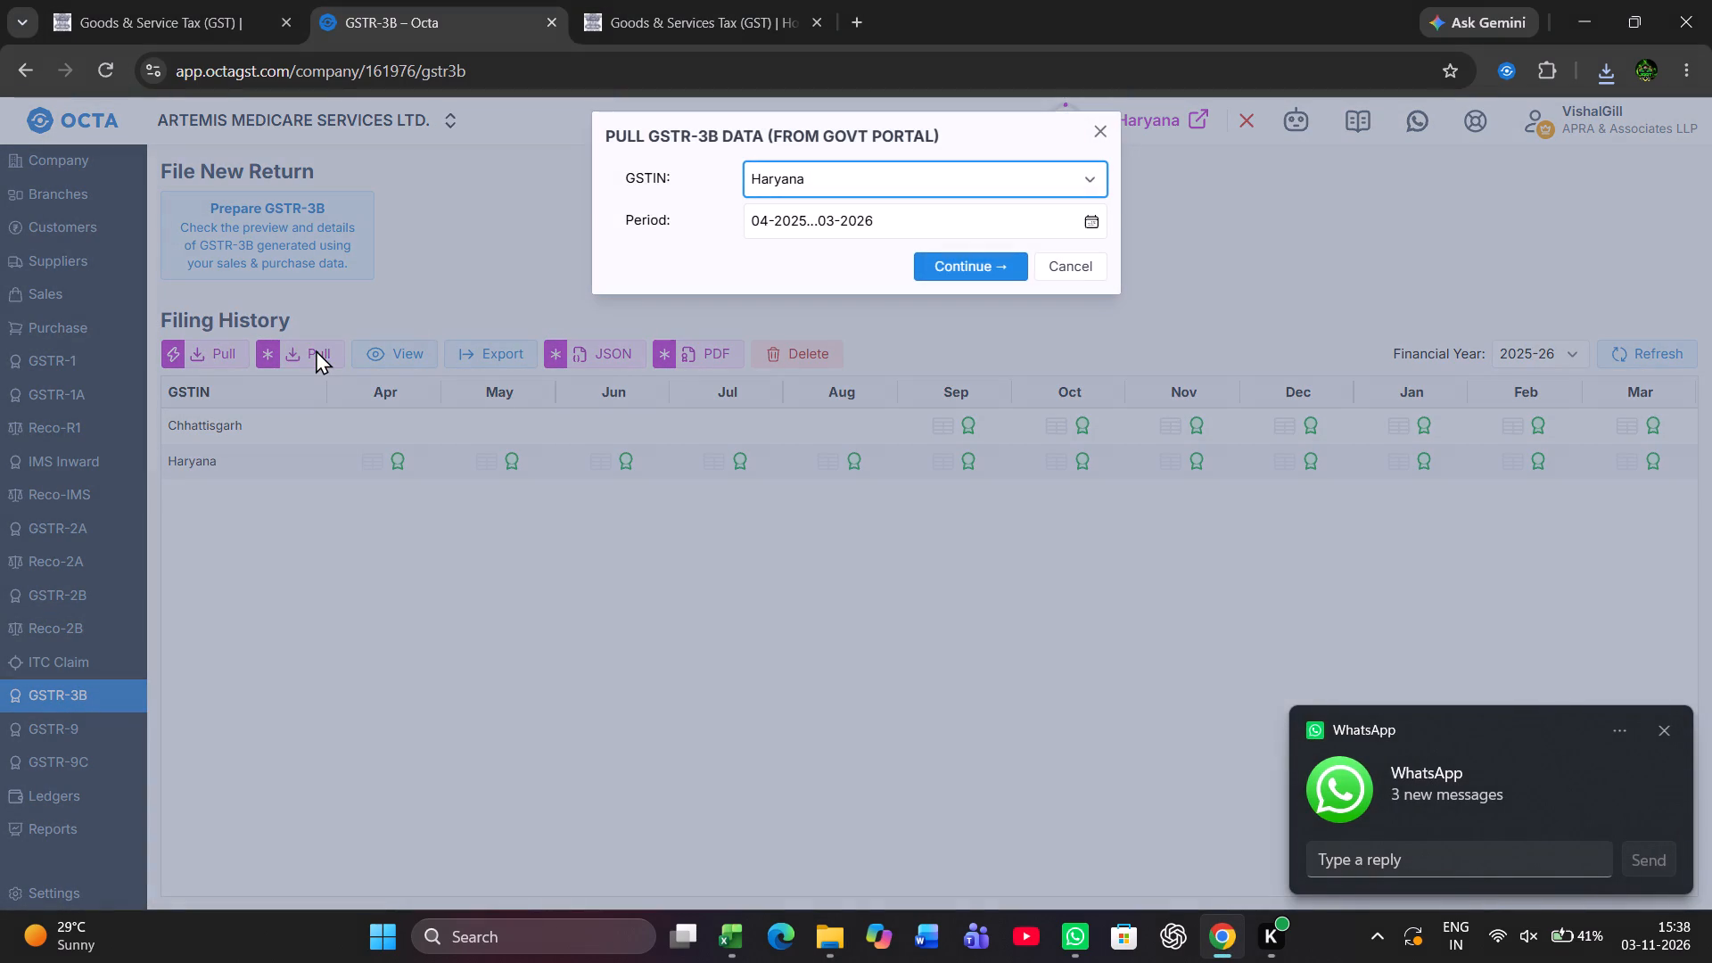
{"action": "left_click", "coordinate": [983, 258]}
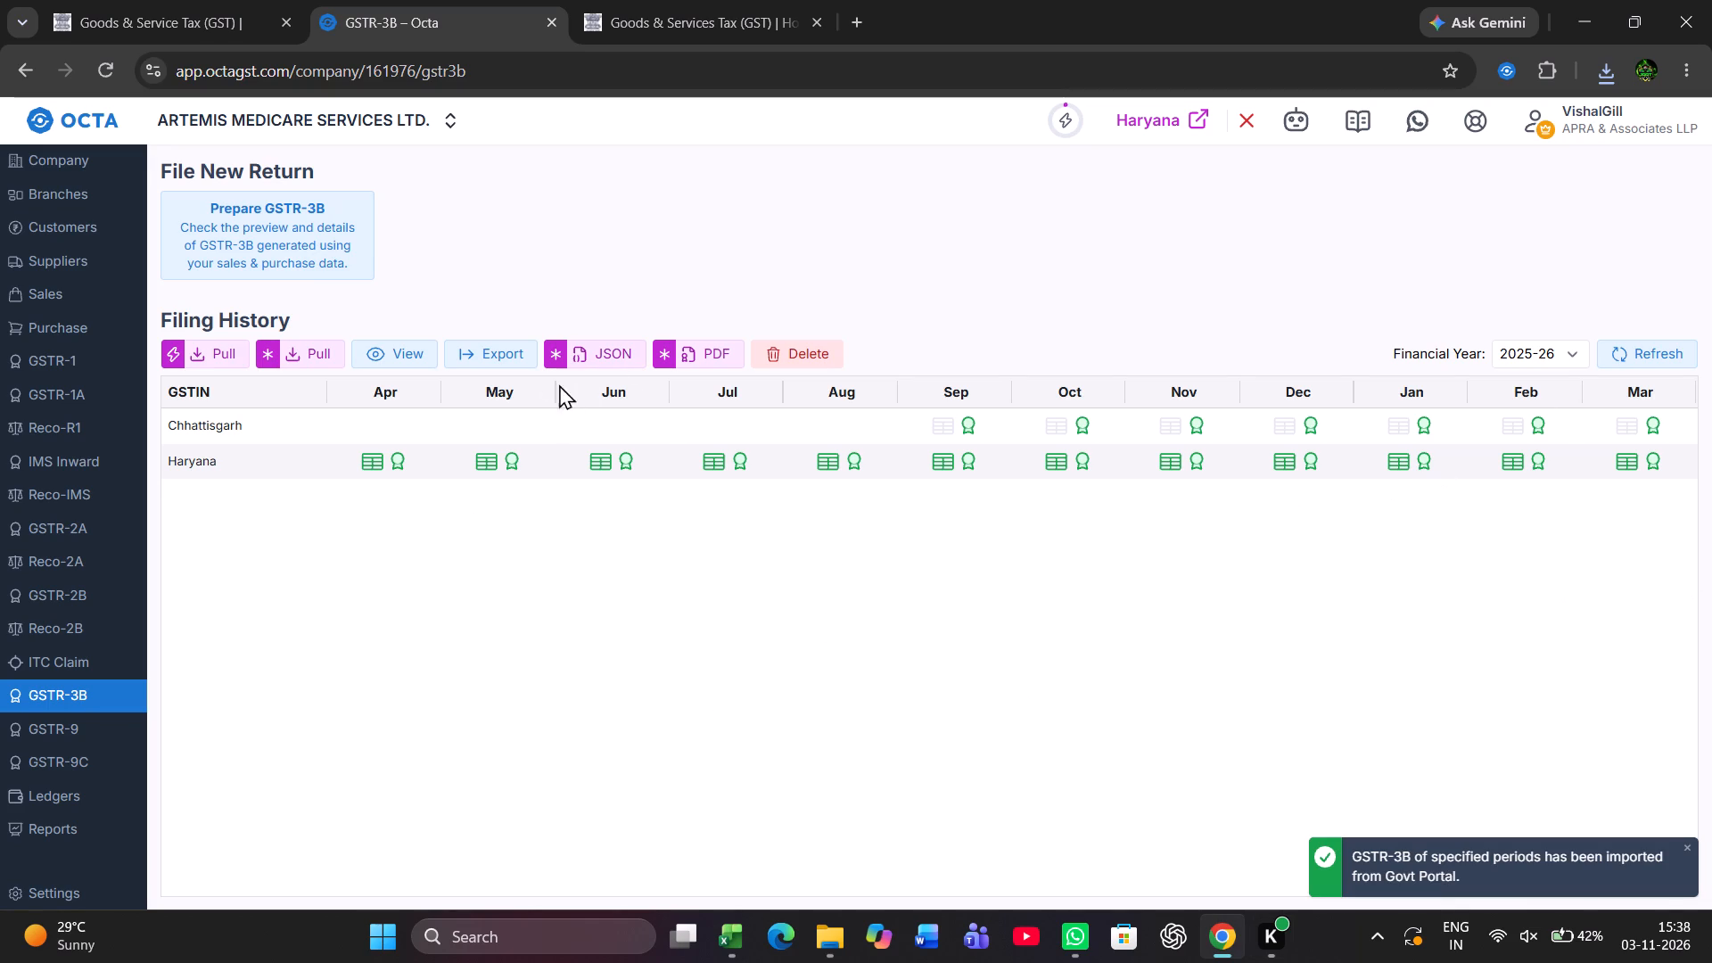
Start a GSTR-3B data export for Haryana covering financial year 2025-26.
{"action": "left_click", "coordinate": [505, 358]}
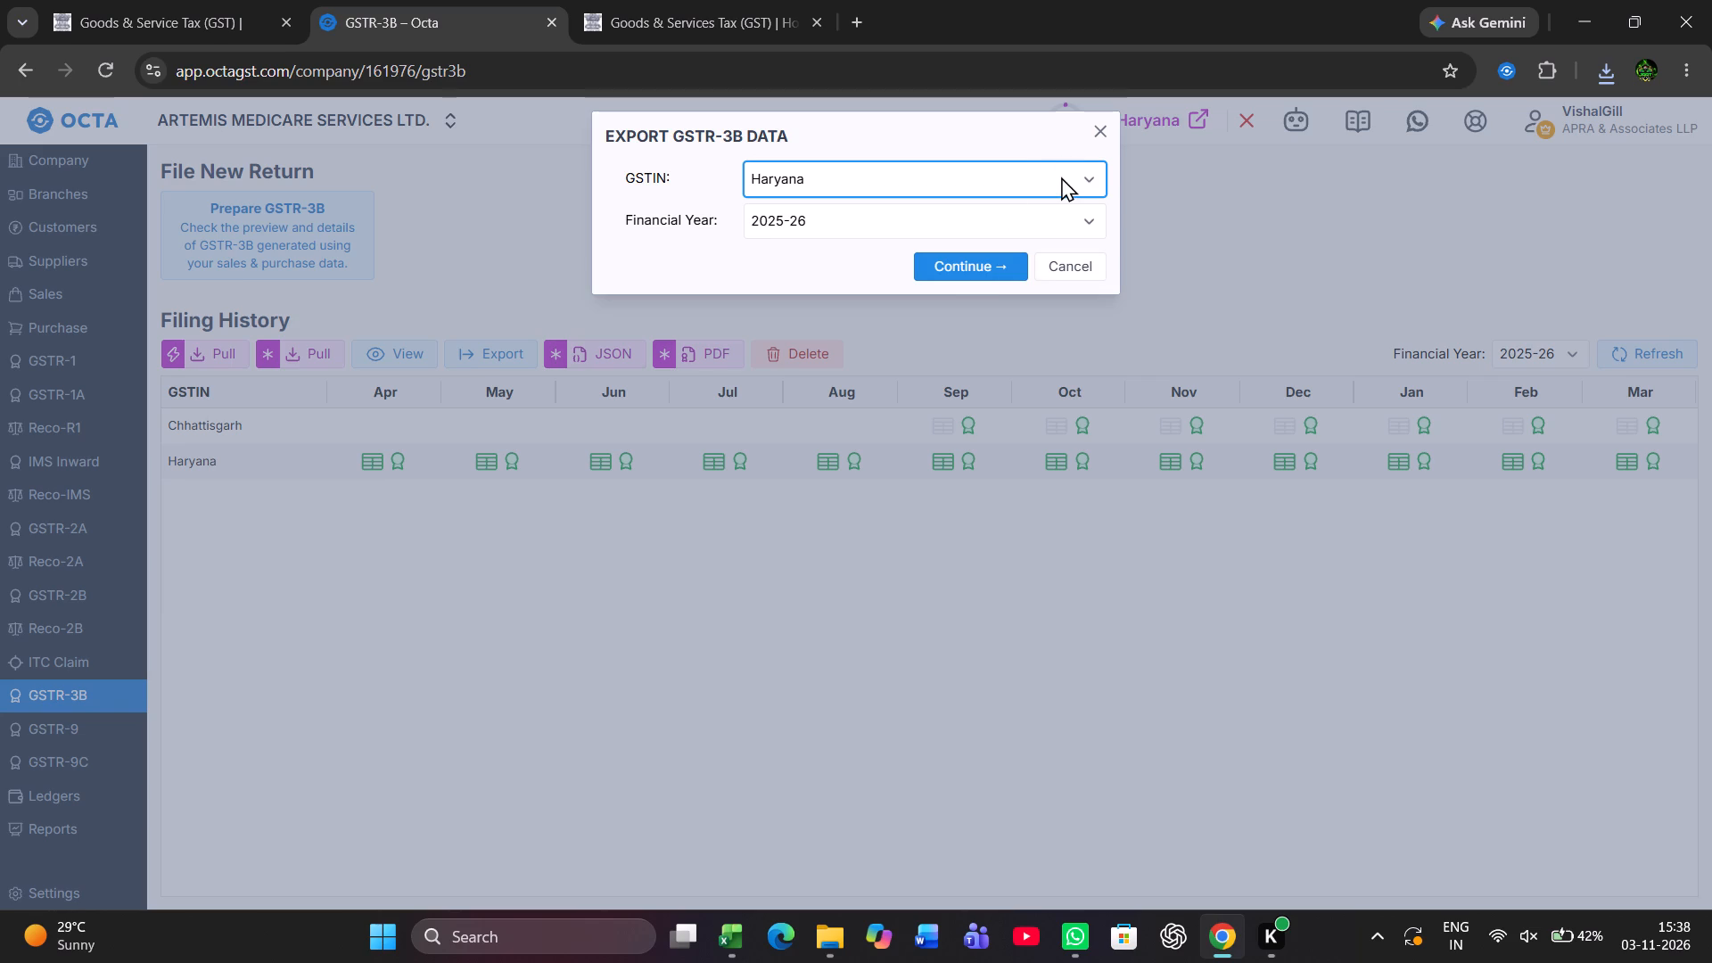
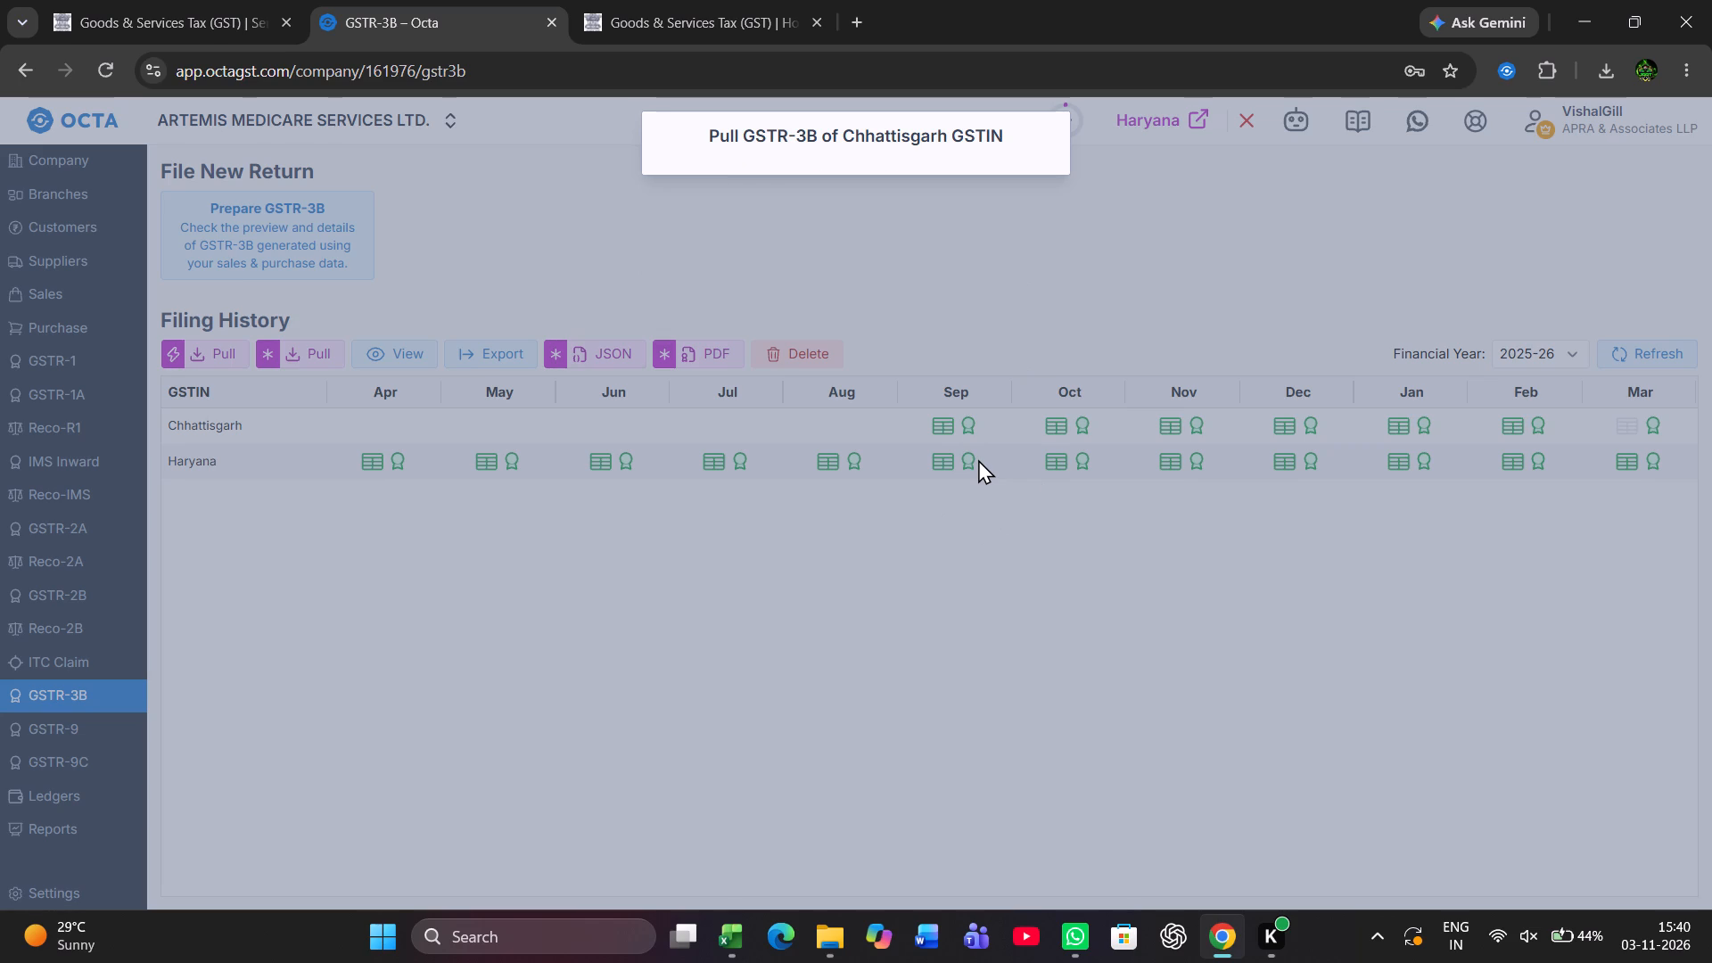
Review the GSTR-3B pull status for the Chhattisgarh periods, close it and refresh the filing history.
{"action": "scroll", "coordinate": [978, 459], "scroll_direction": "down", "scroll_amount": 2}
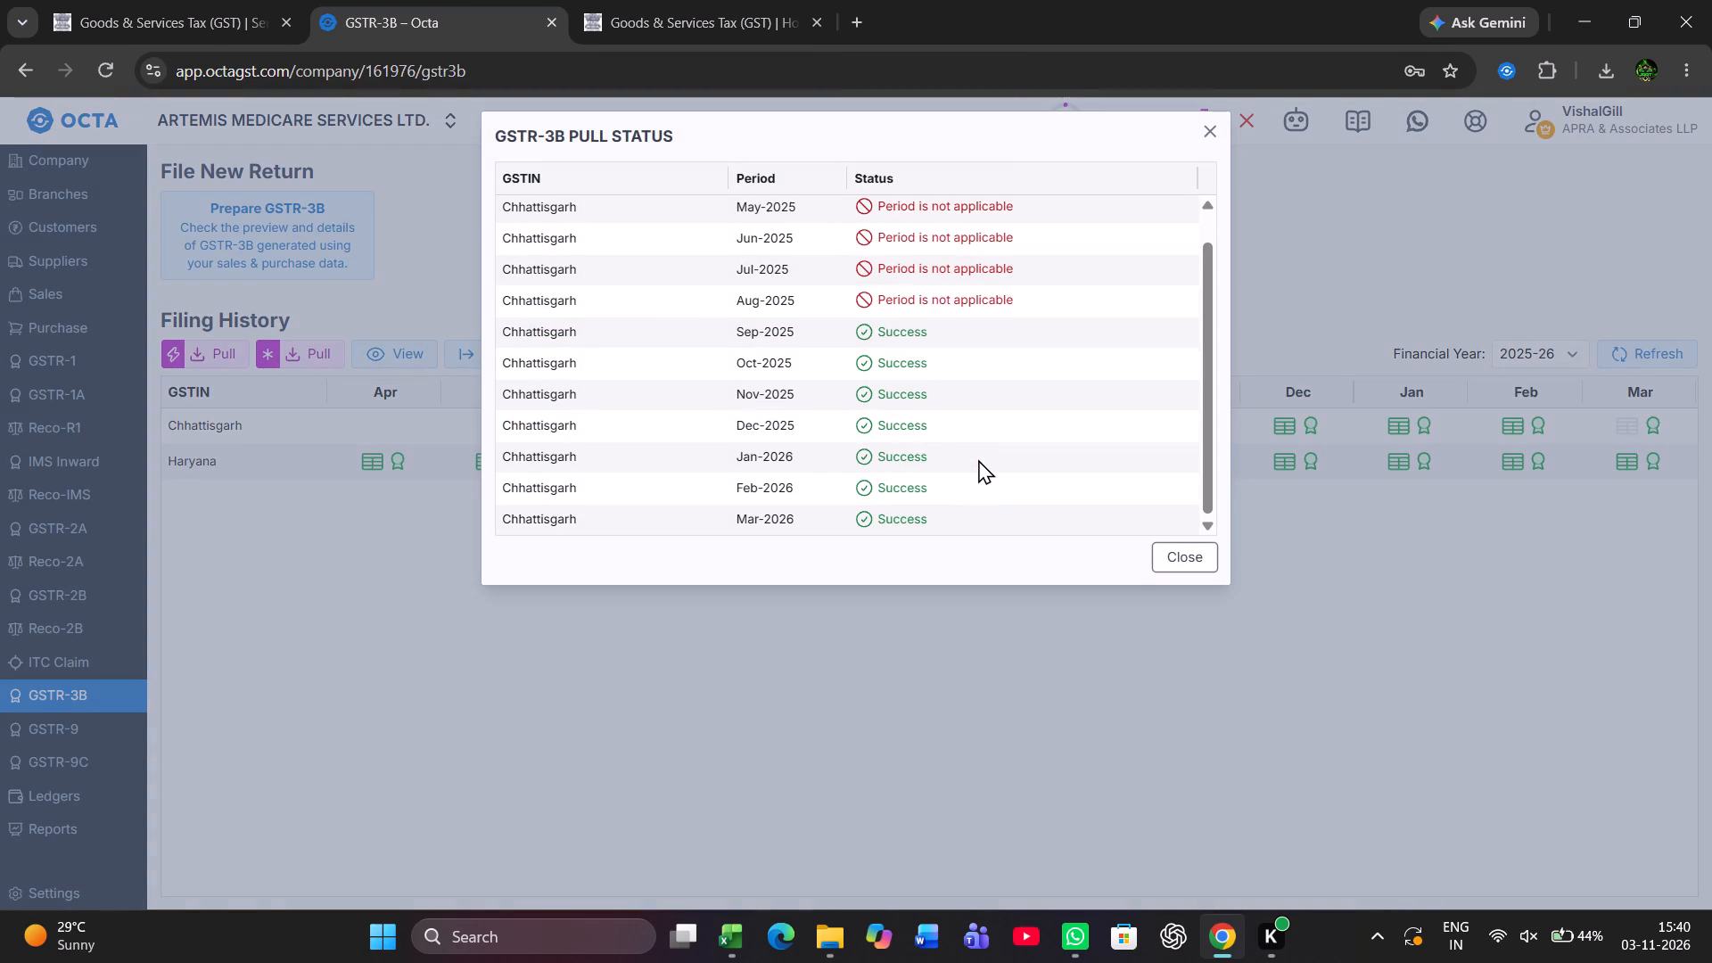
{"action": "scroll", "coordinate": [978, 459], "scroll_direction": "down", "scroll_amount": 1}
{"action": "left_click", "coordinate": [1173, 547]}
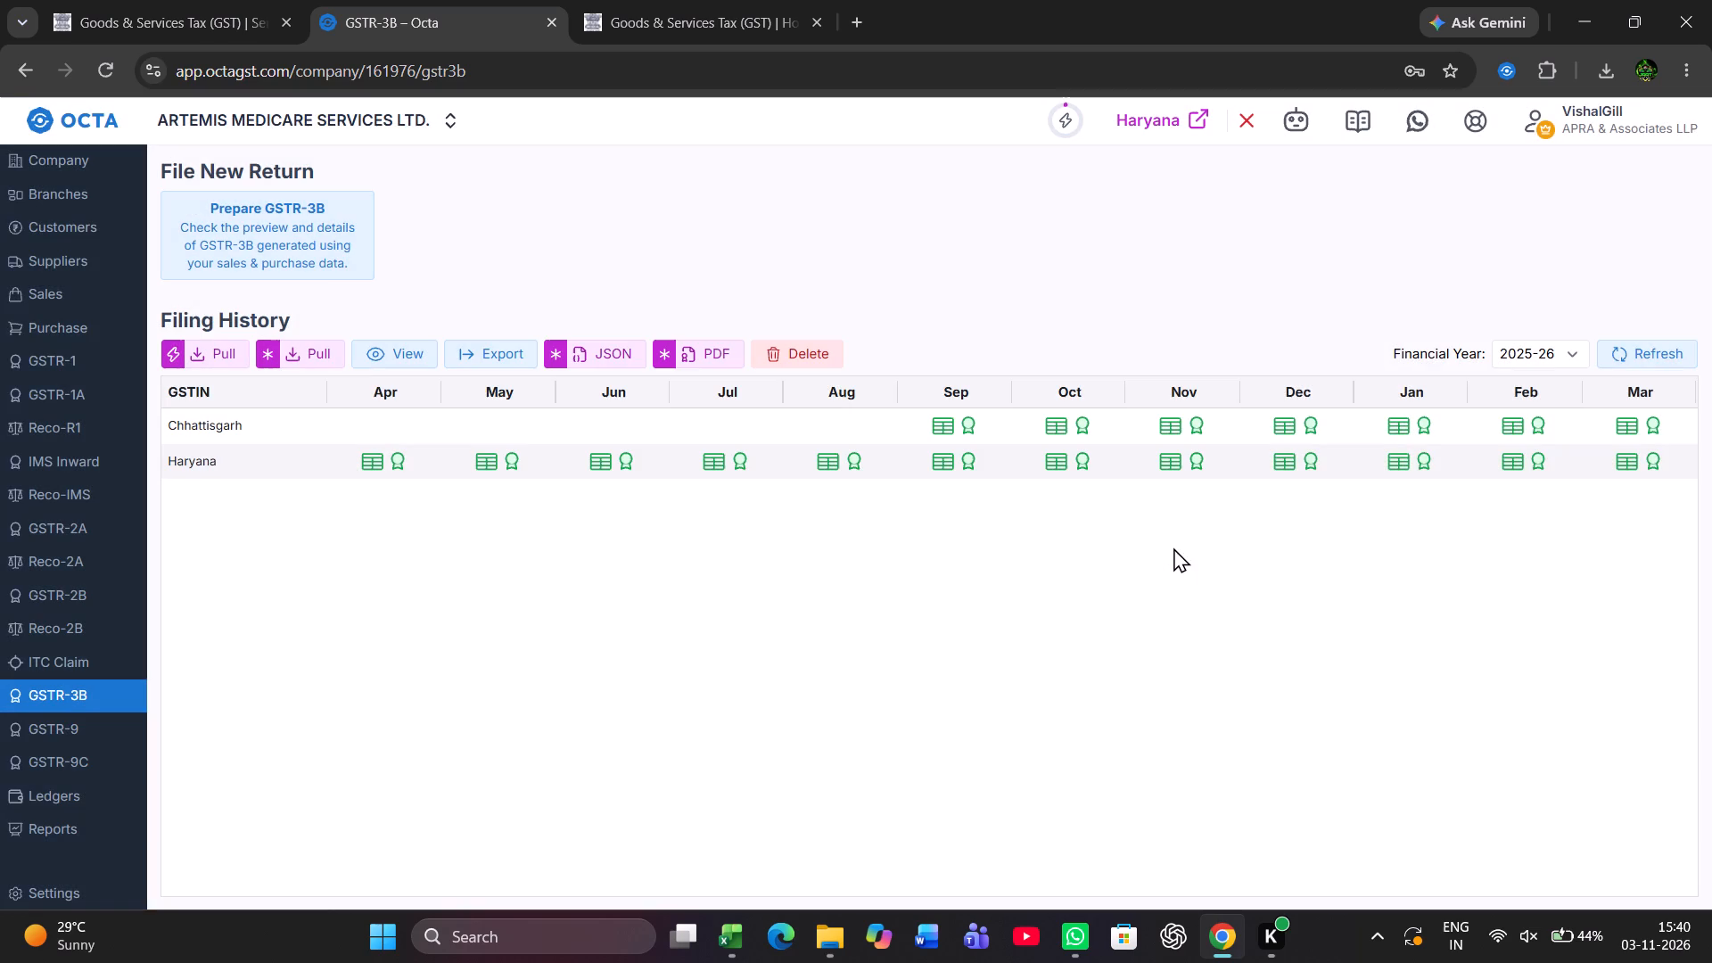
{"action": "left_click", "coordinate": [1666, 348]}
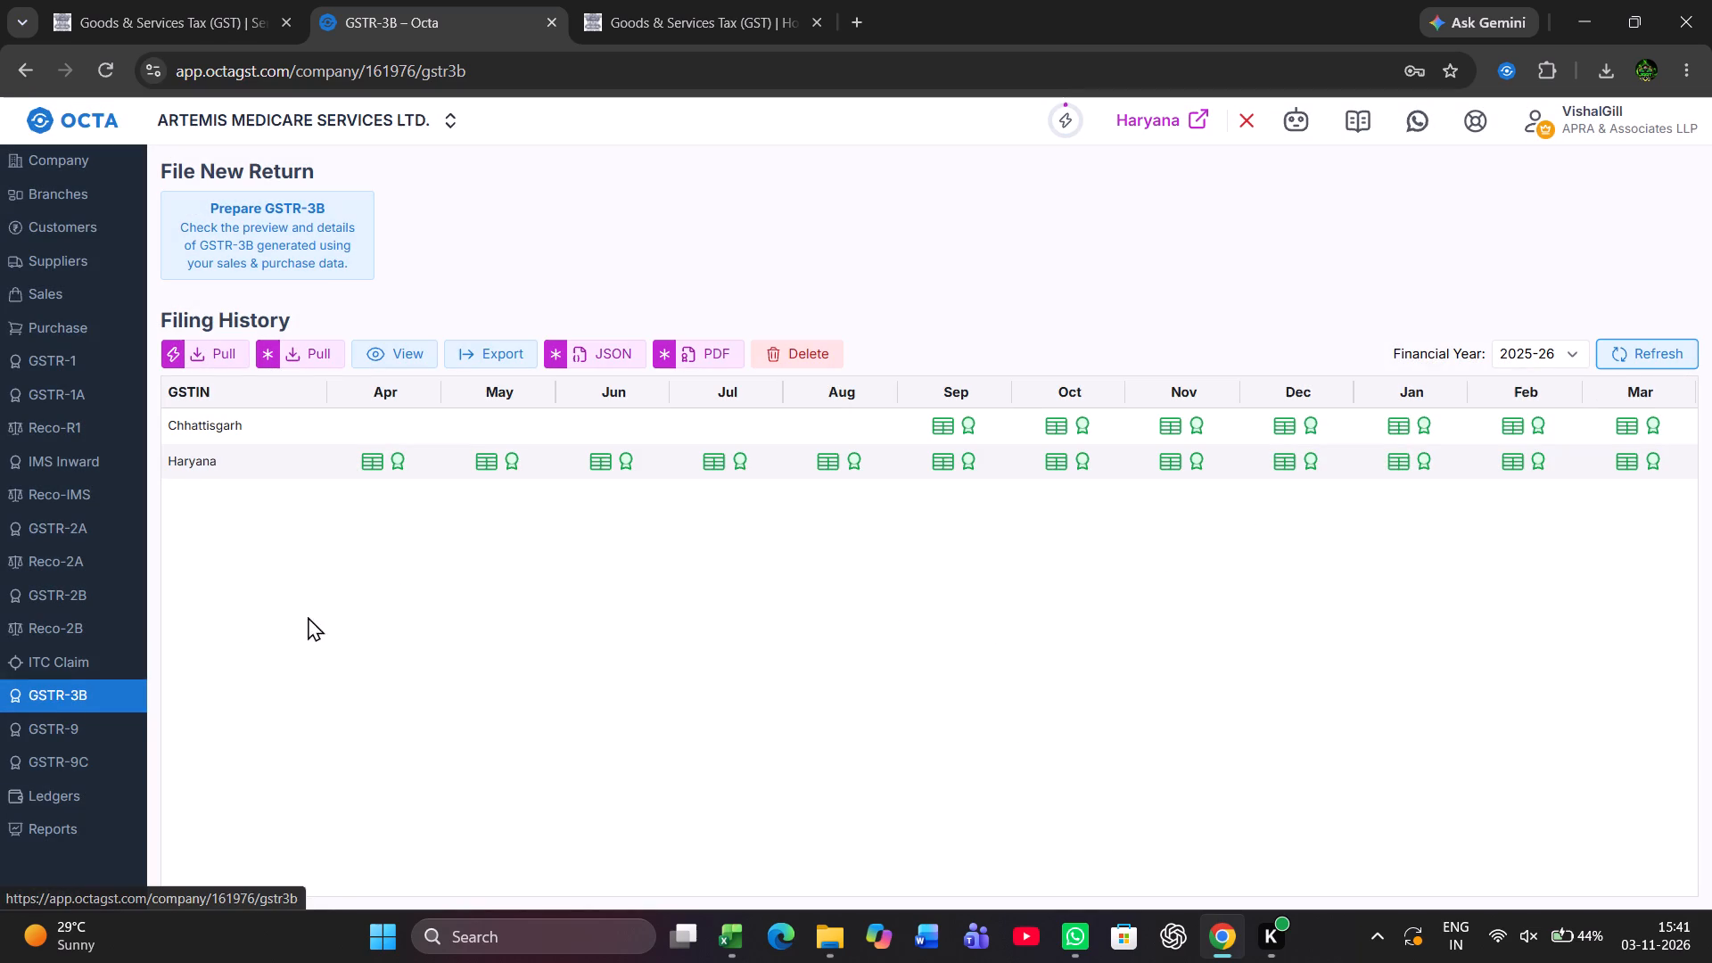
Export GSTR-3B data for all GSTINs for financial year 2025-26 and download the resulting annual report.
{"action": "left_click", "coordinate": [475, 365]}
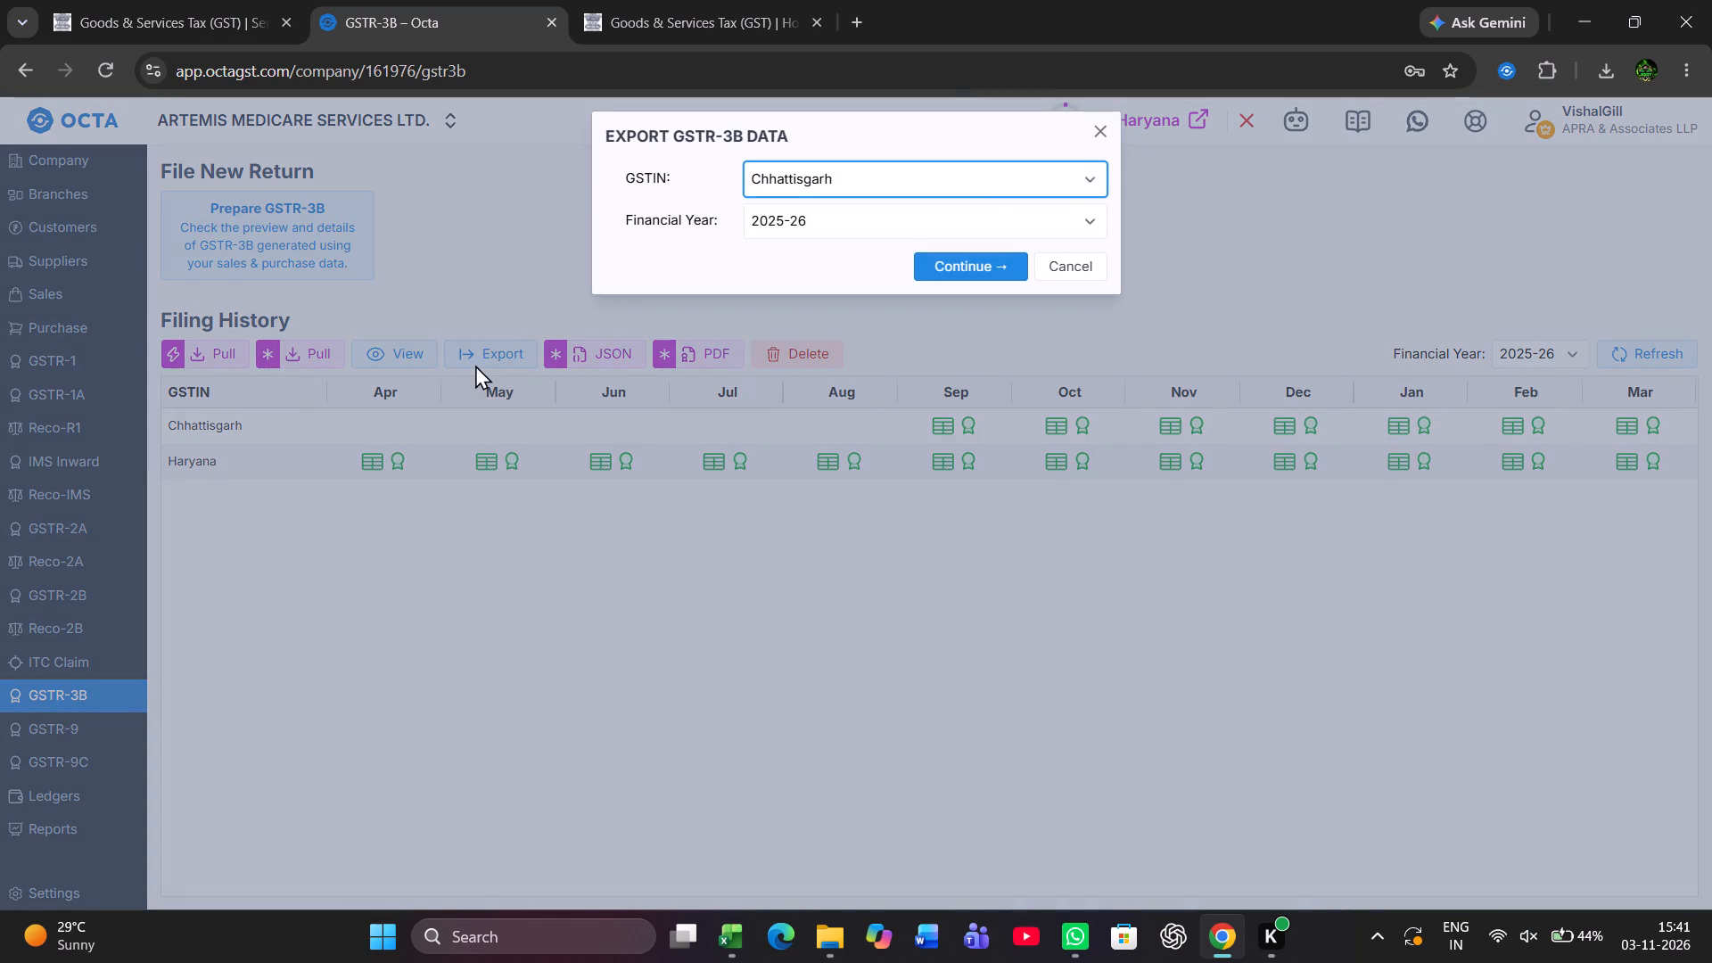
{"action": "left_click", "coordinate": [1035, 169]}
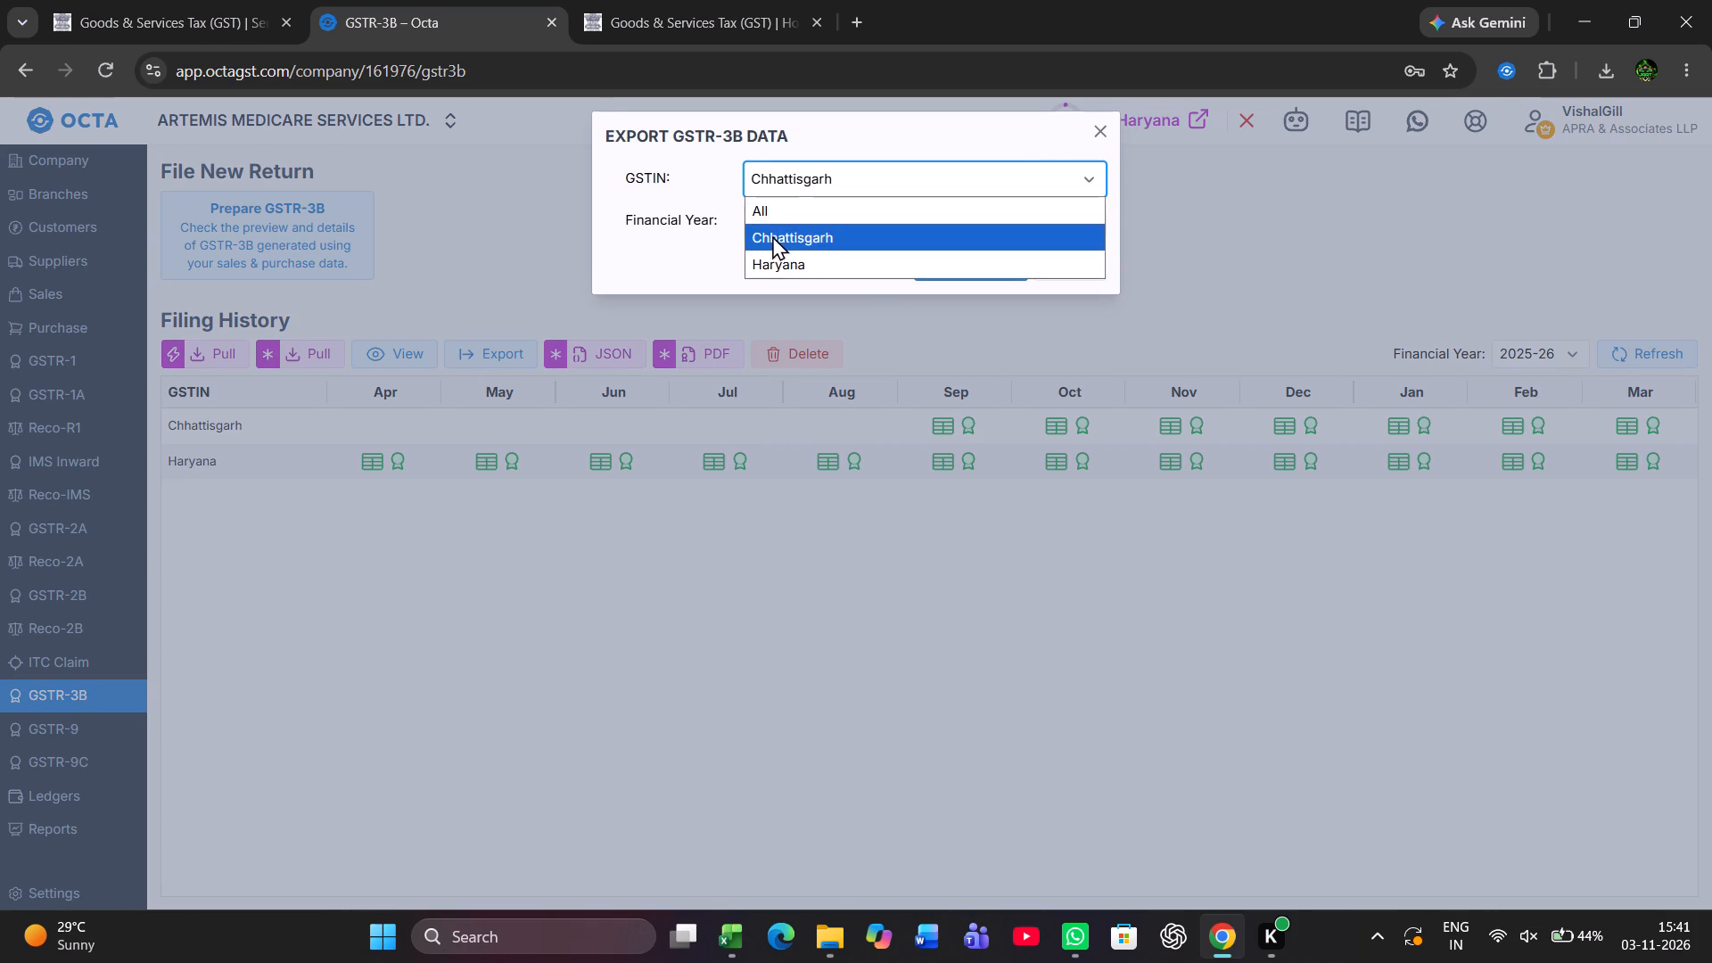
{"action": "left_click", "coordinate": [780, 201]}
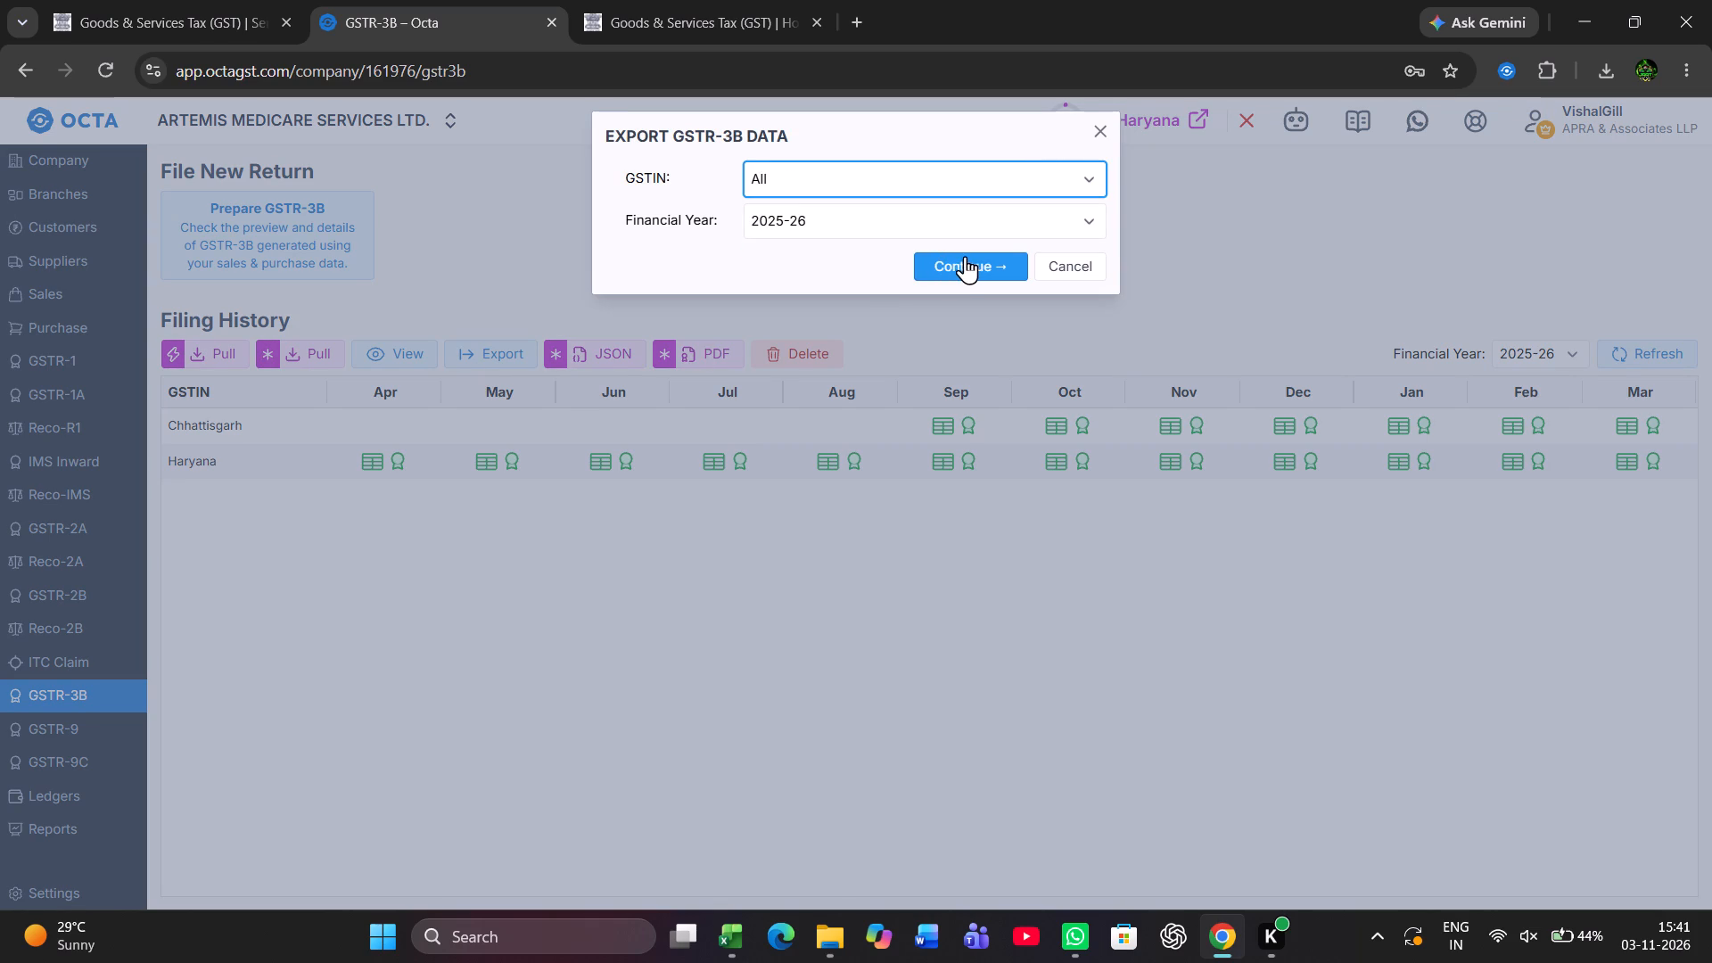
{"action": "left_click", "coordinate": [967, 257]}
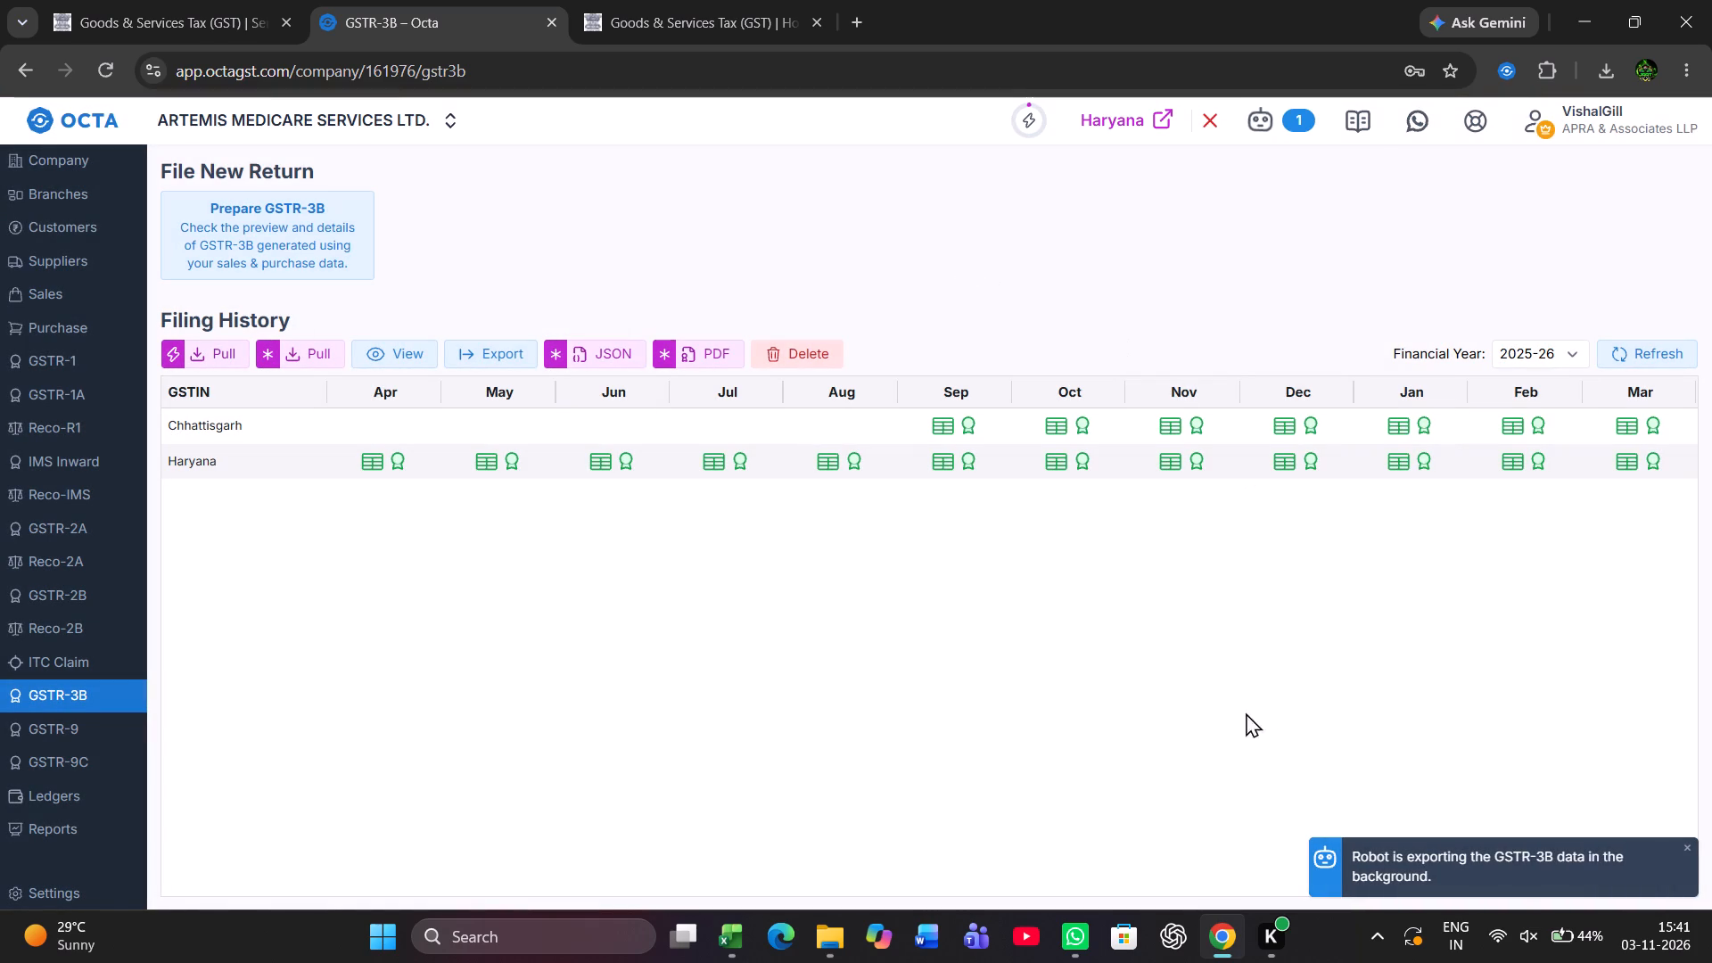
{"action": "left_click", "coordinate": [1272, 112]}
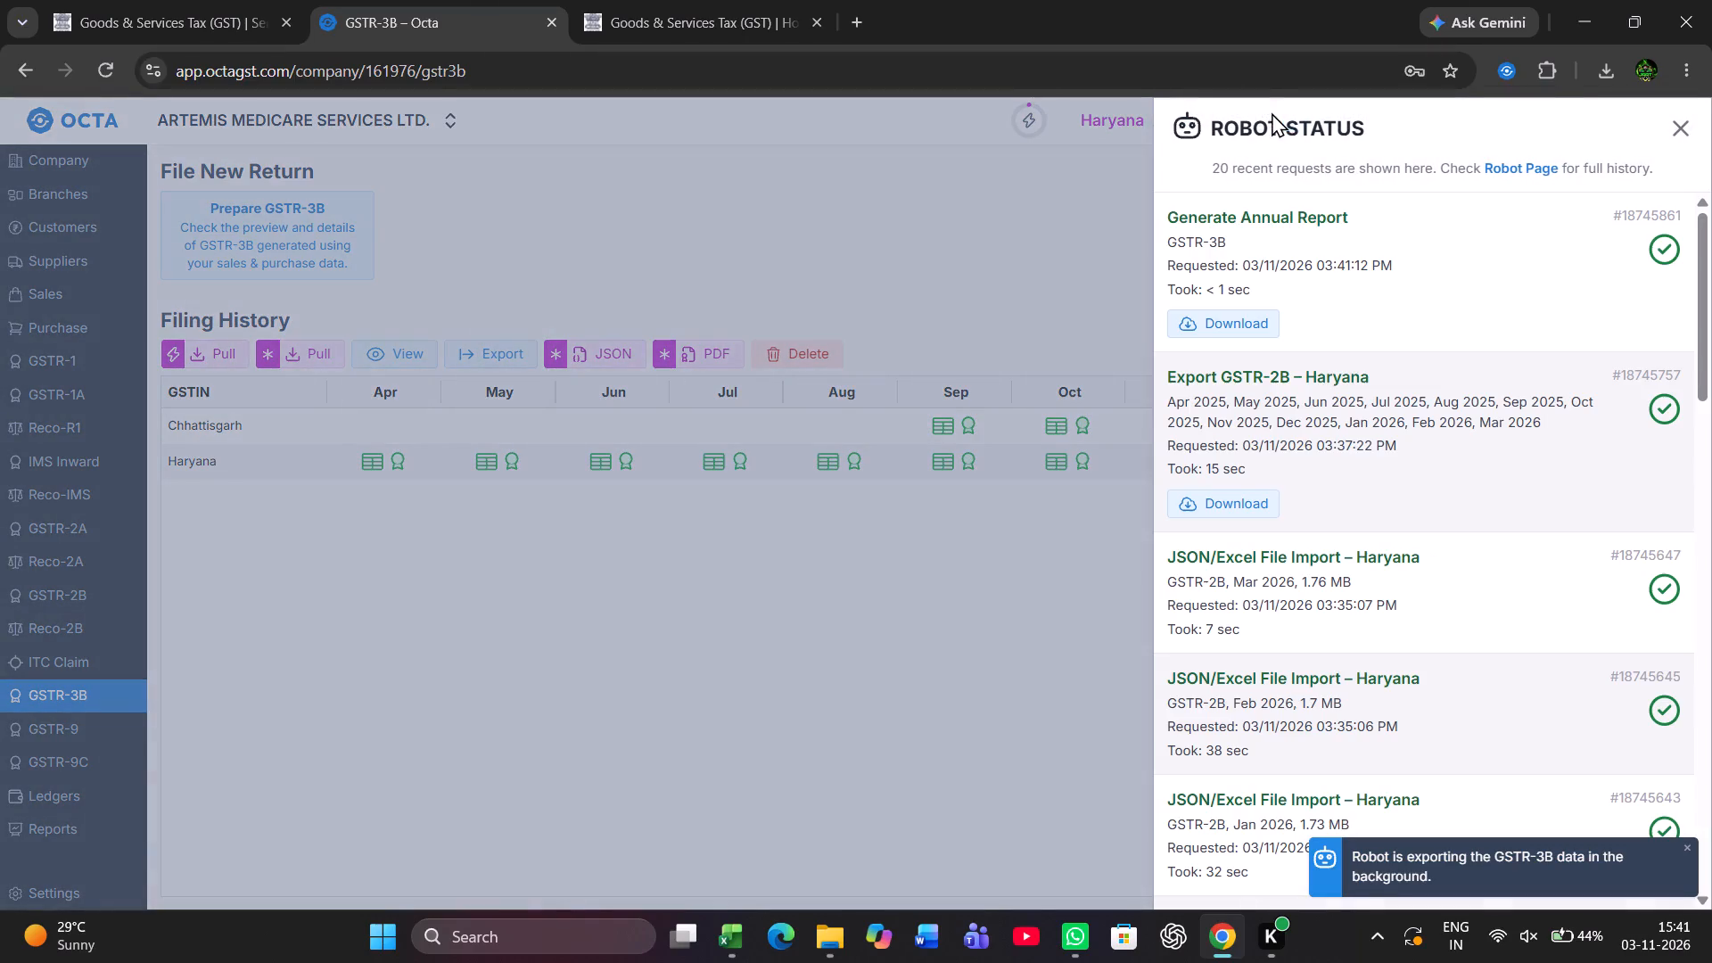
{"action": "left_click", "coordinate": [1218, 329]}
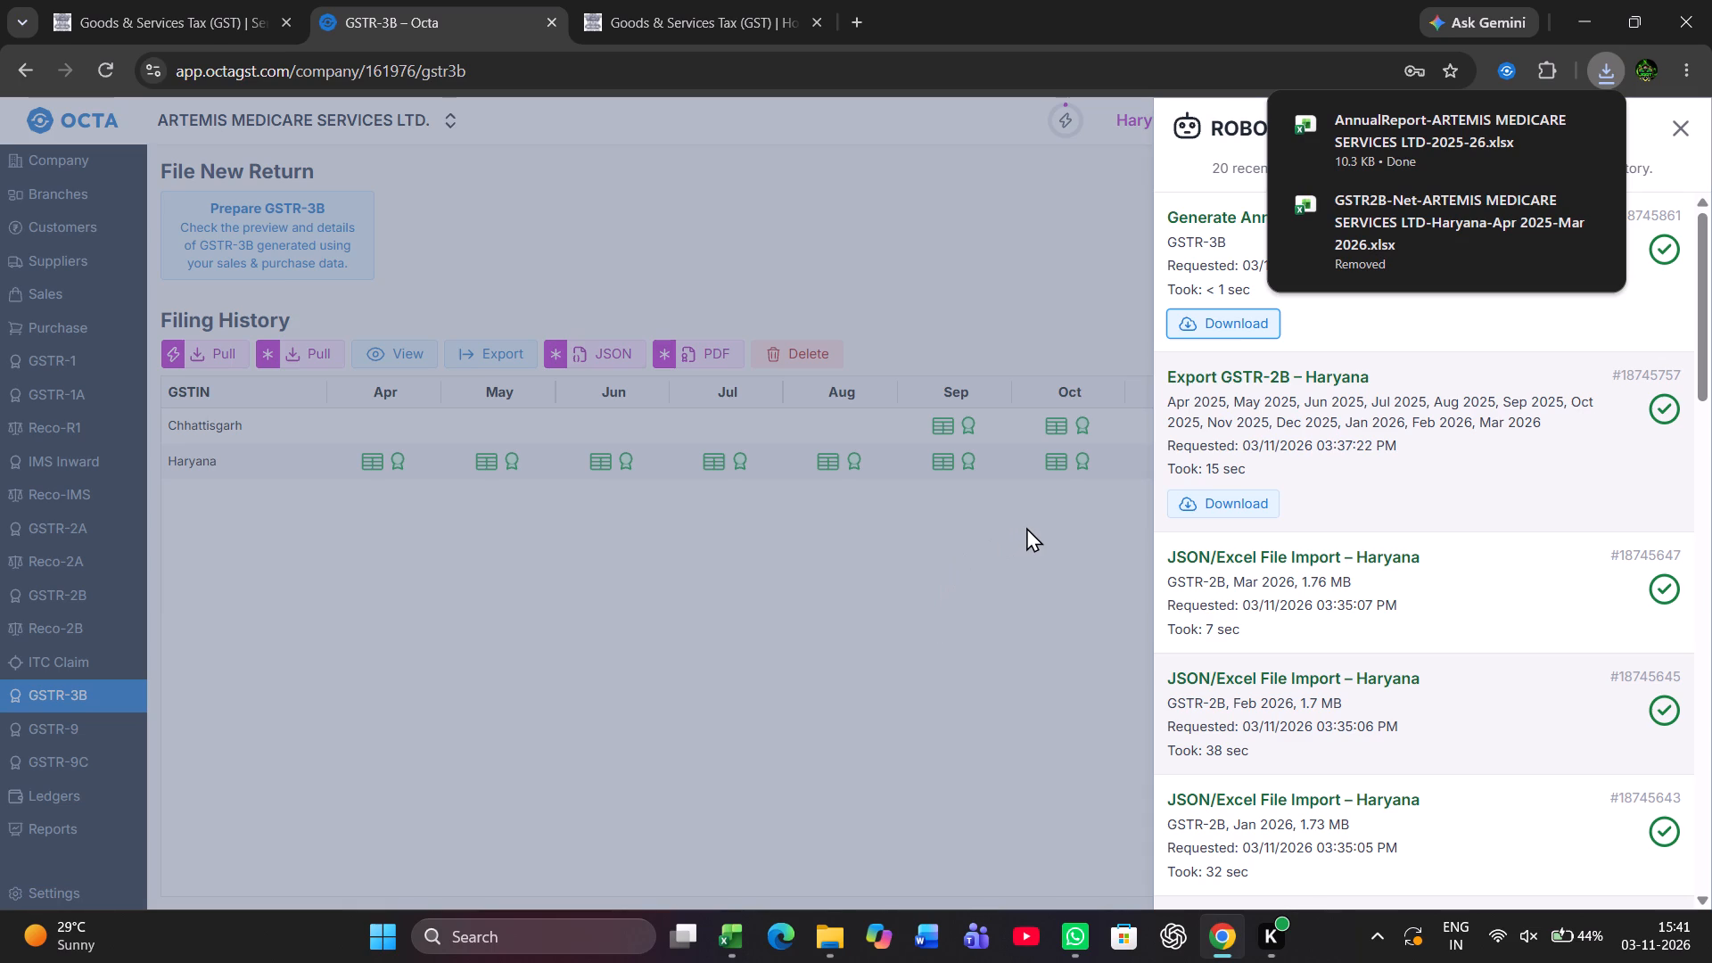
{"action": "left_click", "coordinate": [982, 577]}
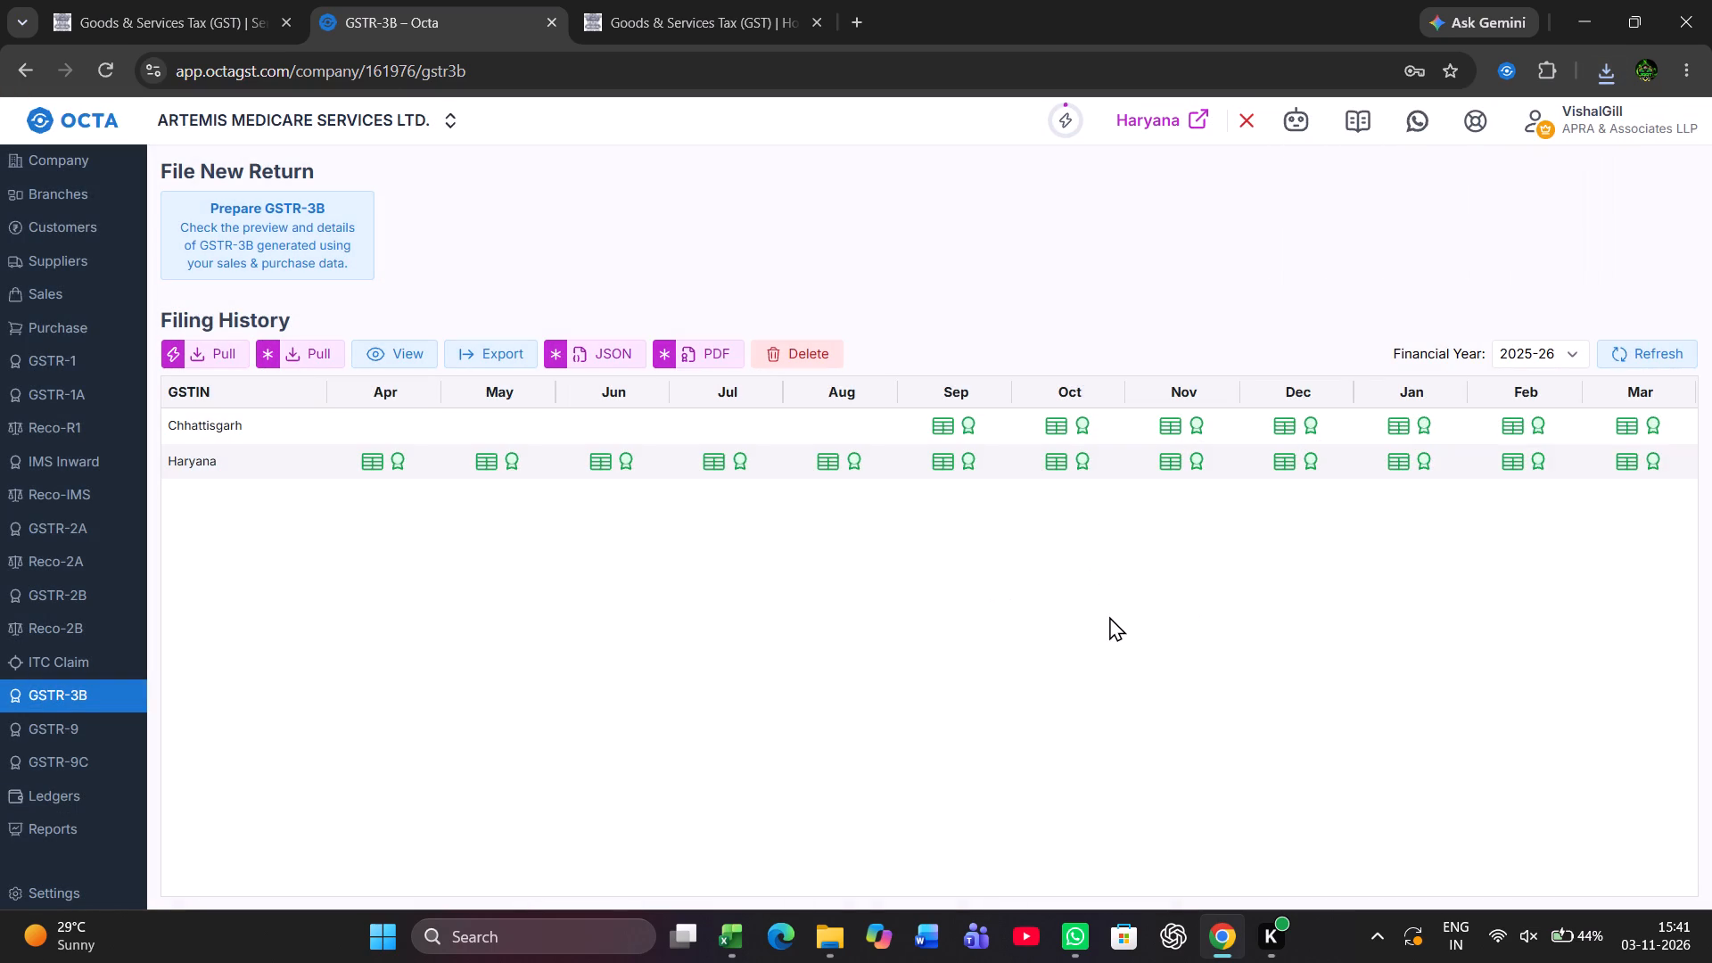
In File Explorer's Downloads folder, delete the all-GSTIN AnnualReport workbook together with all of today's R2B JSON files.
{"action": "key", "text": "alt+Tab"}
{"action": "key", "text": "alt+Tab"}
{"action": "key", "text": "alt+Tab"}
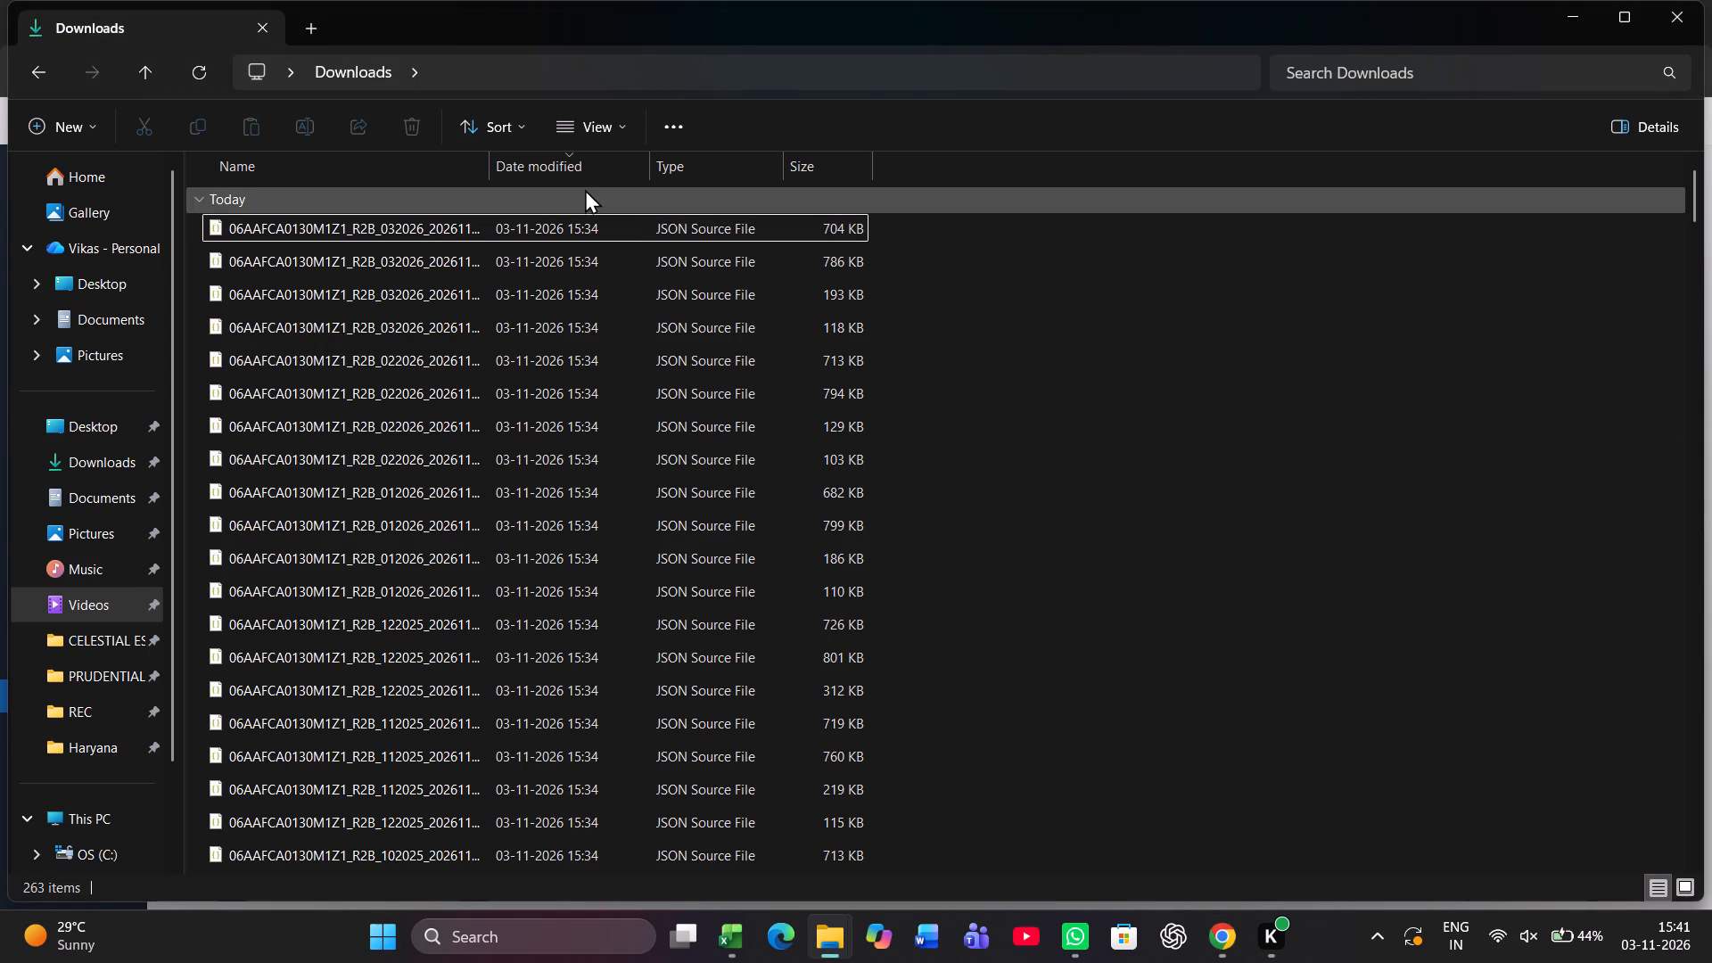
{"action": "double_click", "coordinate": [592, 168]}
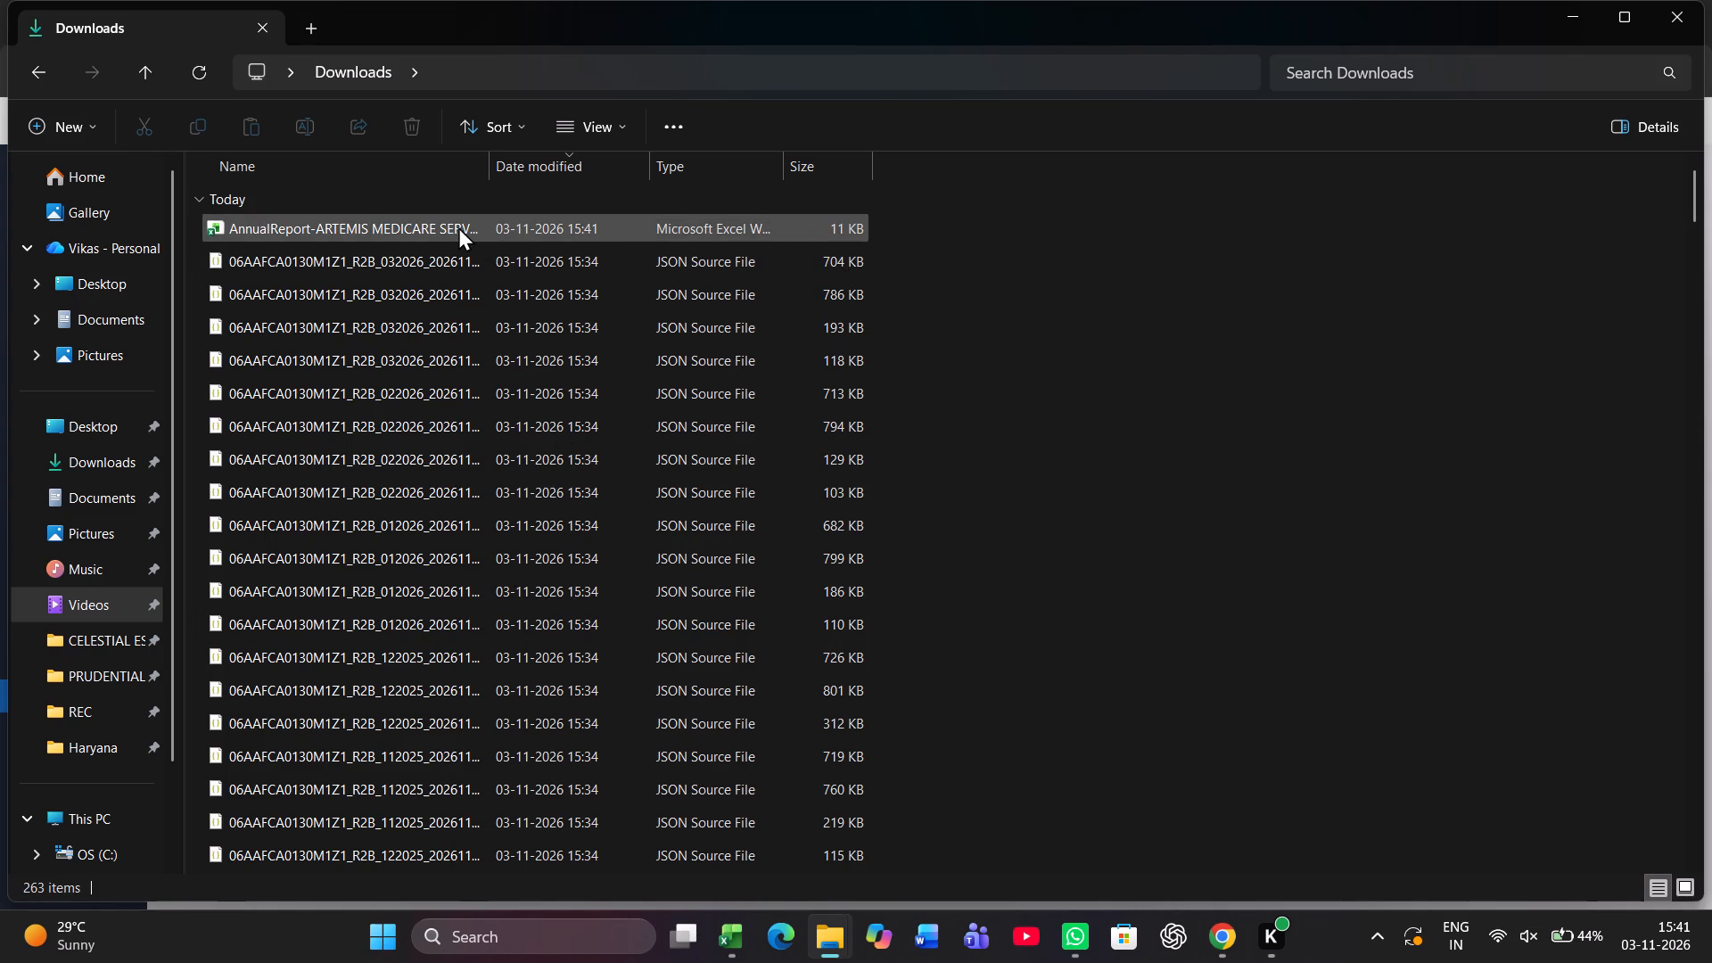
{"action": "left_click", "coordinate": [431, 226]}
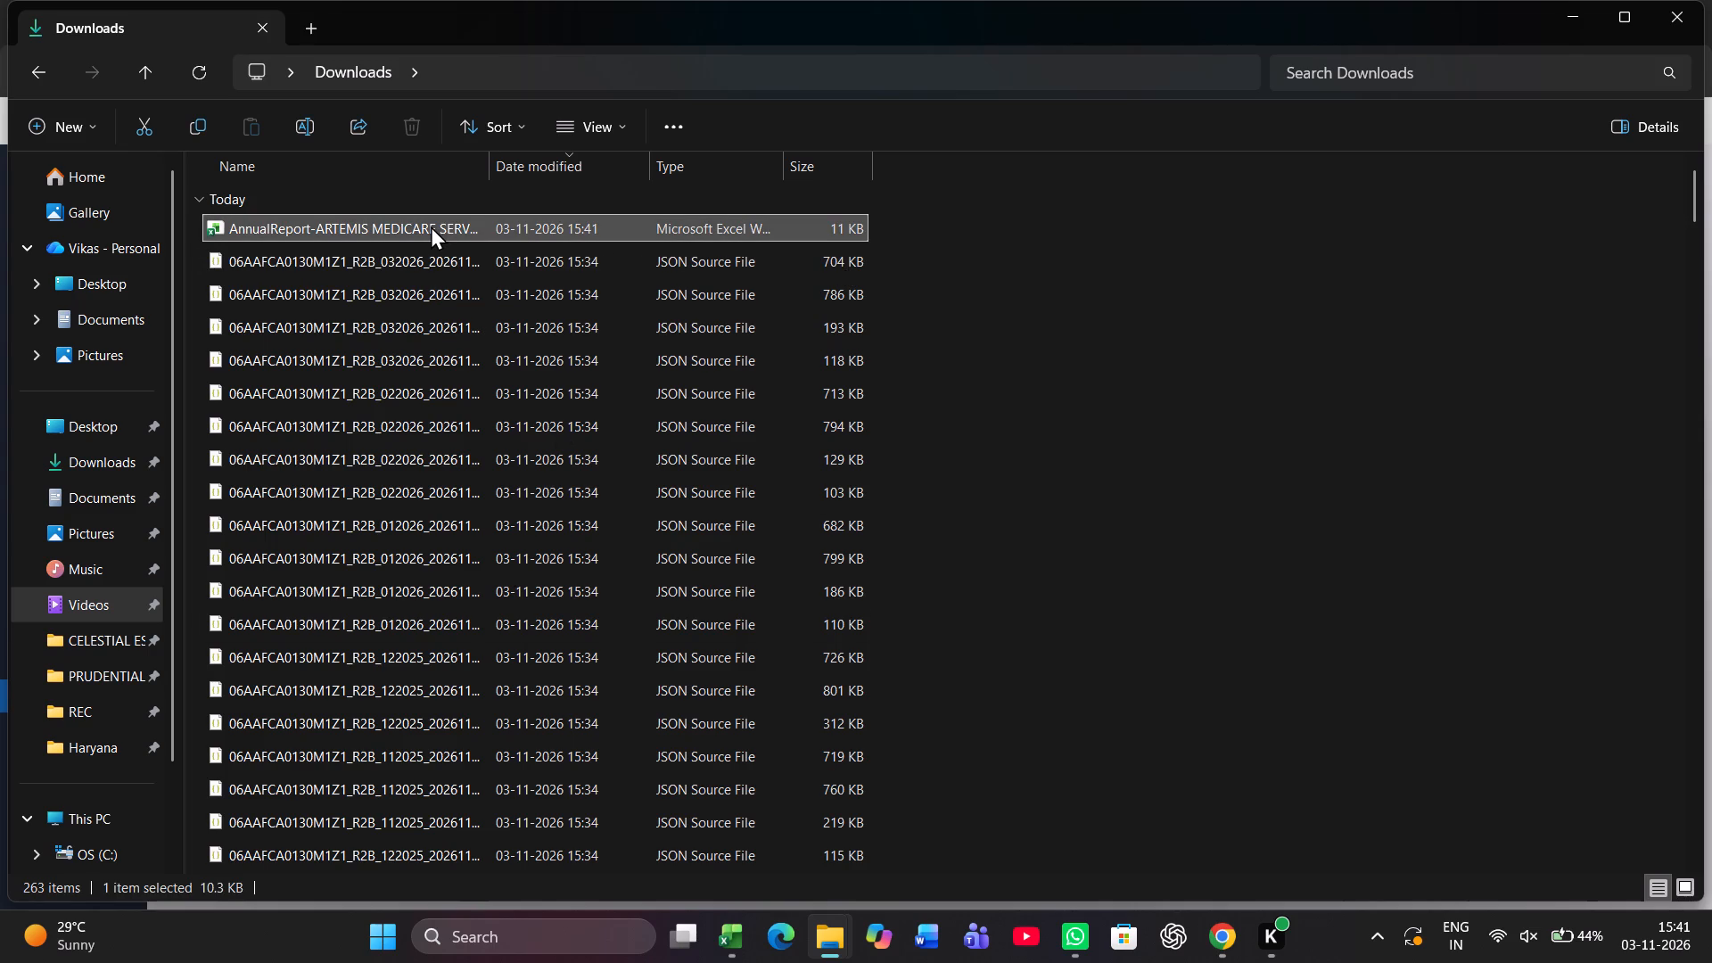
{"action": "key", "text": "shift+Down"}
{"action": "key", "text": "shift+Down"}
{"action": "key", "text": "shift+Down"}
{"action": "key", "text": "shift+Down"}
{"action": "key", "text": "shift+Down"}
{"action": "key", "text": "shift+Down"}
{"action": "key", "text": "shift+Down"}
{"action": "key", "text": "shift+Down"}
{"action": "key", "text": "shift+Down"}
{"action": "key", "text": "shift+Down"}
{"action": "key", "text": "shift+Down"}
{"action": "key", "text": "shift+Down"}
{"action": "key", "text": "shift+Down"}
{"action": "key", "text": "shift+Down"}
{"action": "key", "text": "shift+Down"}
{"action": "key", "text": "shift+Down"}
{"action": "key", "text": "shift+Down"}
{"action": "key", "text": "shift+Down"}
{"action": "key", "text": "shift+Down"}
{"action": "key", "text": "shift+Down"}
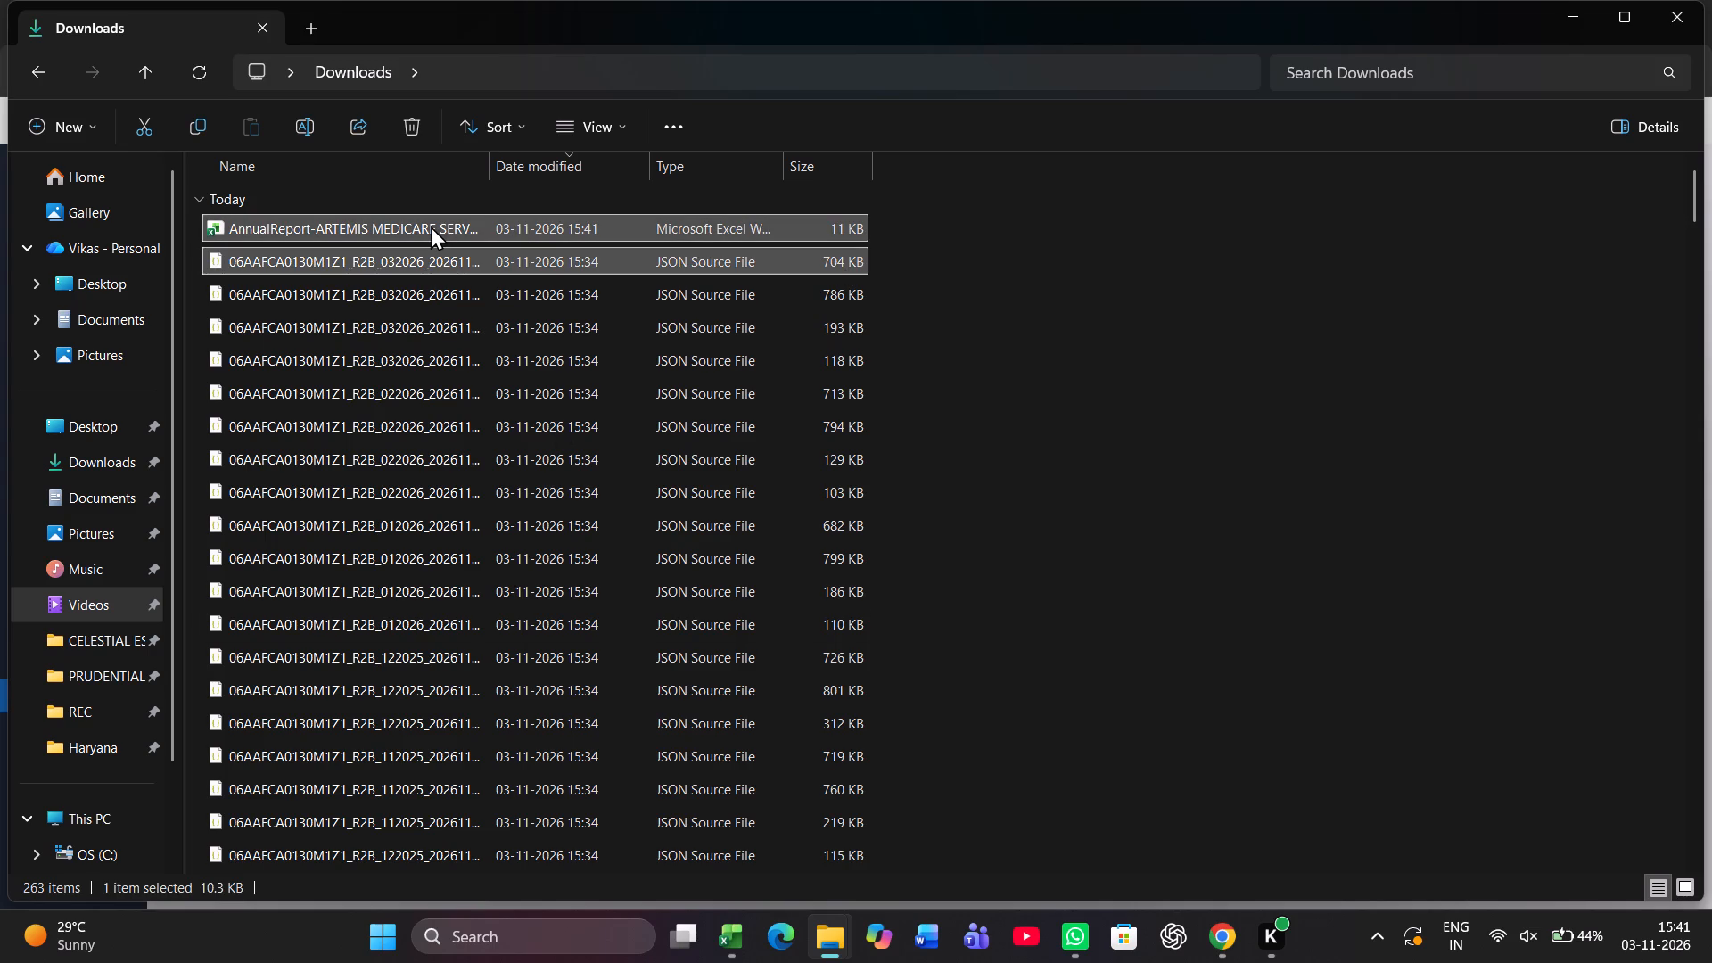
{"action": "key", "text": "shift+Down"}
{"action": "key", "text": "shift+Down"}
{"action": "key", "text": "shift+Down"}
{"action": "key", "text": "shift+Down"}
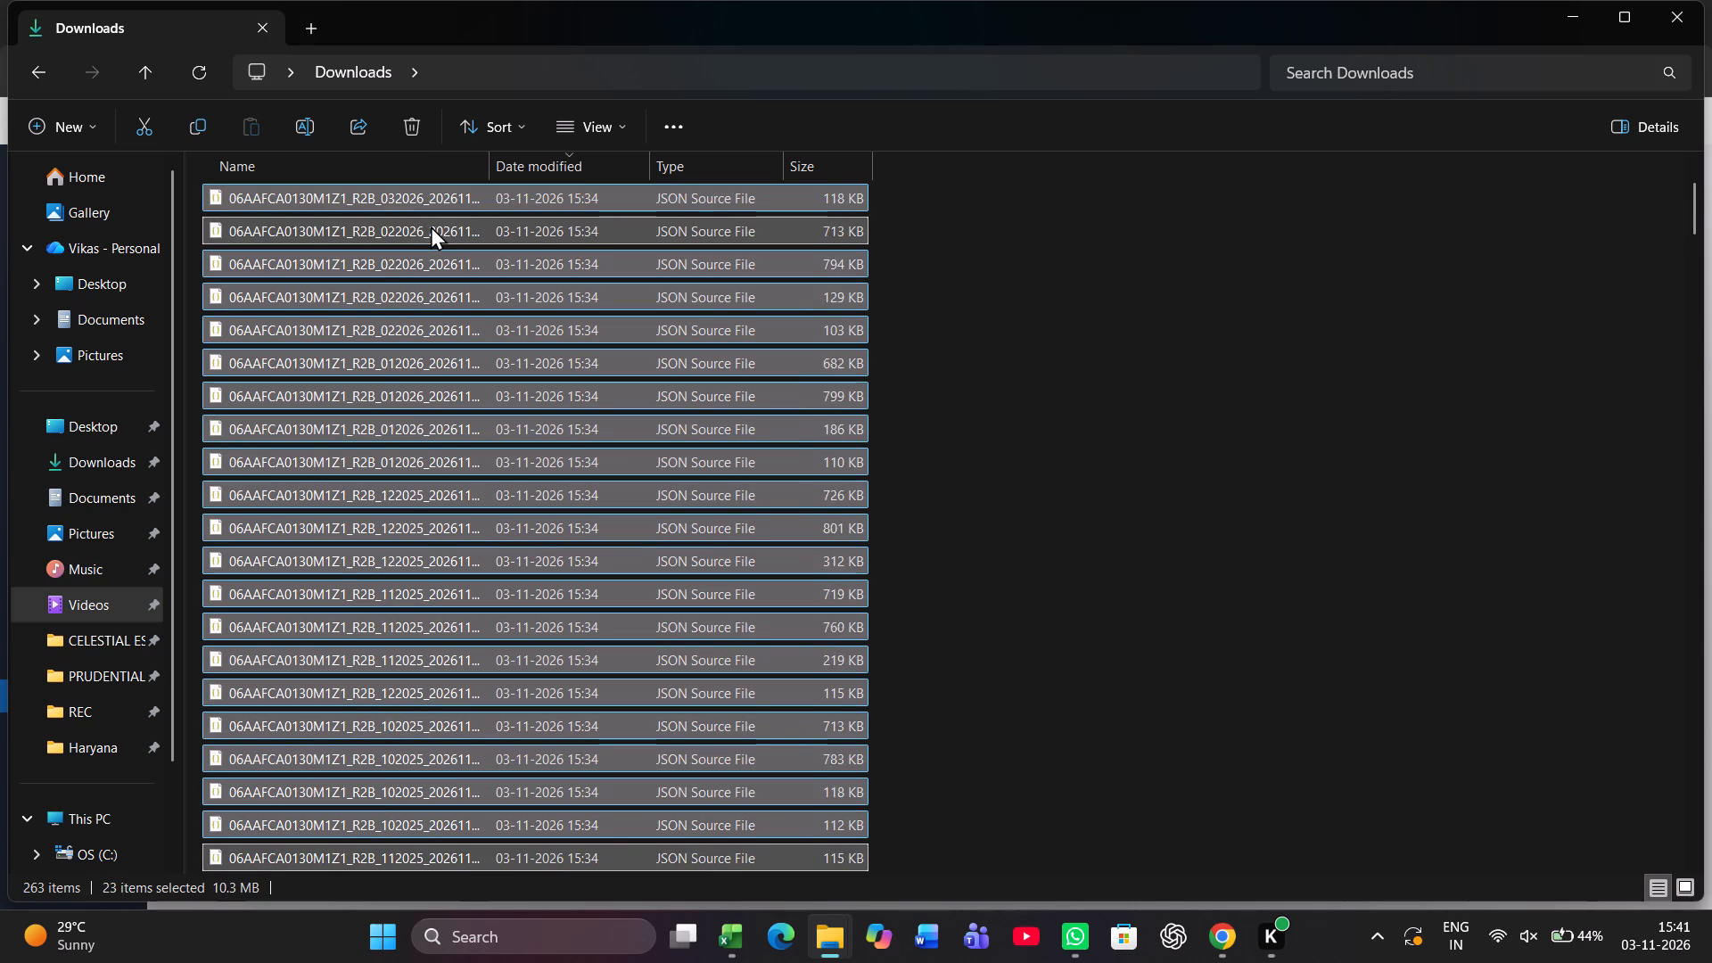
{"action": "key", "text": "shift+Down"}
{"action": "key", "text": "shift+Down"}
{"action": "key", "text": "shift+Down"}
{"action": "key", "text": "shift+Down"}
{"action": "key", "text": "shift+Down"}
{"action": "key", "text": "shift+Down"}
{"action": "key", "text": "shift+Down"}
{"action": "key", "text": "shift+Down"}
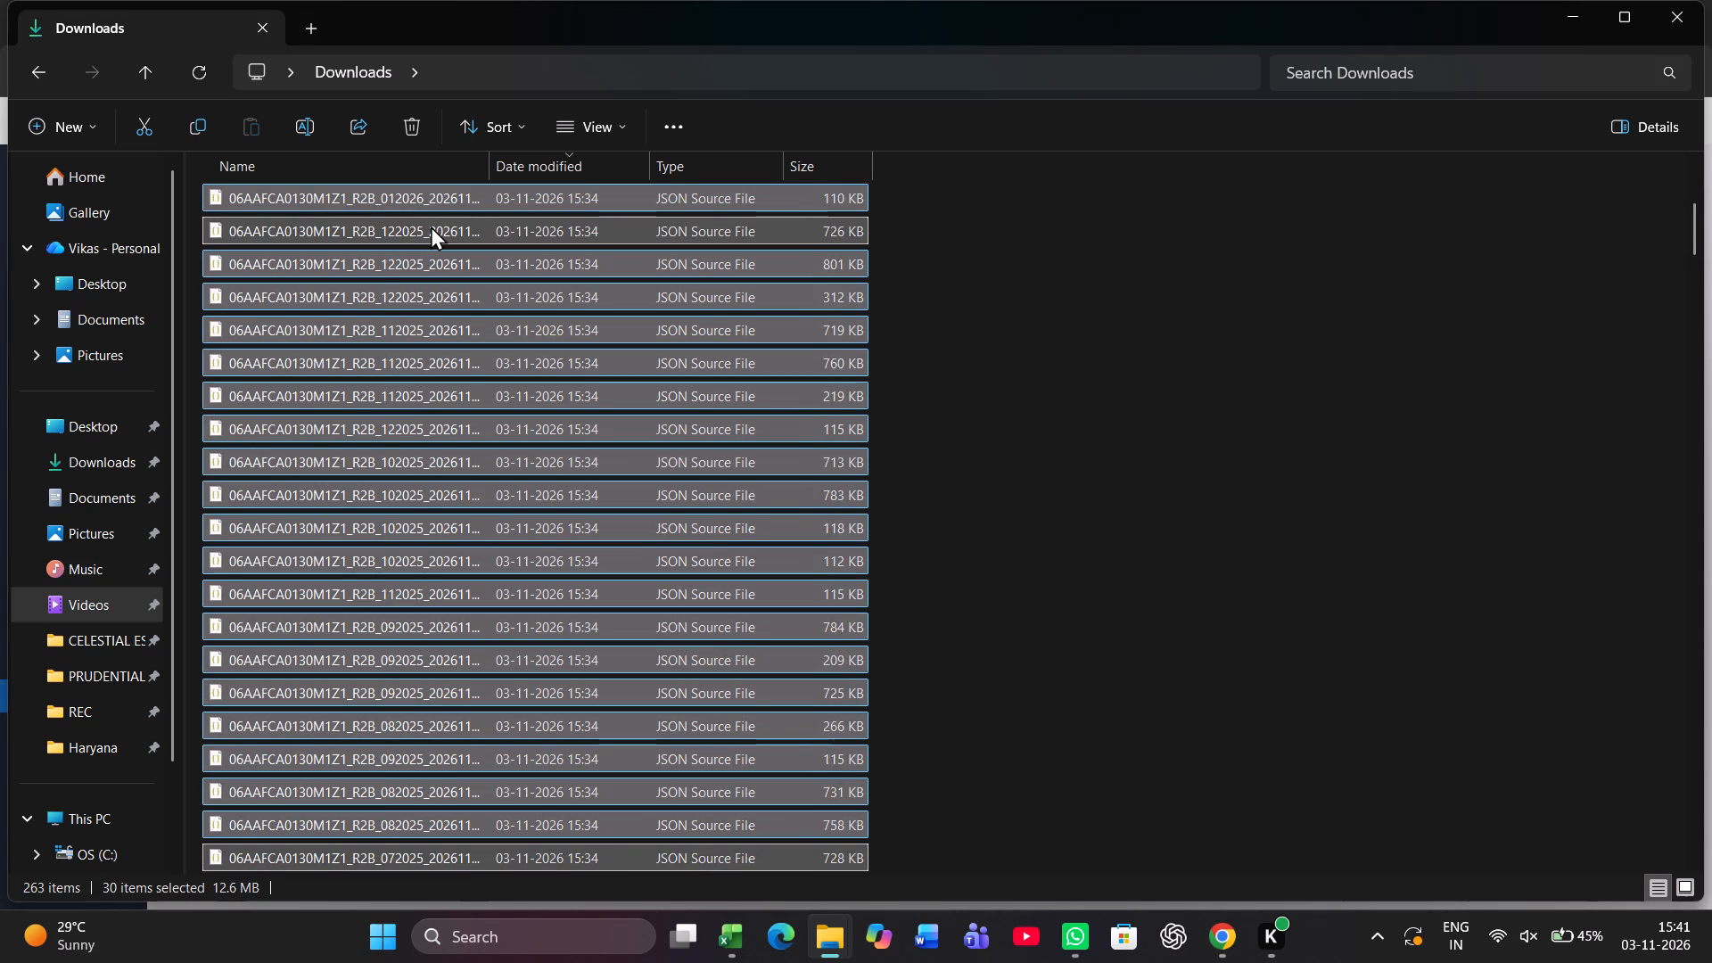
{"action": "key", "text": "shift+Down"}
{"action": "key", "text": "shift+Down"}
{"action": "key", "text": "shift+Down"}
{"action": "key", "text": "shift+Down"}
{"action": "key", "text": "shift+Down"}
{"action": "key", "text": "shift+Down"}
{"action": "key", "text": "shift+Down"}
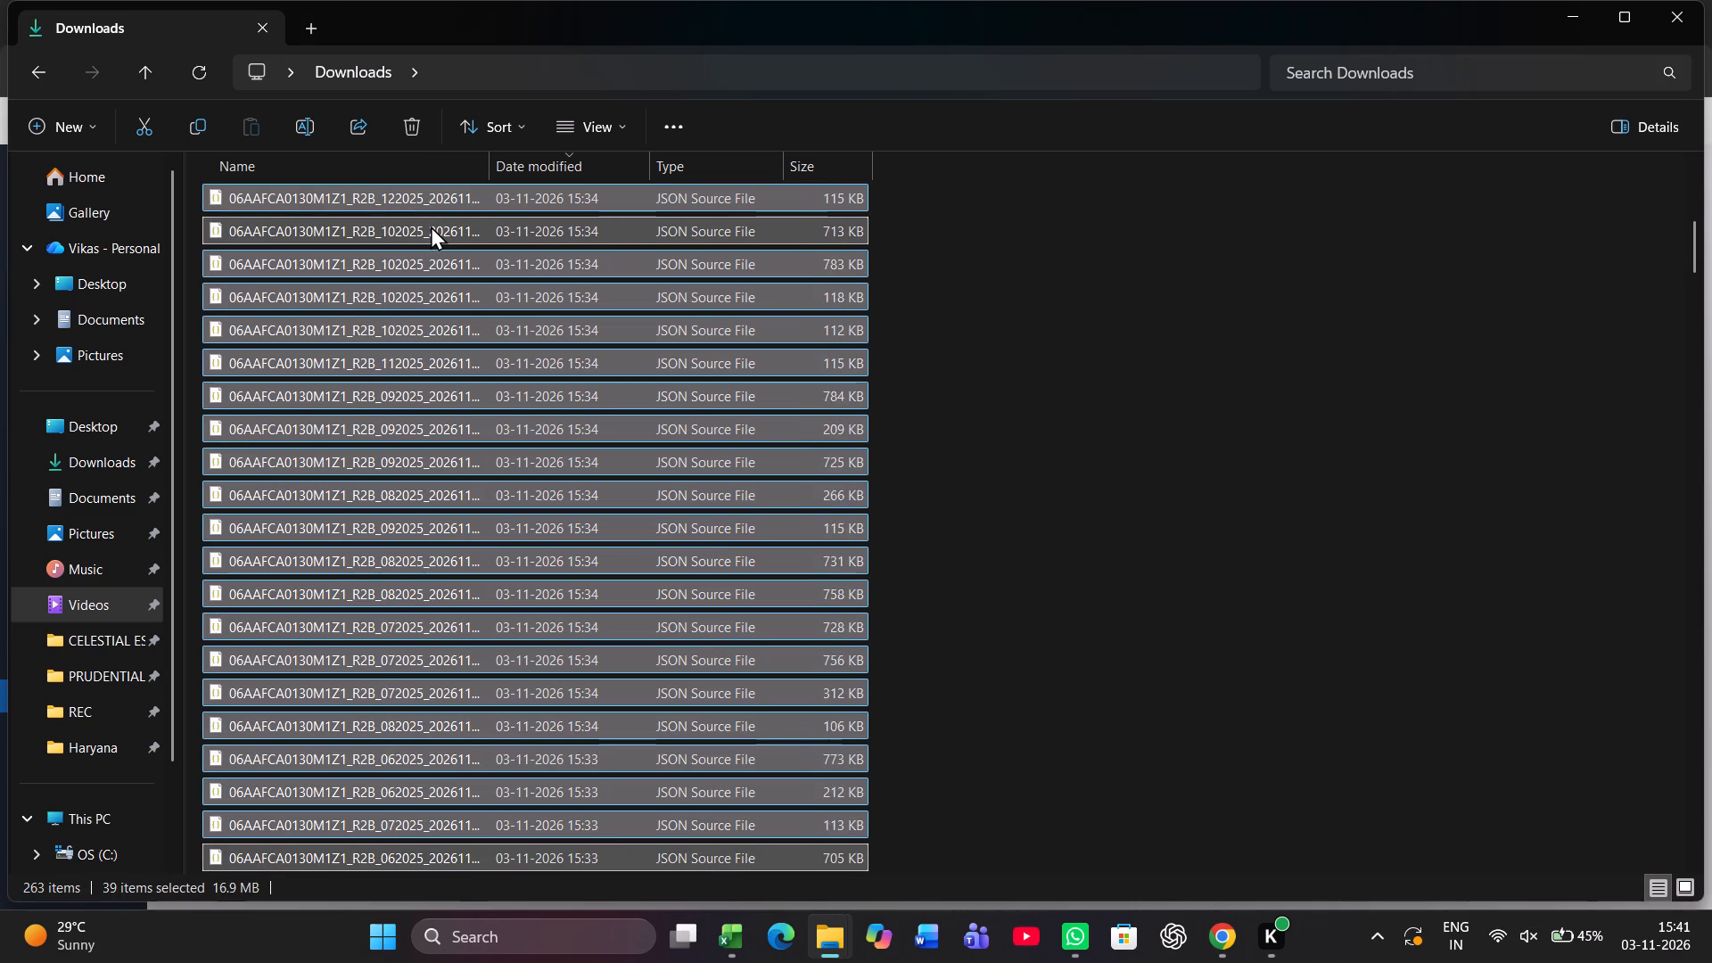
{"action": "key", "text": "shift+Down"}
{"action": "key", "text": "shift+Down"}
{"action": "key", "text": "shift+Down"}
{"action": "key", "text": "shift+Down"}
{"action": "key", "text": "shift+Down"}
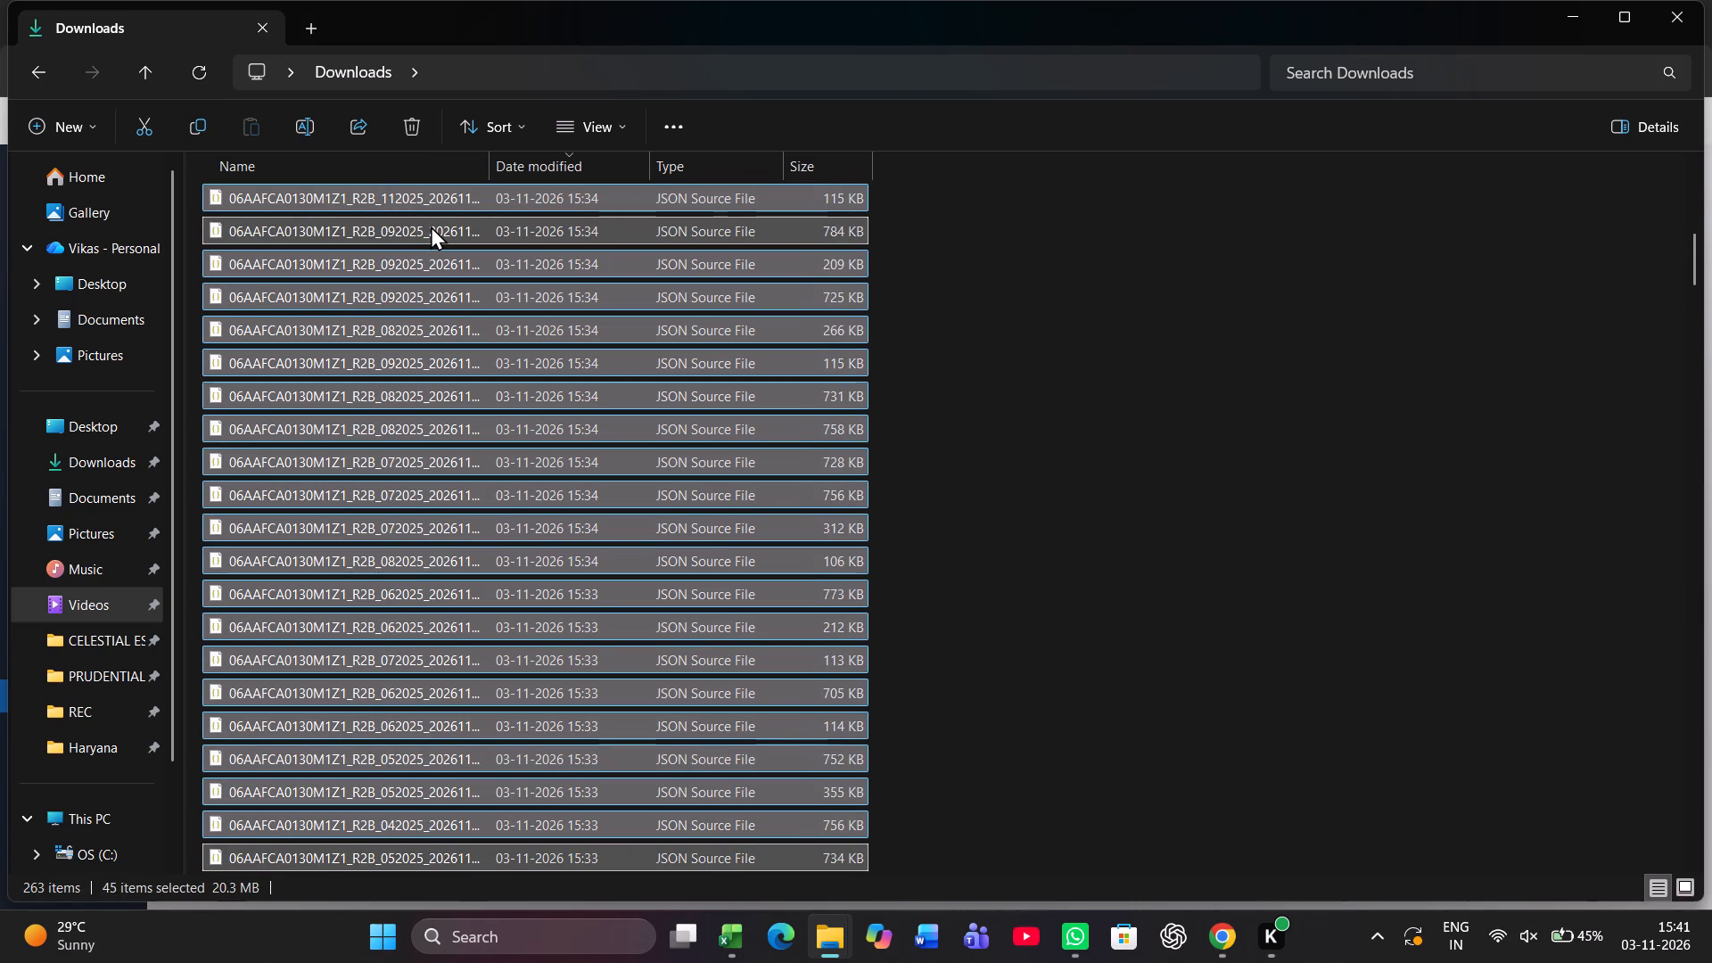
{"action": "key", "text": "shift+Down"}
{"action": "key", "text": "shift+Down"}
{"action": "key", "text": "shift+Down"}
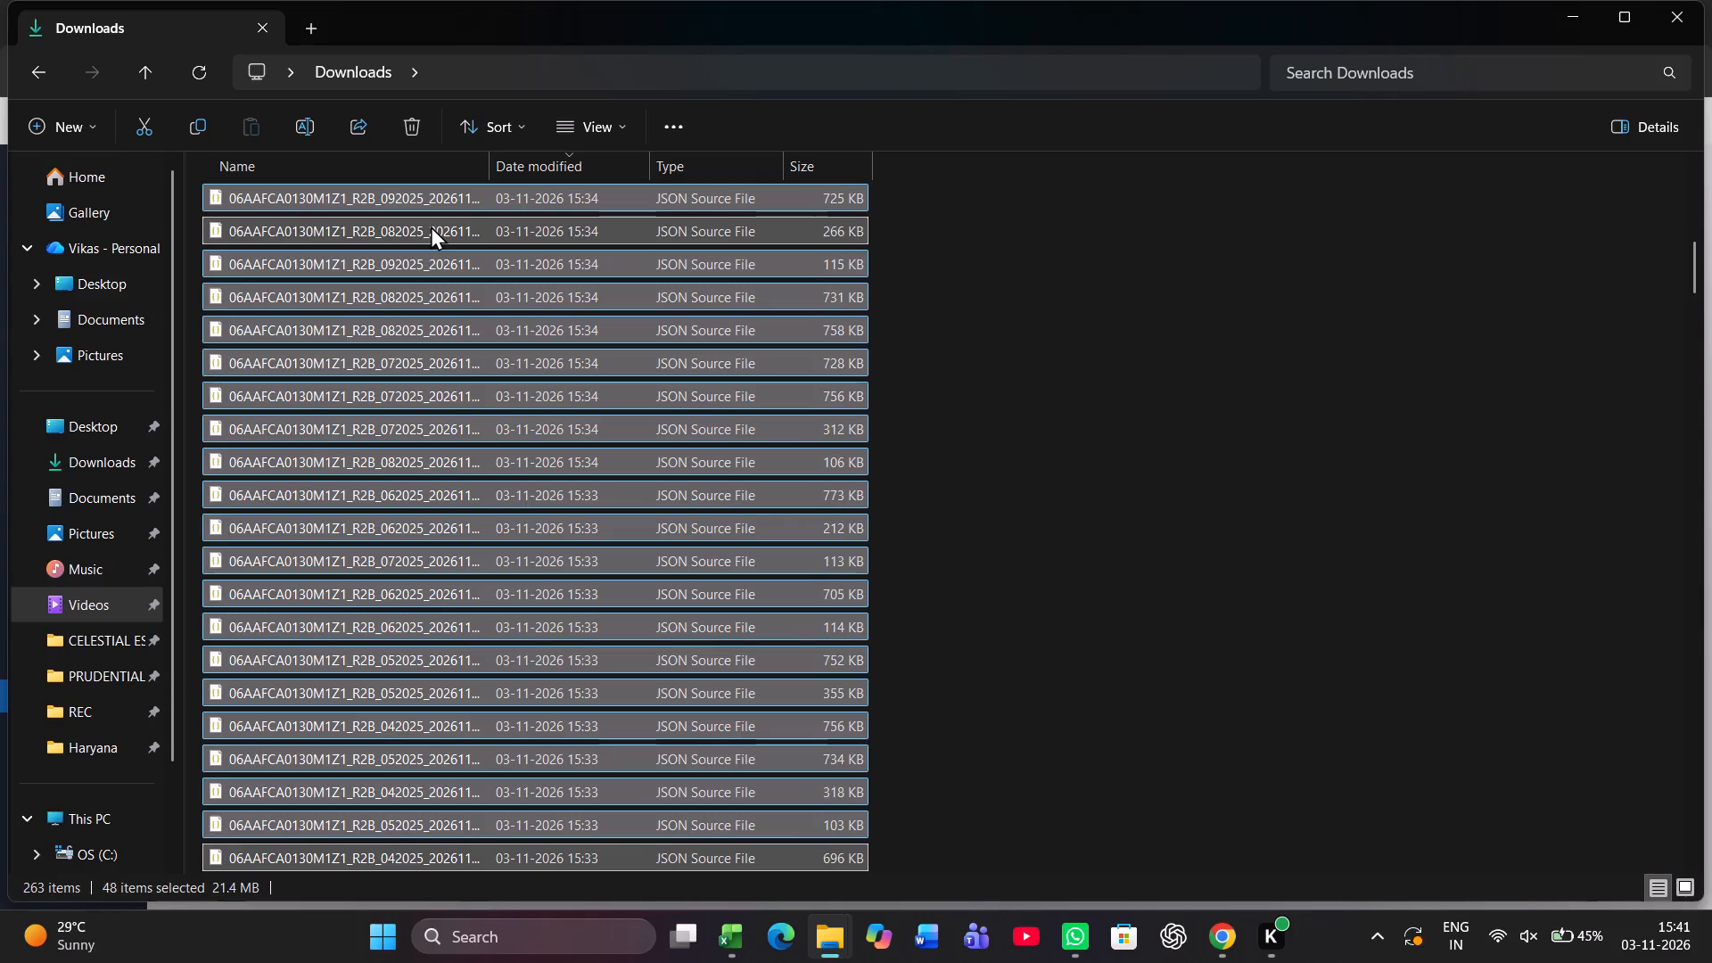
{"action": "key", "text": "shift+Down"}
{"action": "key", "text": "shift+Down"}
{"action": "key", "text": "shift+Up"}
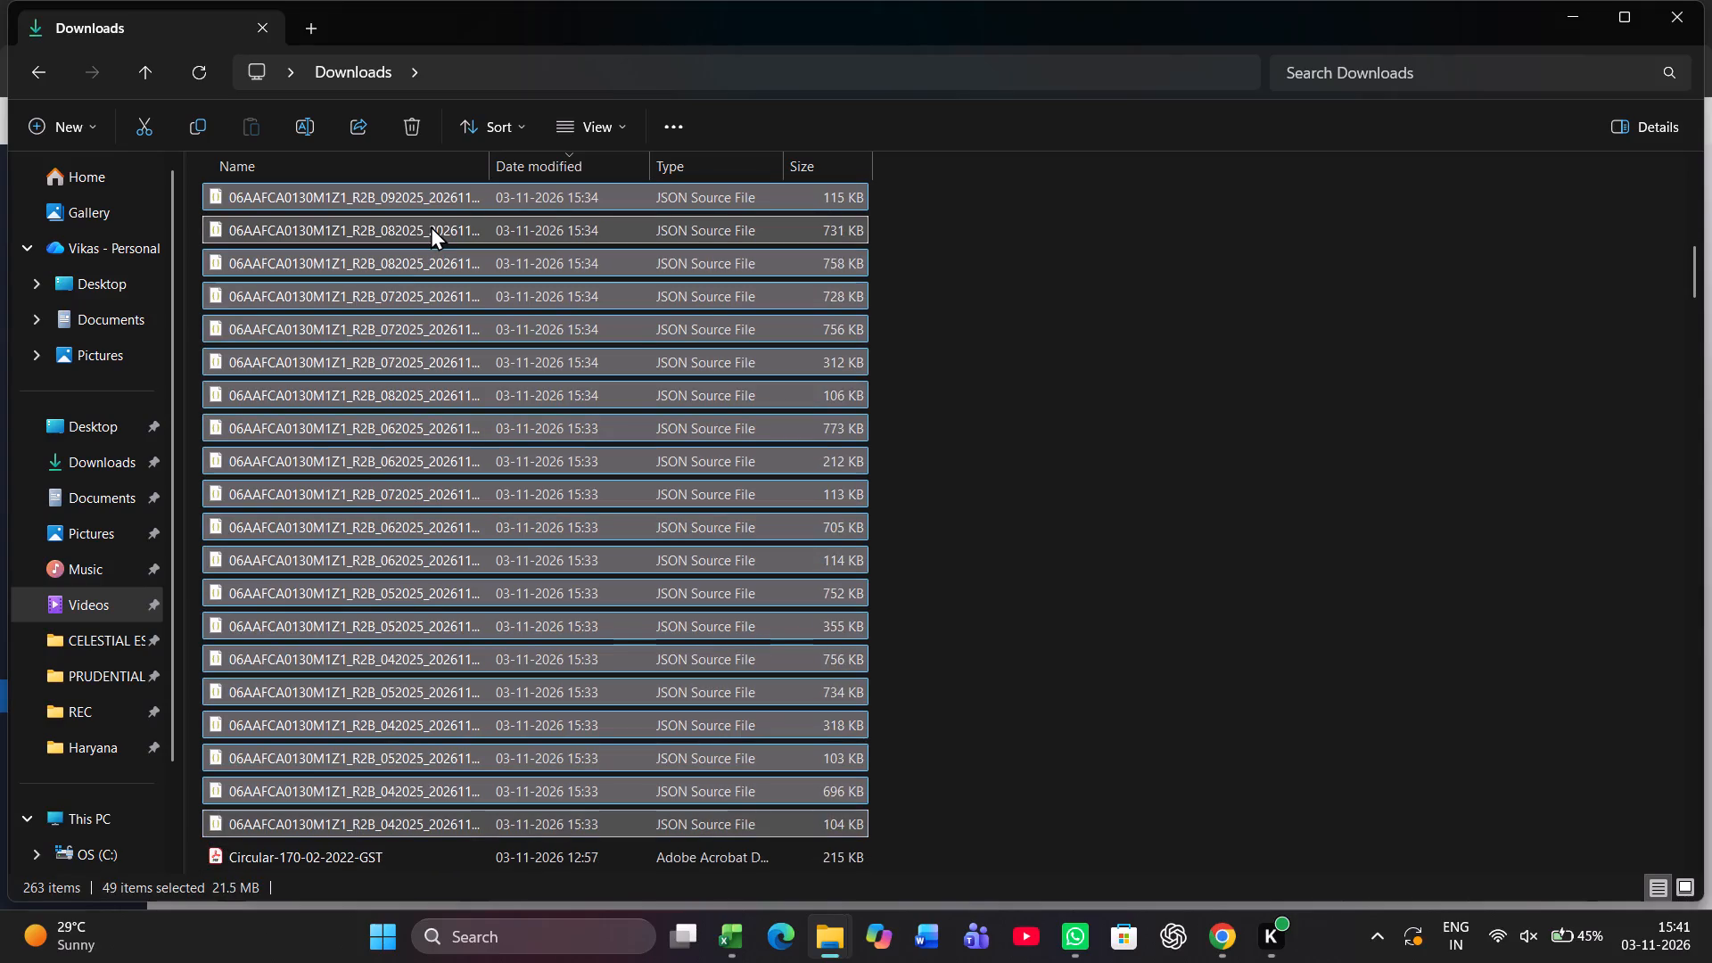
{"action": "key", "text": "Delete"}
{"action": "scroll", "coordinate": [431, 226], "scroll_direction": "up", "scroll_amount": 5}
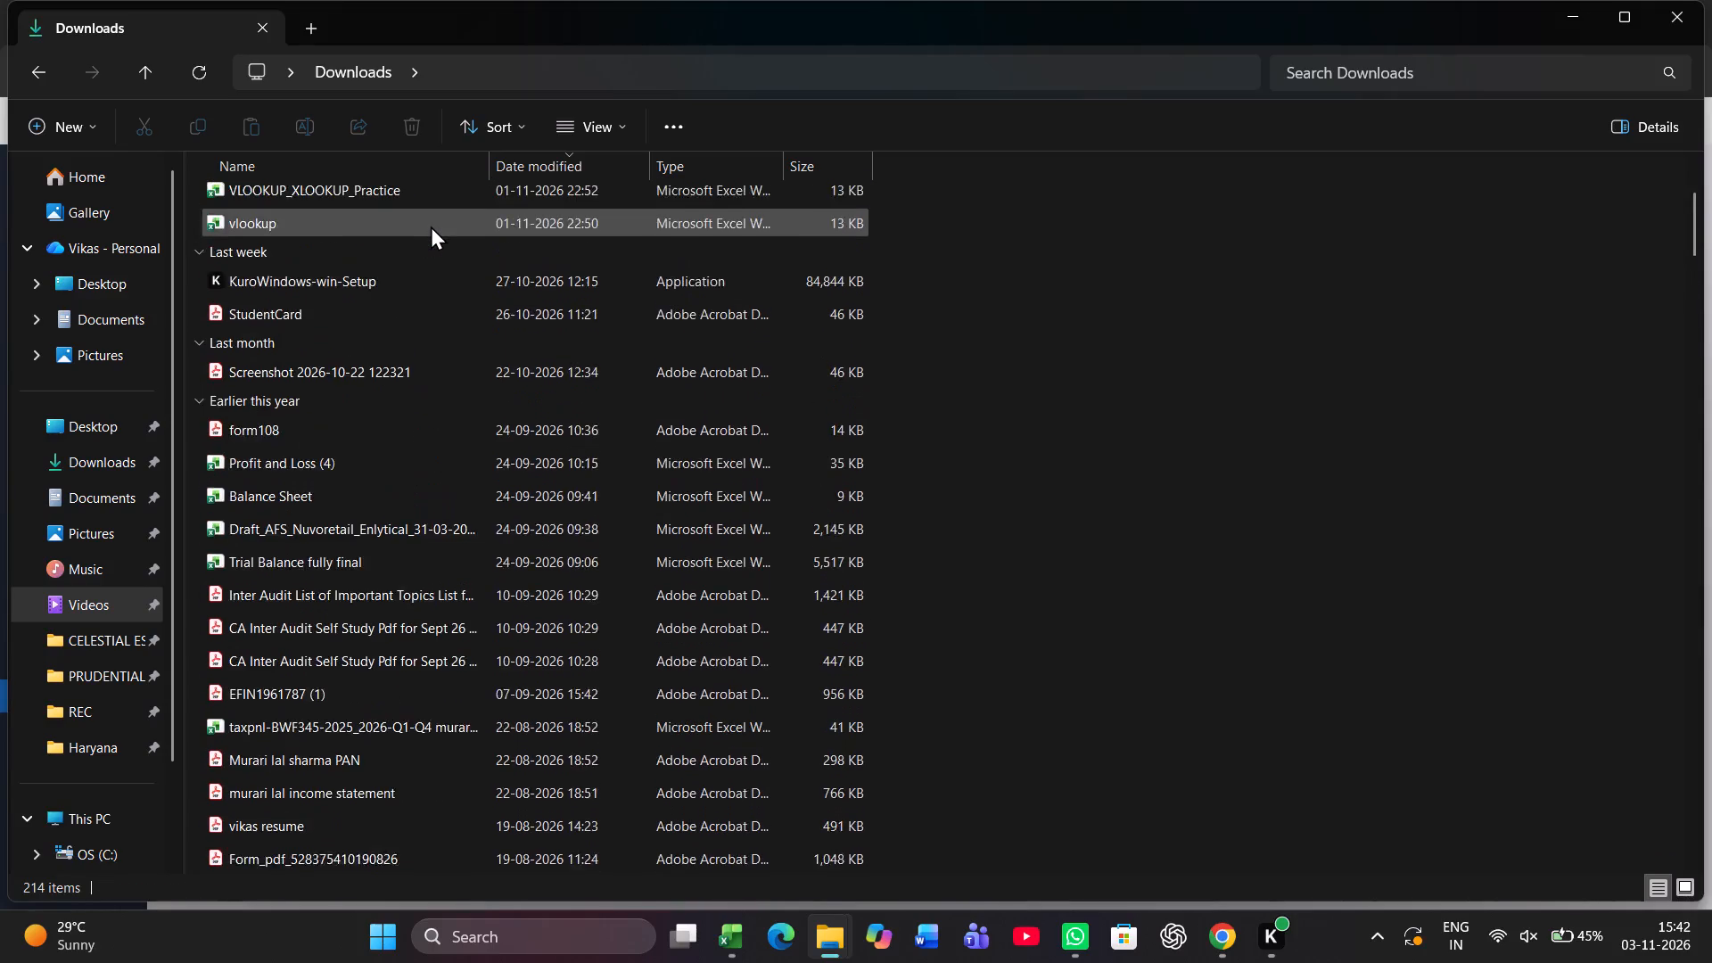
{"action": "scroll", "coordinate": [431, 226], "scroll_direction": "up", "scroll_amount": 17}
Back in Octa in Chrome, export GSTR-3B data for Haryana only, financial year 2025-26, and download the resulting annual report.
{"action": "key", "text": "alt+Tab"}
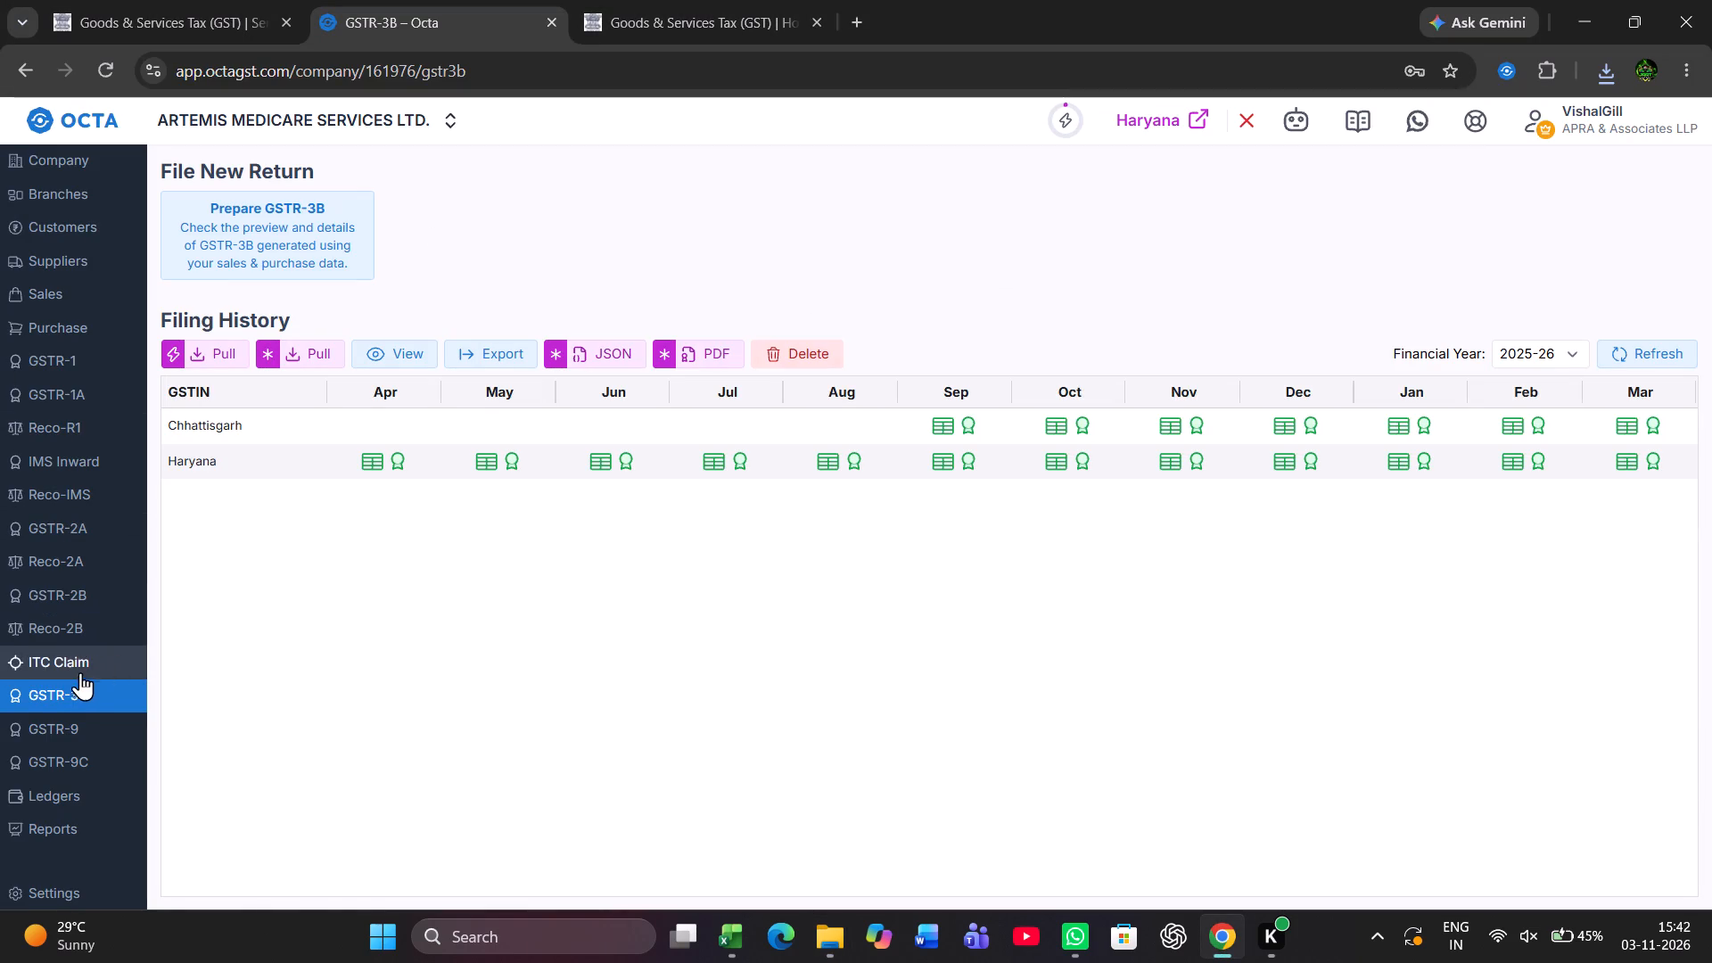
{"action": "left_click", "coordinate": [64, 688]}
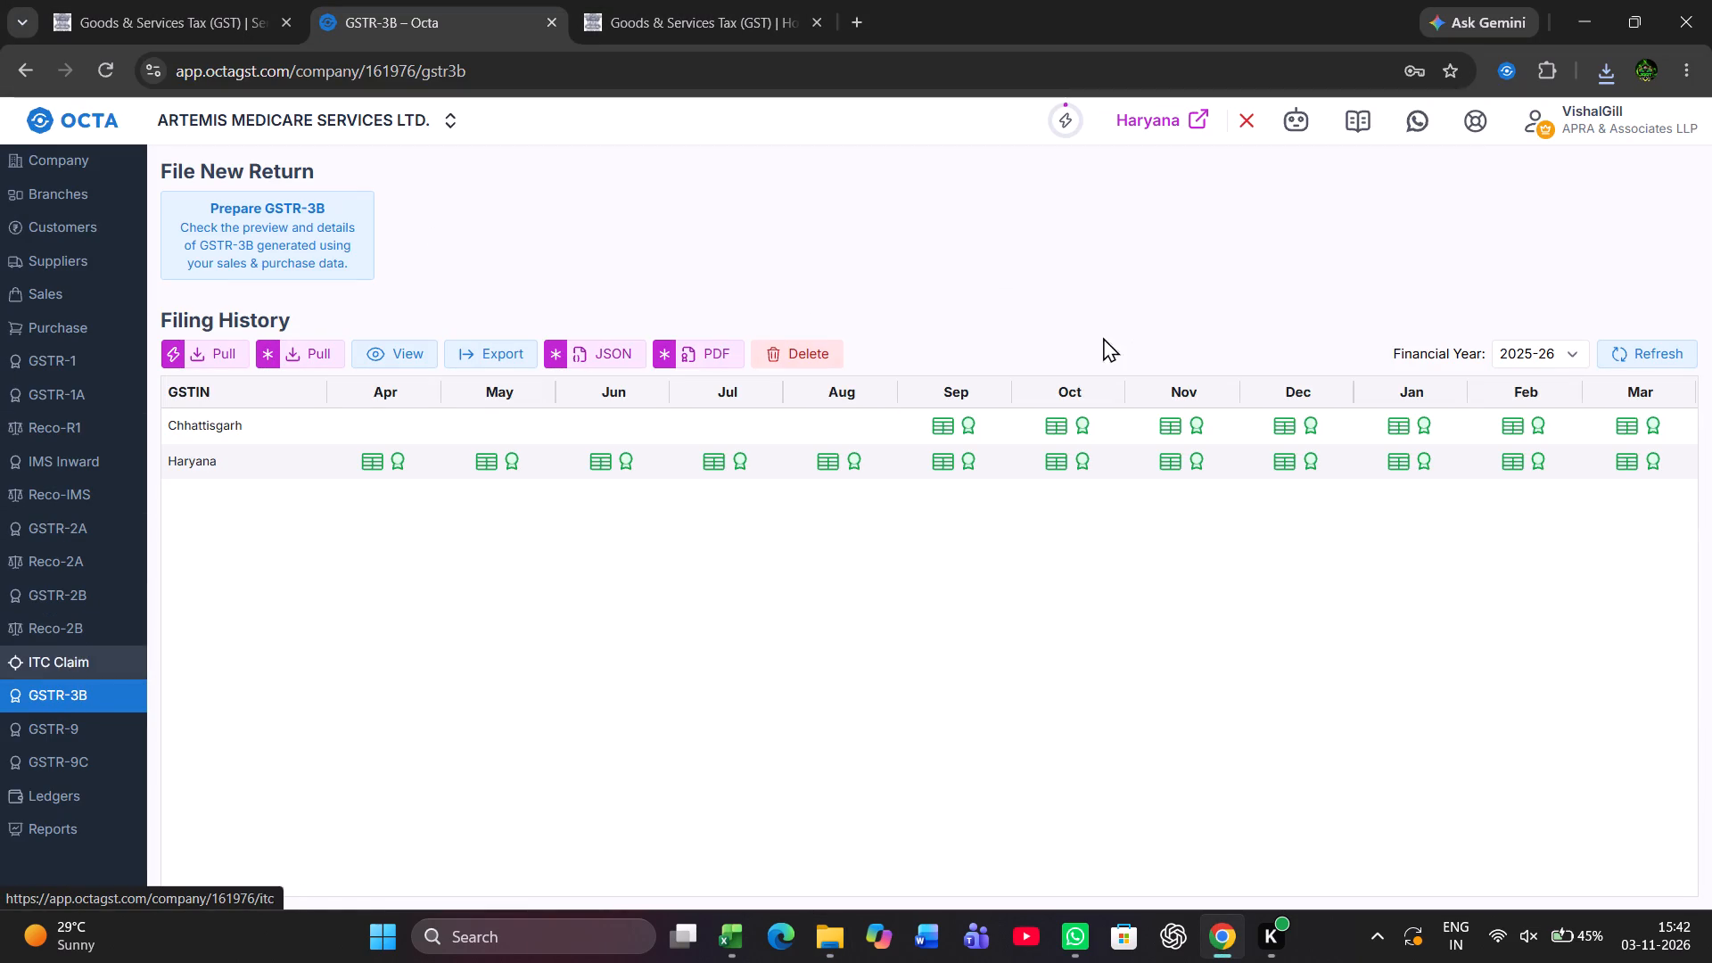
{"action": "left_click", "coordinate": [452, 355]}
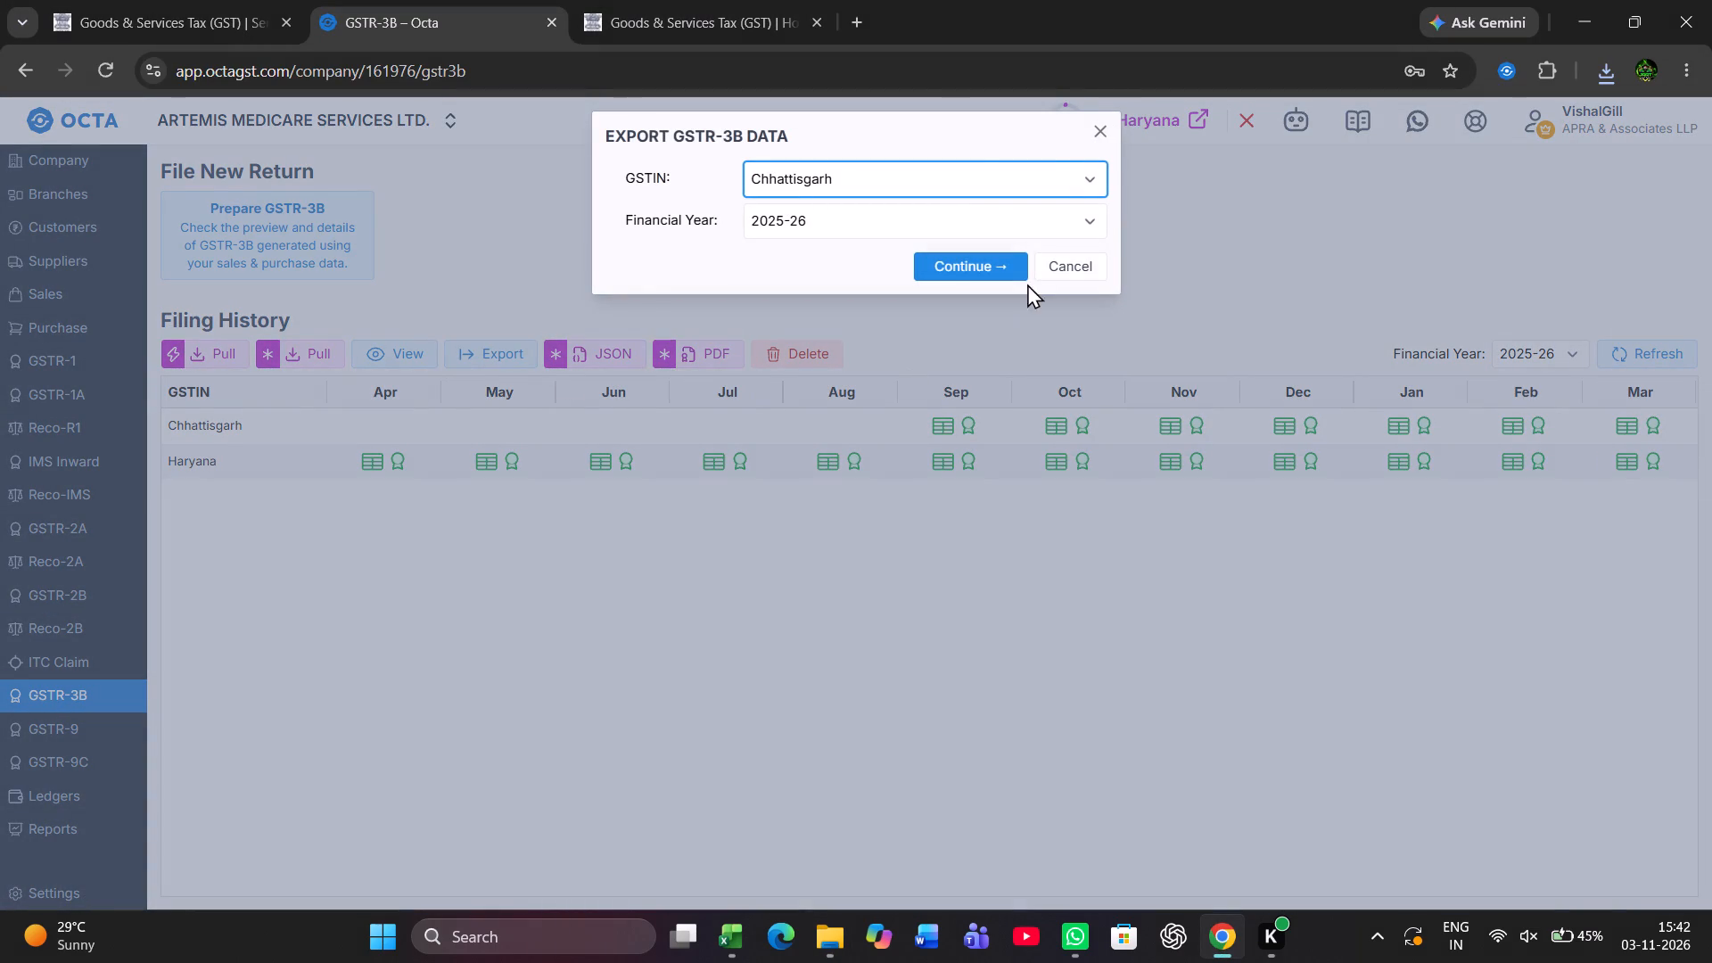
{"action": "left_click", "coordinate": [1047, 165]}
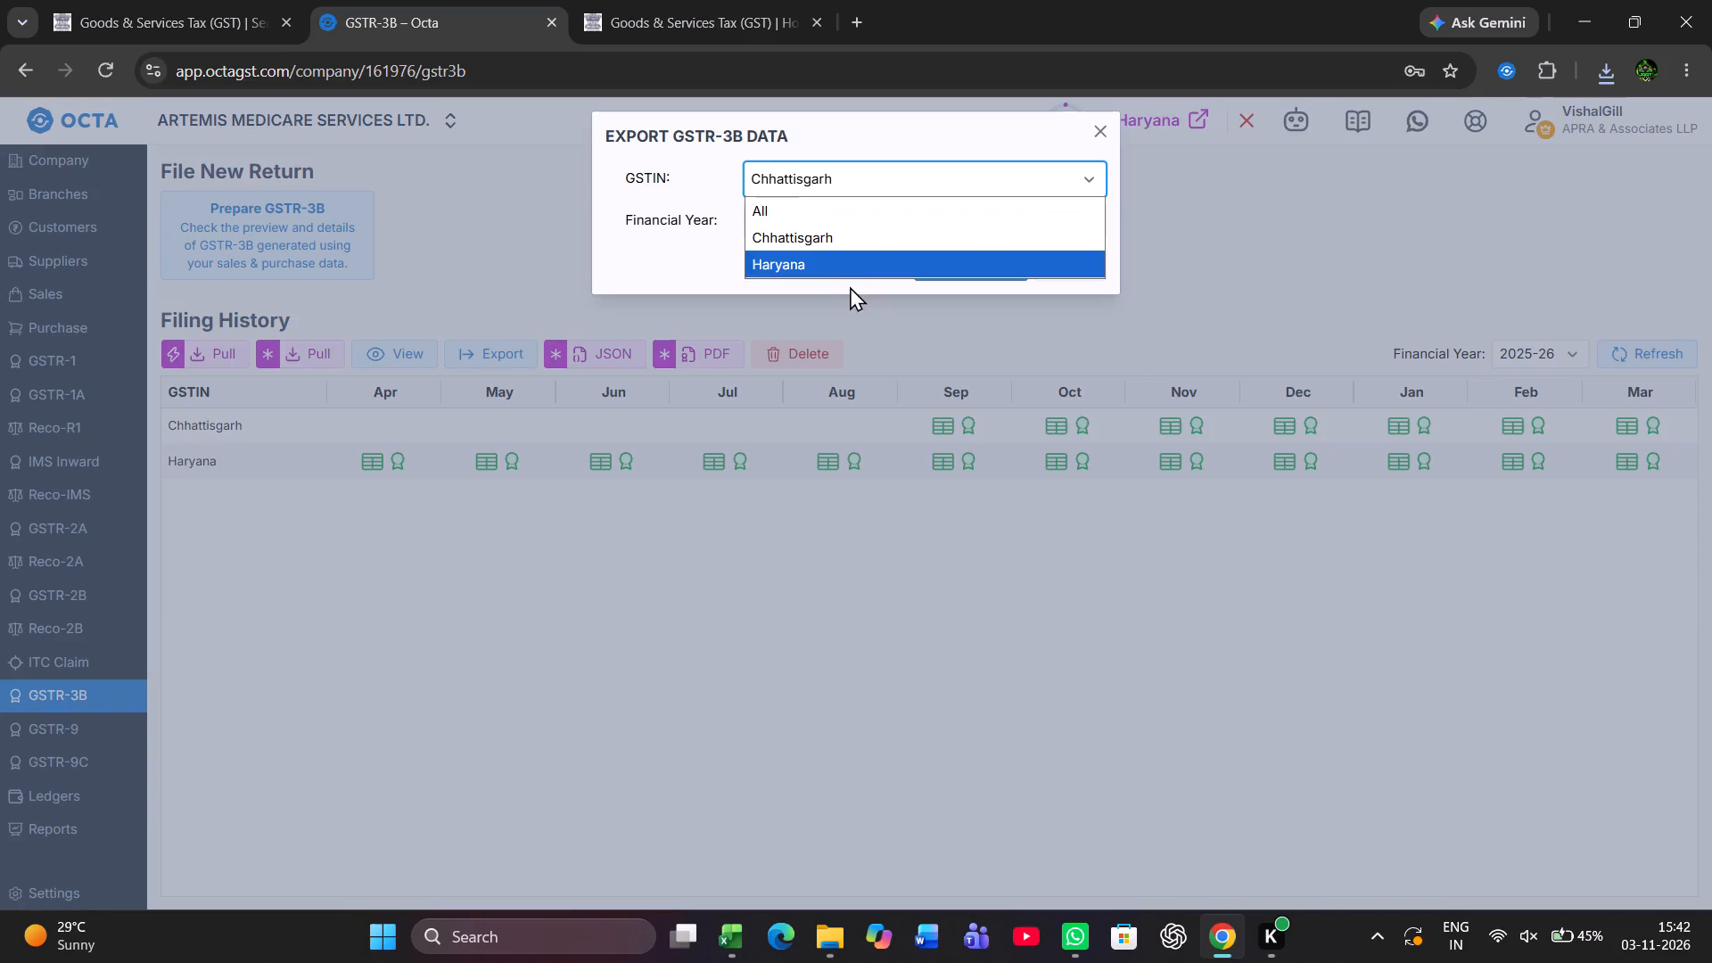
{"action": "left_click", "coordinate": [852, 258]}
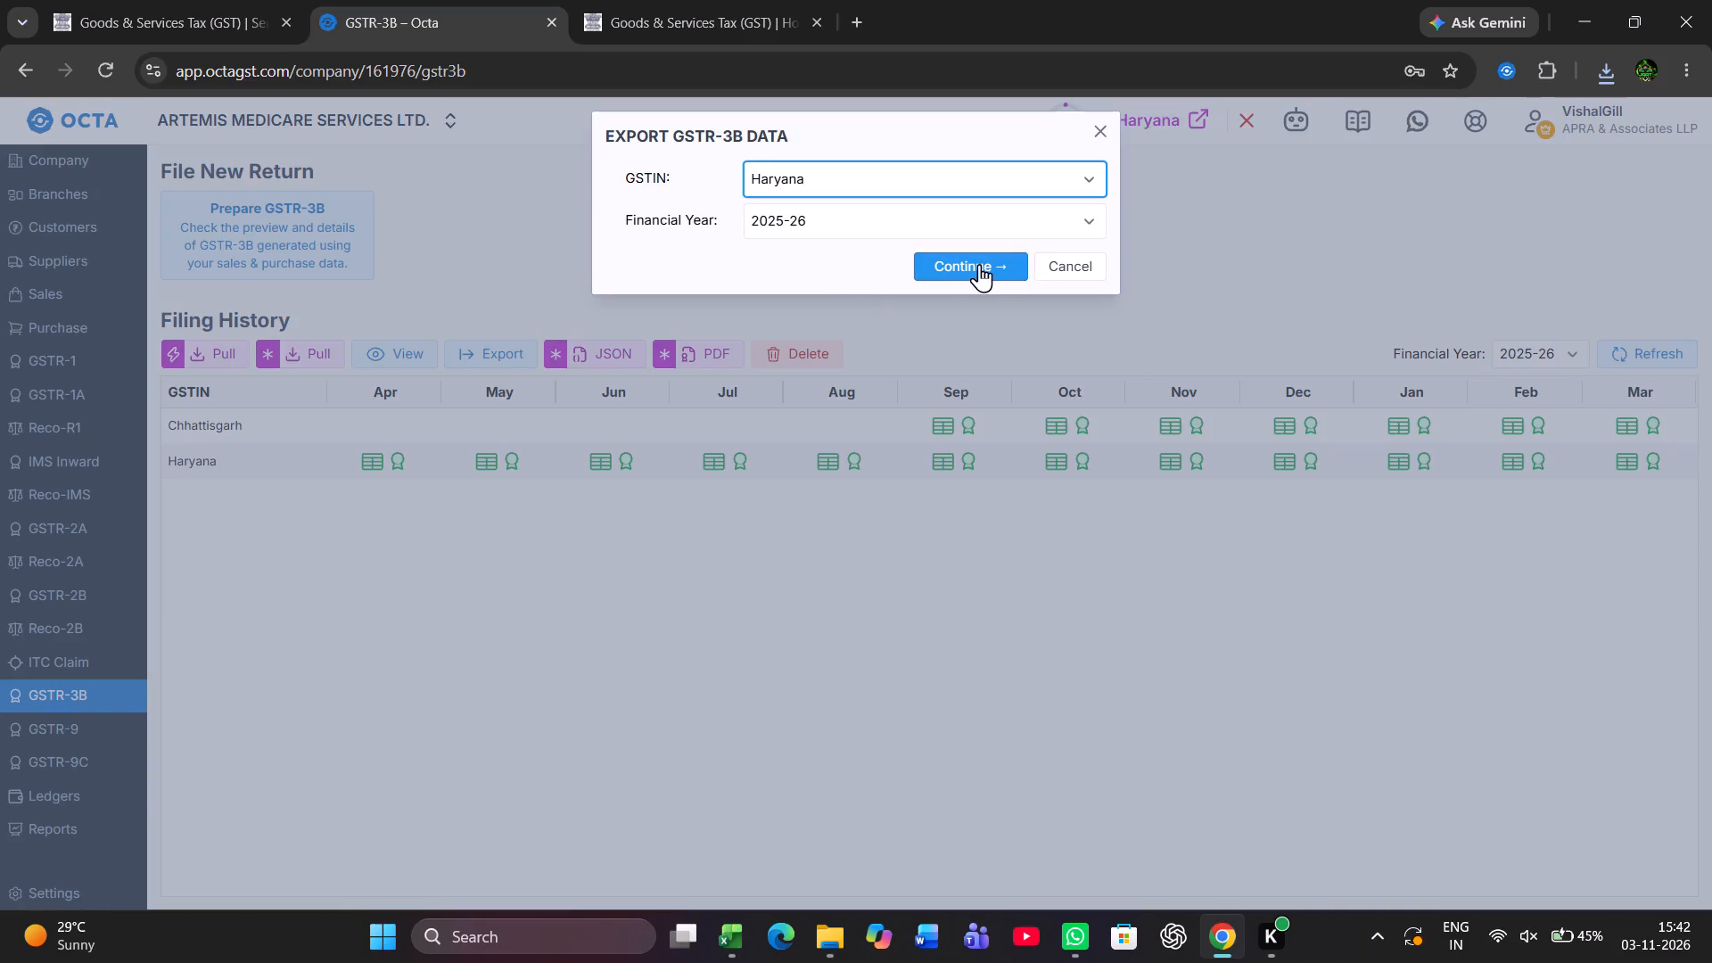
{"action": "left_click", "coordinate": [978, 264]}
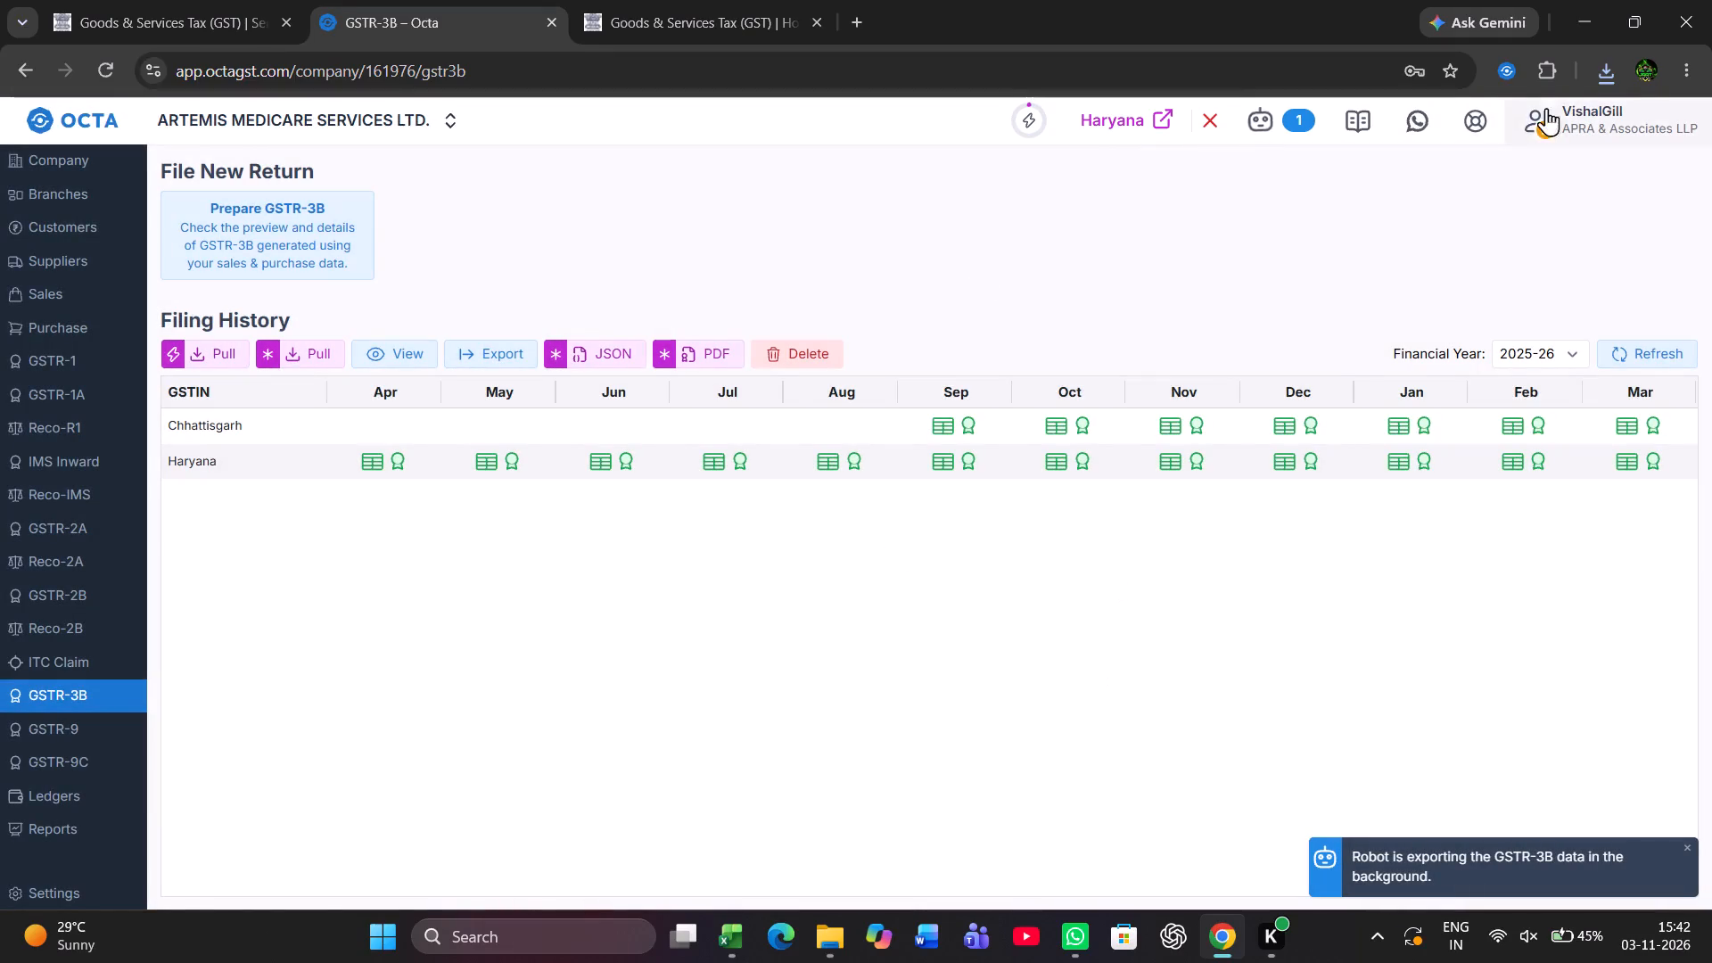
{"action": "left_click", "coordinate": [1299, 103]}
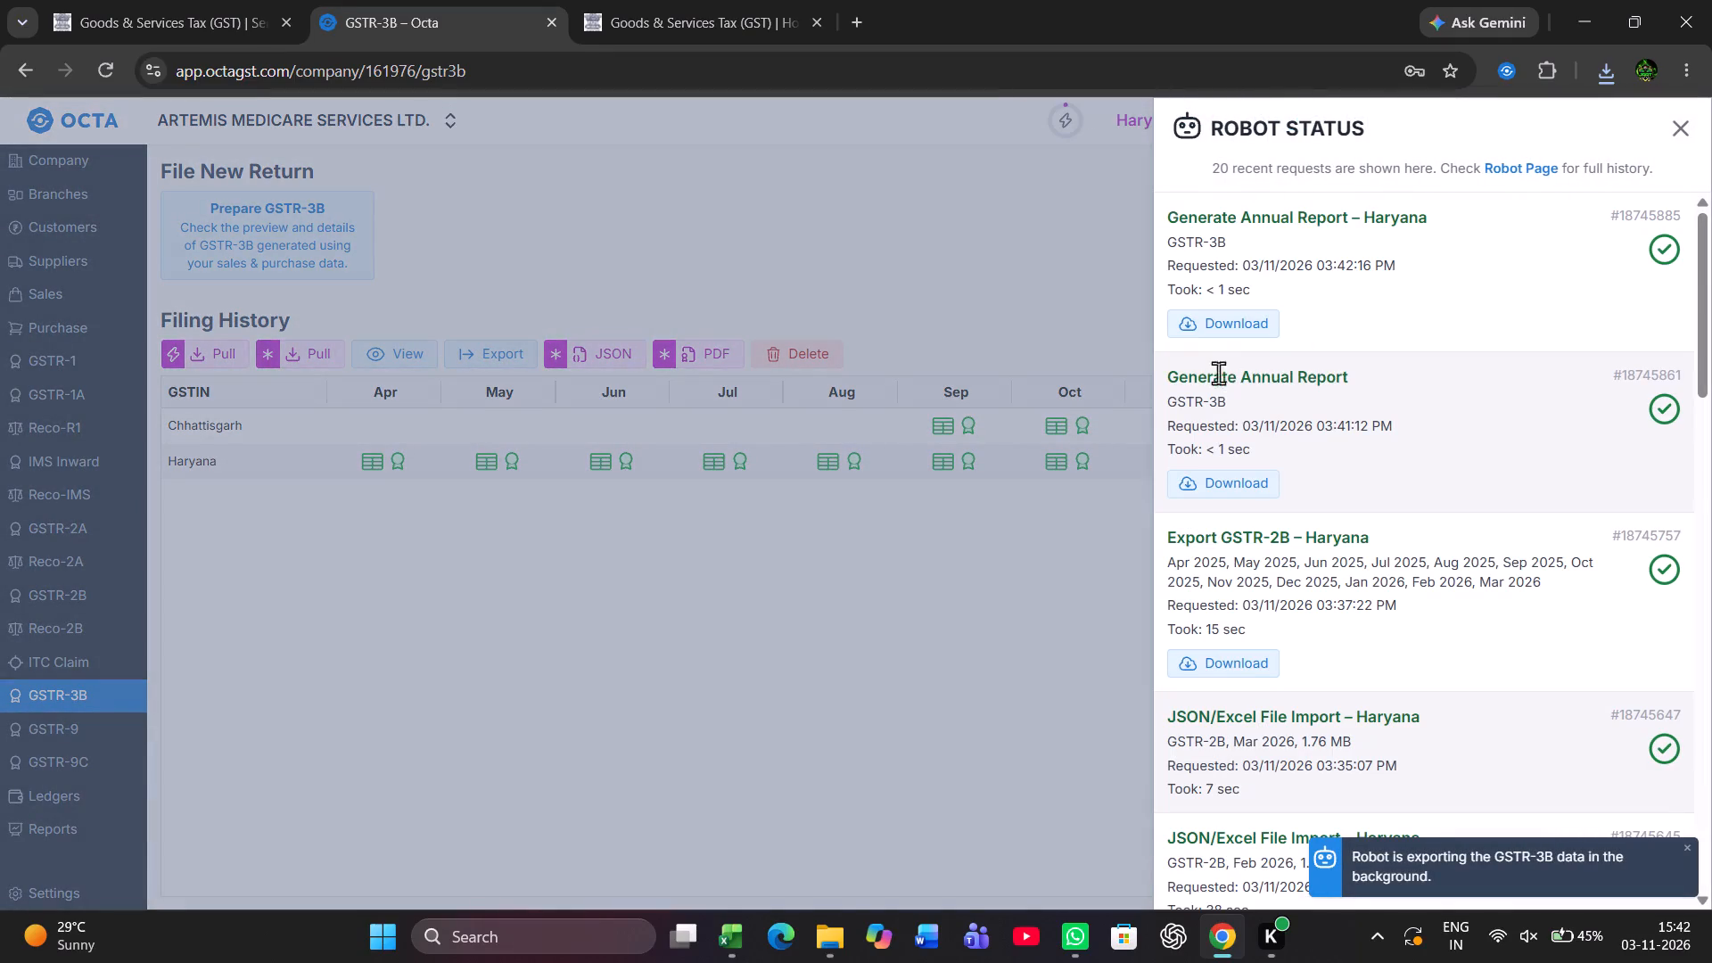
{"action": "left_click", "coordinate": [1234, 322]}
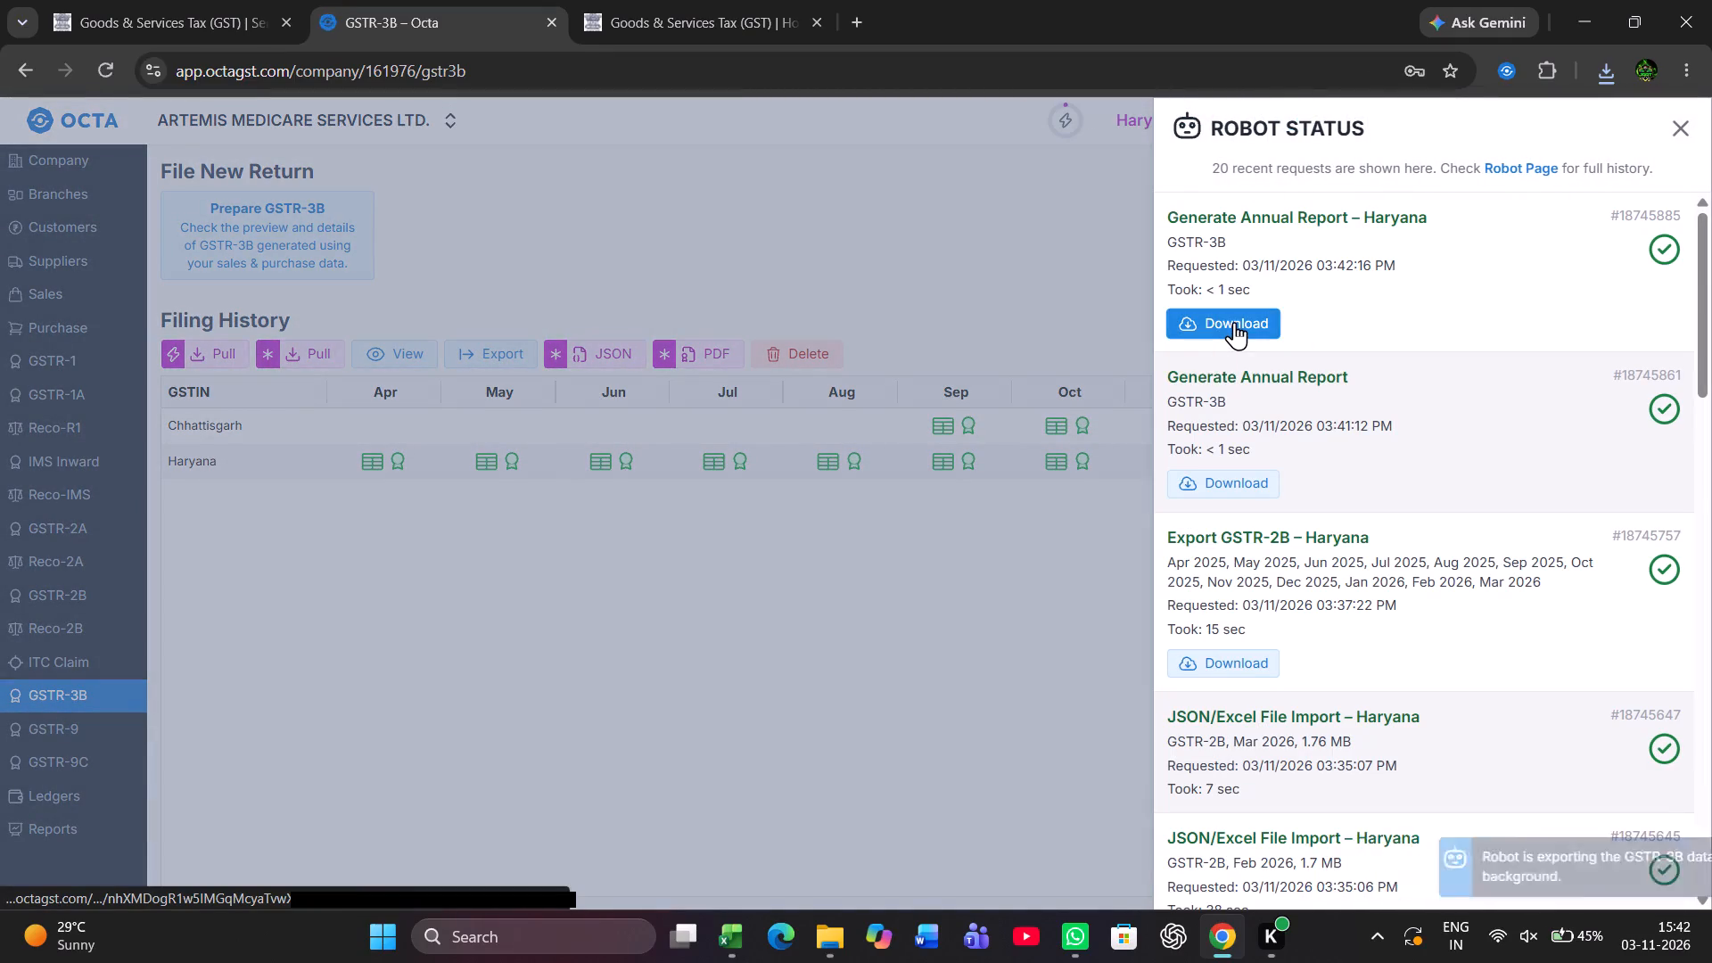
In File Explorer, move the newly downloaded AnnualReport Excel workbook from Downloads into the Haryana folder under Artemis.
{"action": "key", "text": "alt+Tab"}
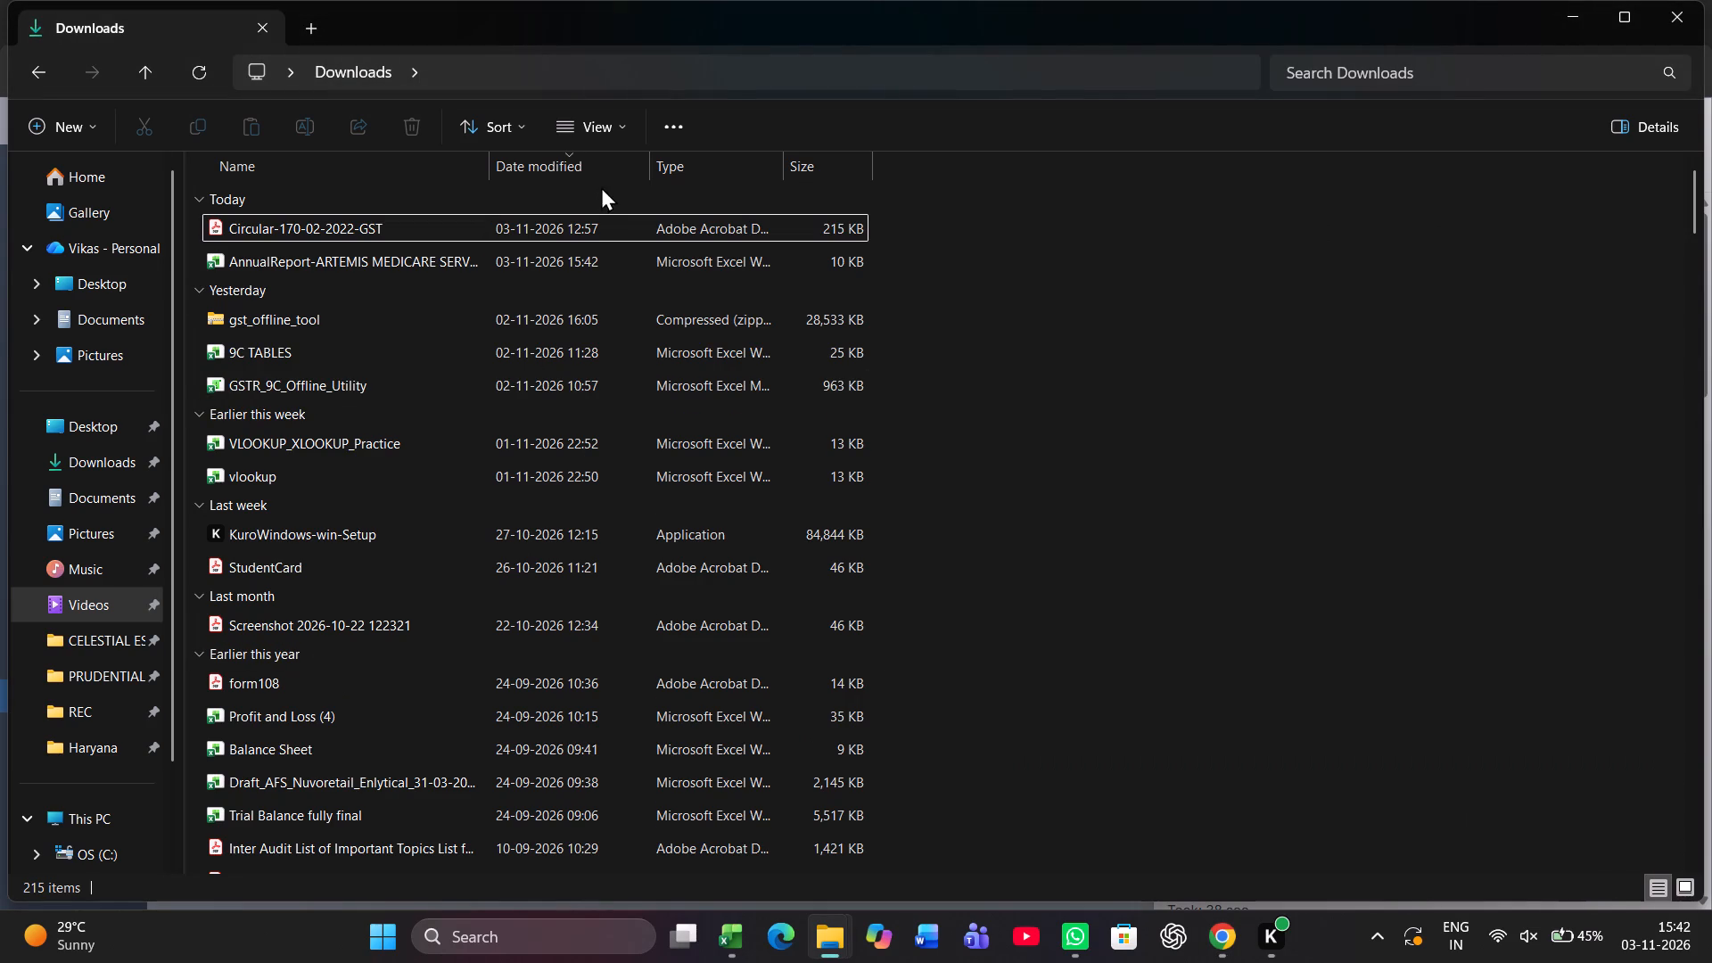
{"action": "left_click", "coordinate": [454, 256]}
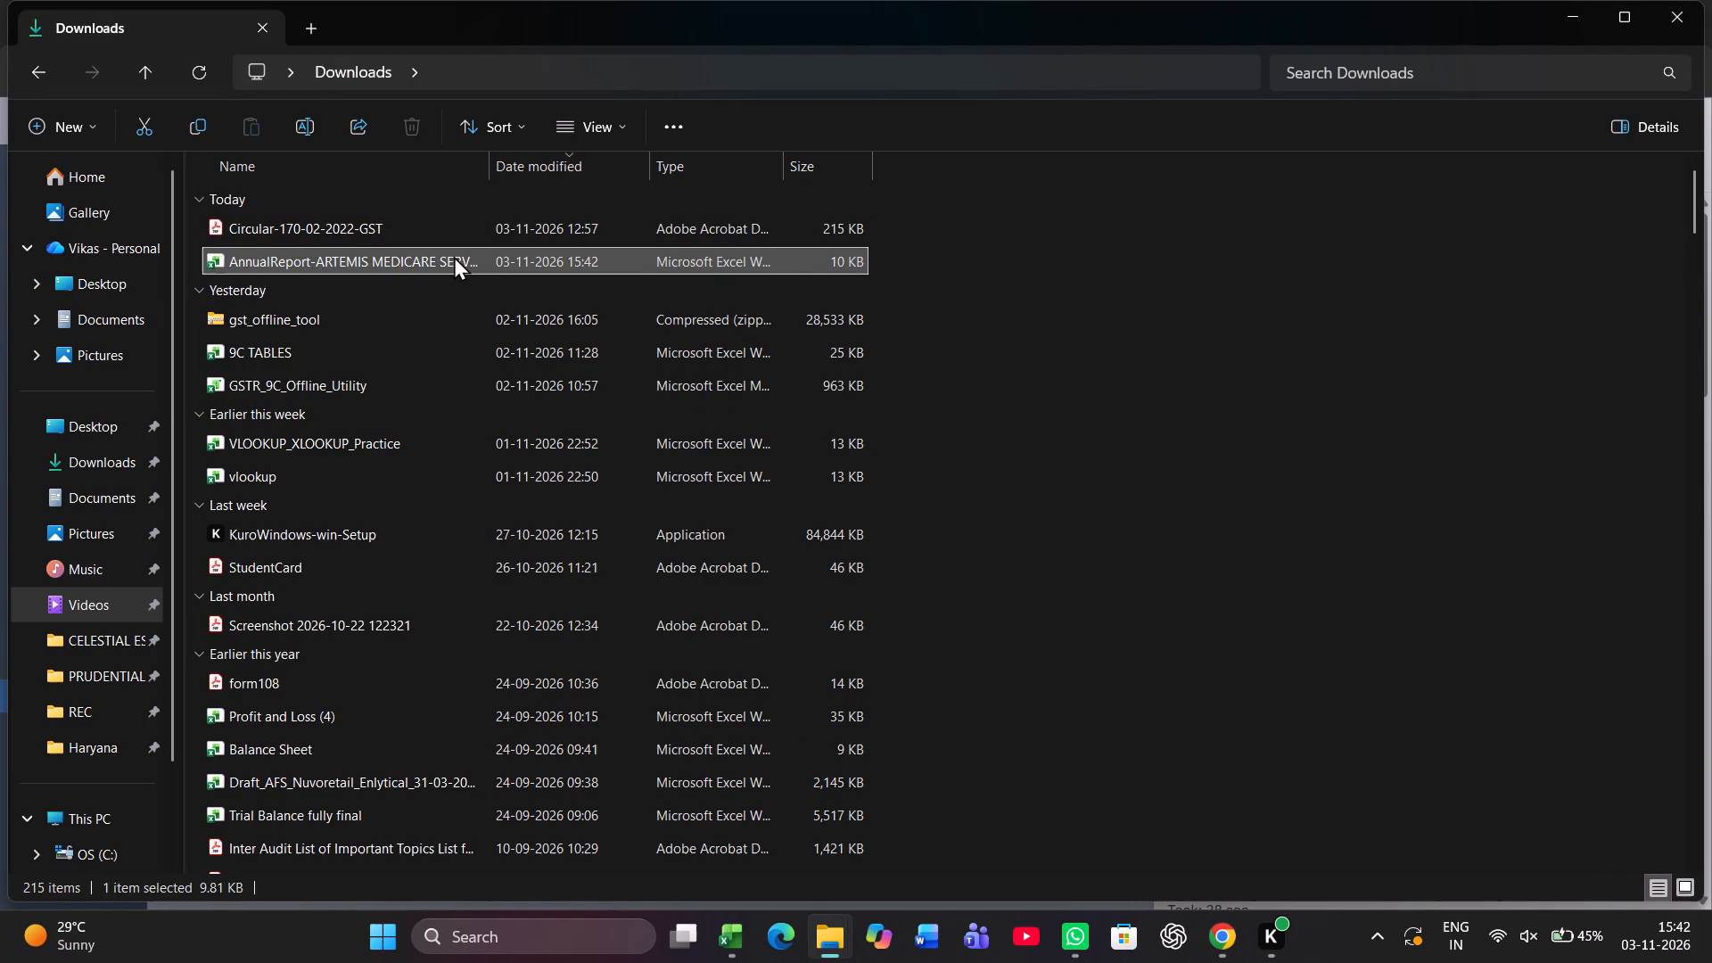
{"action": "key", "text": "ctrl+c"}
{"action": "key", "text": "ctrl+x"}
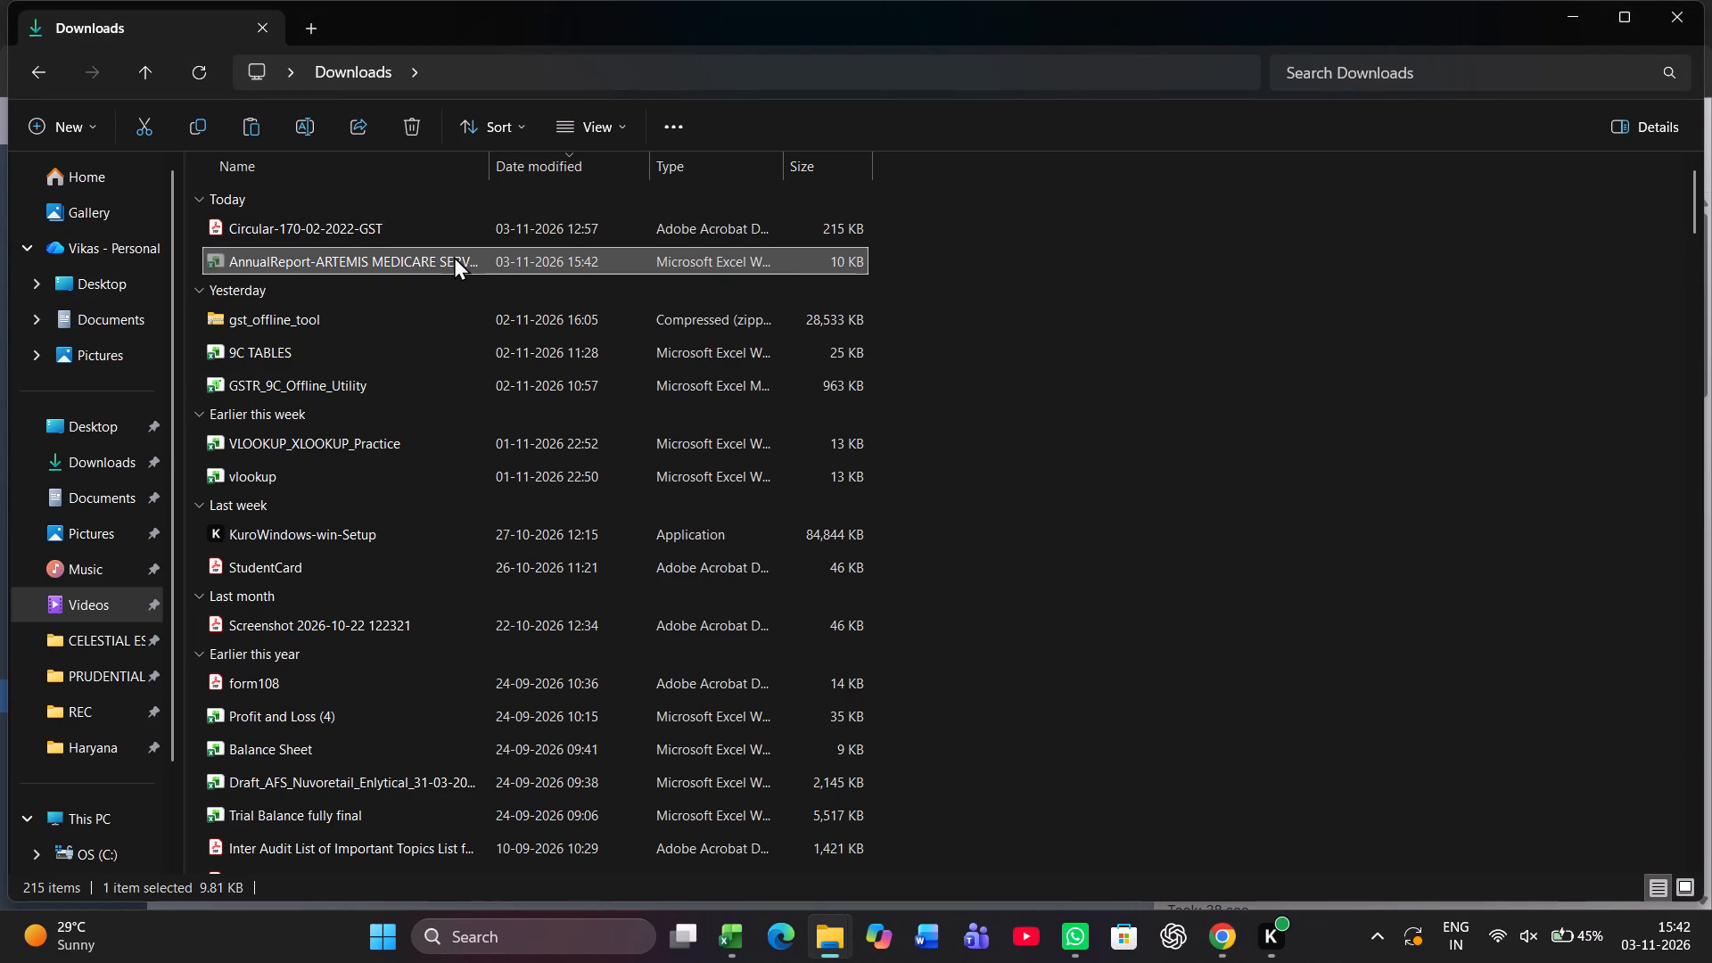
{"action": "key", "text": "alt+Tab"}
{"action": "key", "text": "alt+Tab"}
{"action": "key", "text": "alt+Tab"}
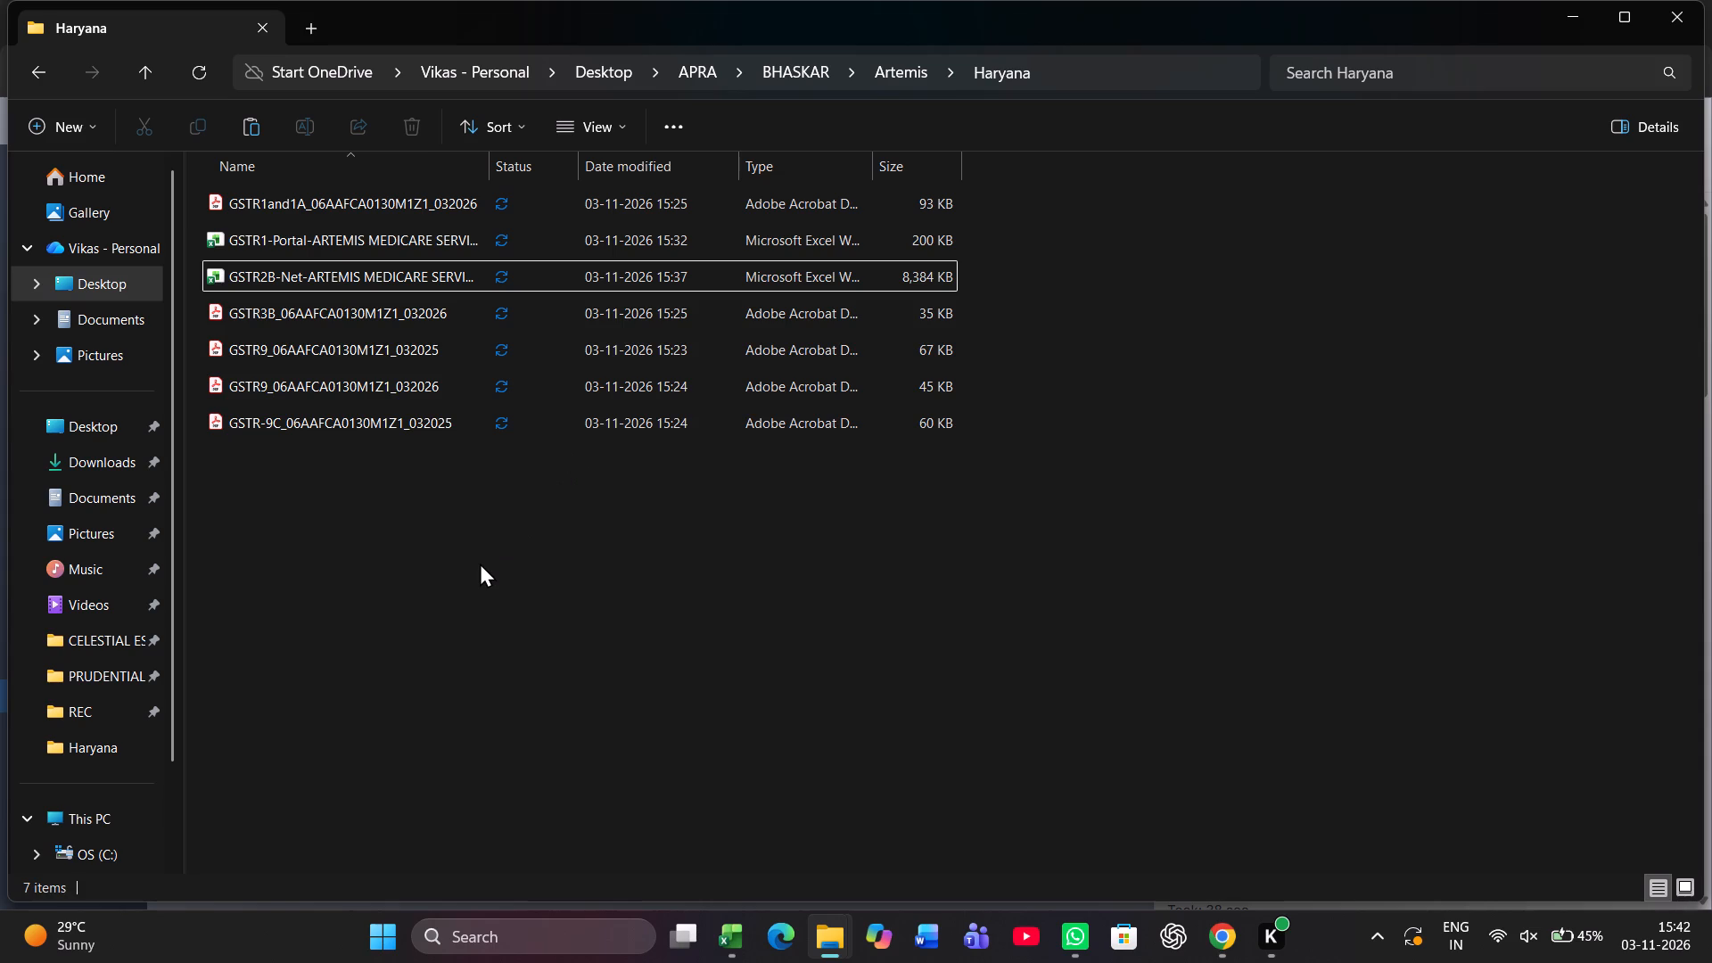
{"action": "key", "text": "ctrl+v"}
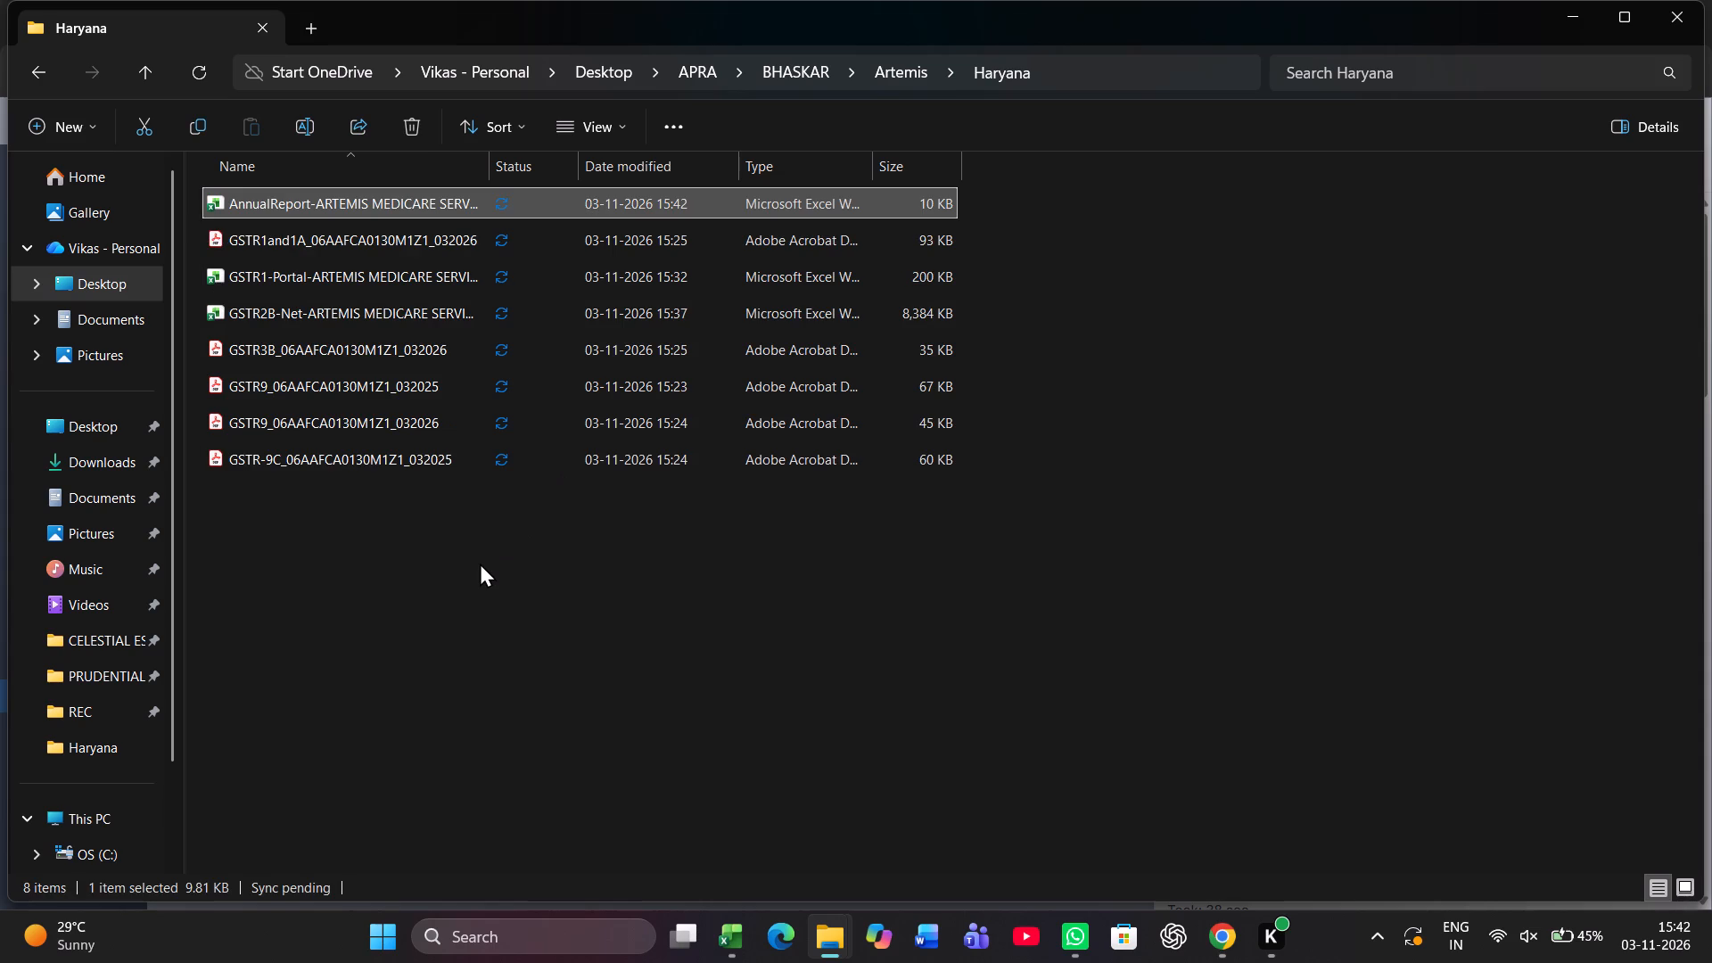
Open the Raipur folder under Artemis in File Explorer.
{"action": "key", "text": "BackSpace"}
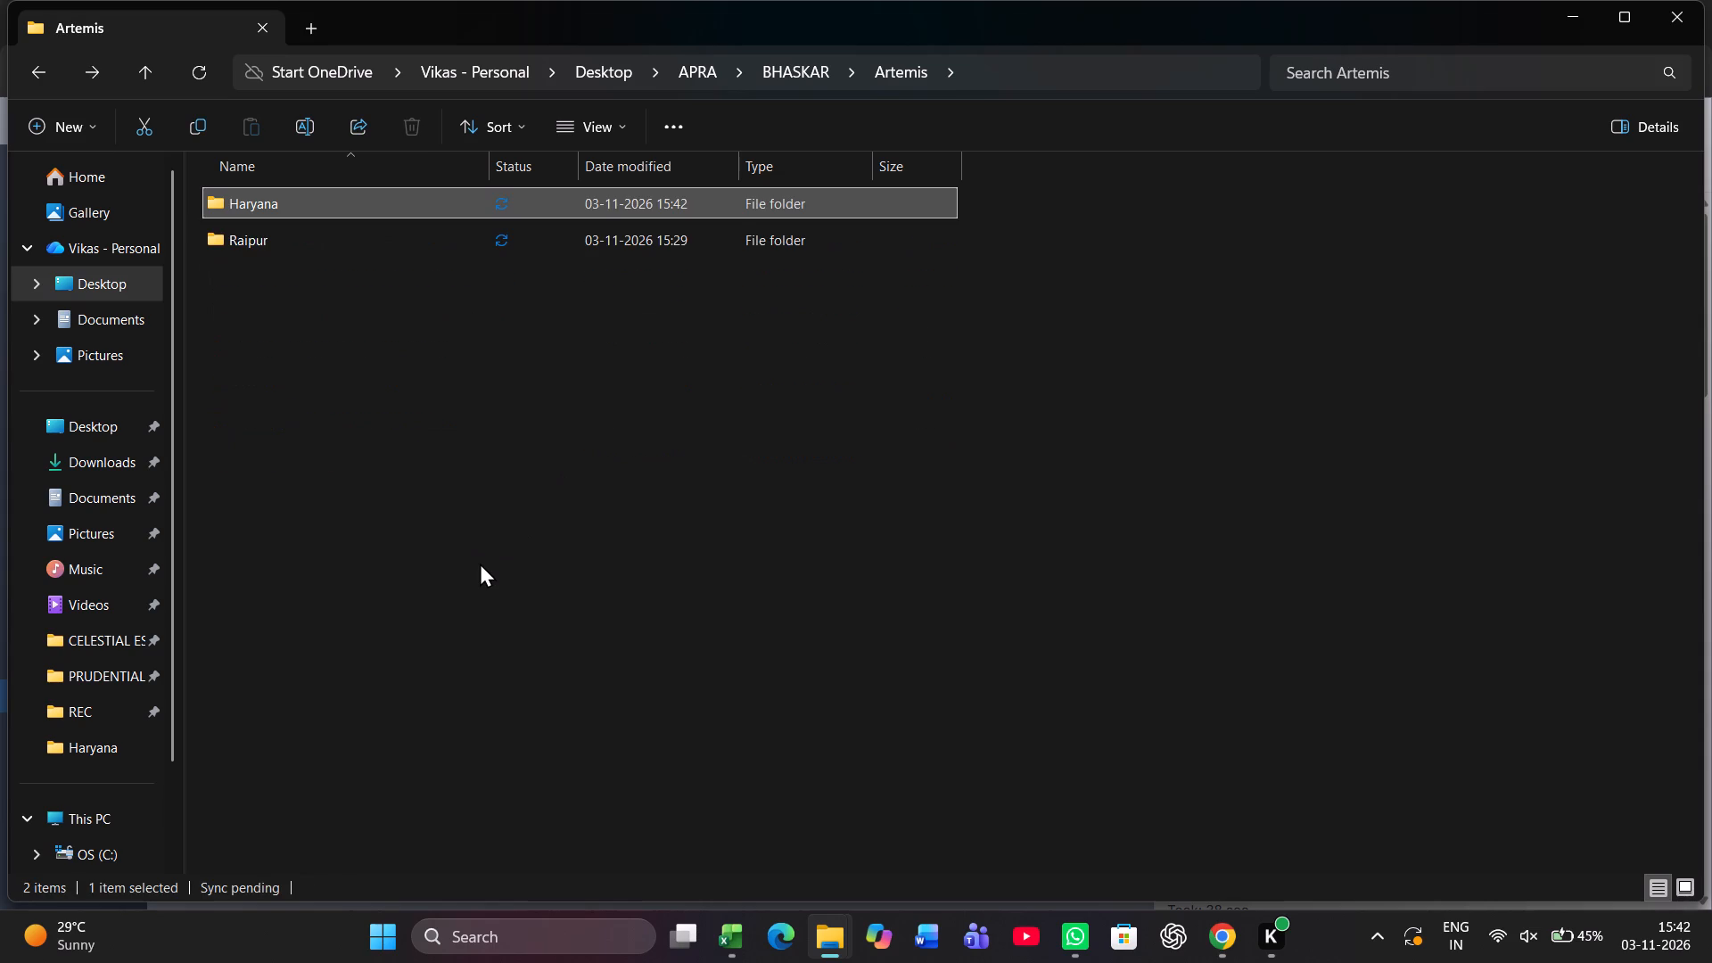
{"action": "key", "text": "Down"}
{"action": "key", "text": "Return"}
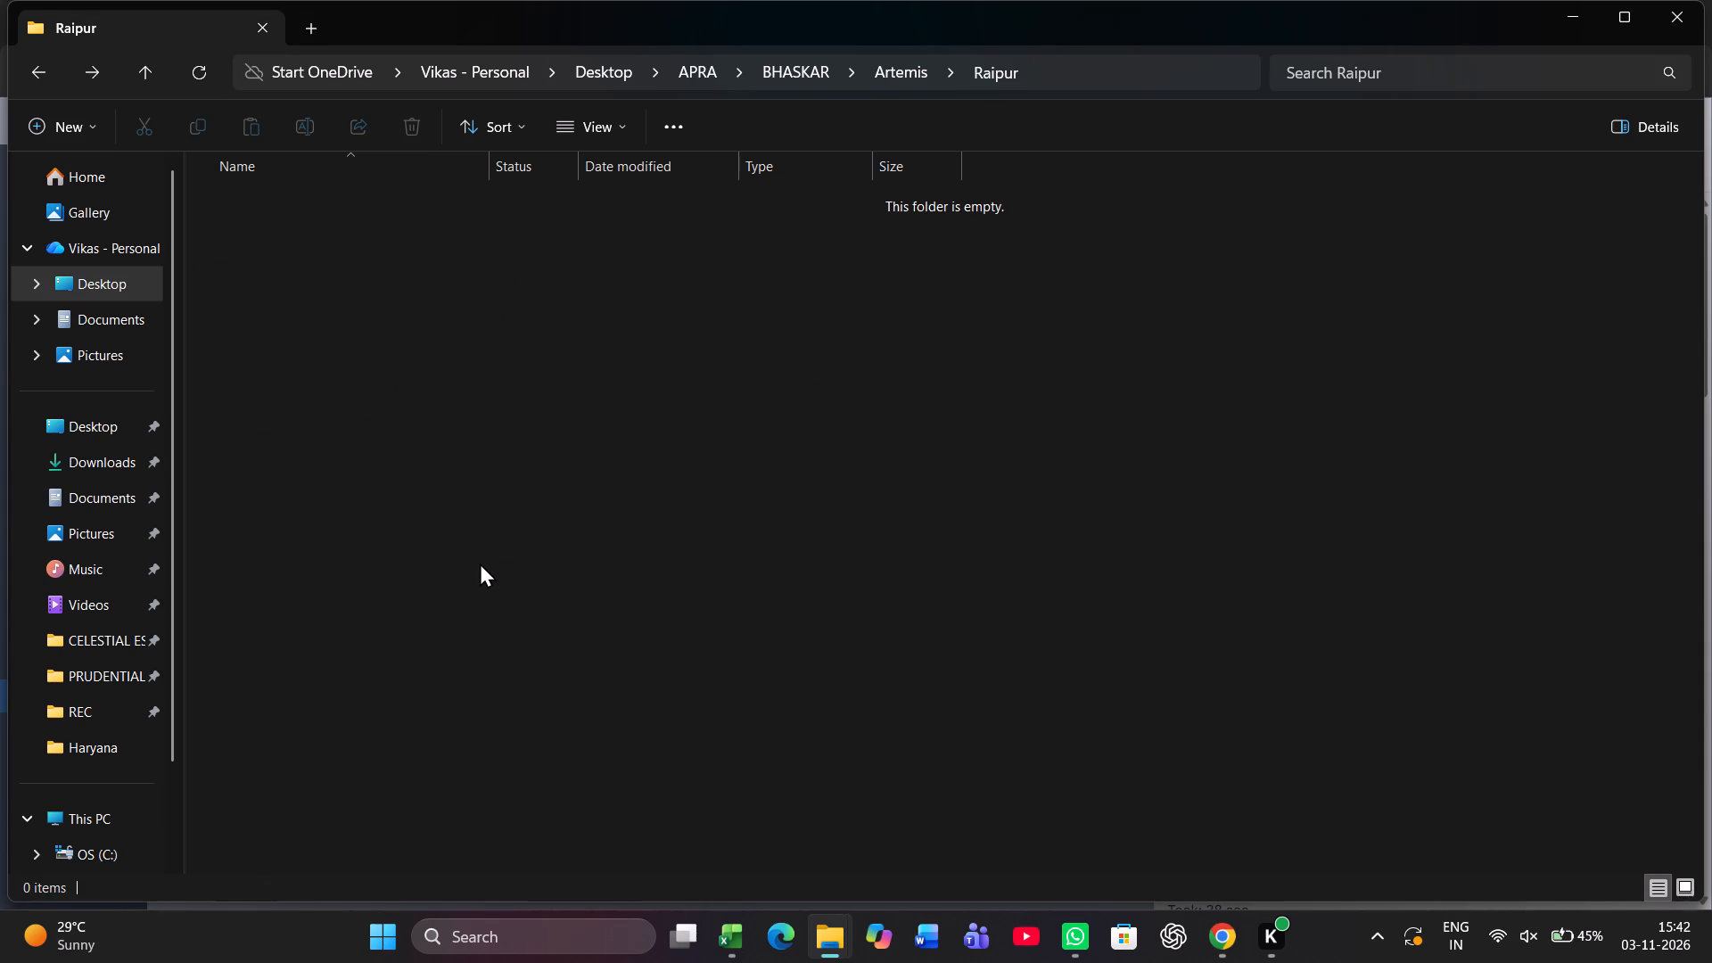
Back in Octa in Chrome, export GSTR-3B data for Chhattisgarh only, financial year 2025-26, and download the resulting annual report.
{"action": "key", "text": "alt+Tab"}
{"action": "key", "text": "alt+Tab"}
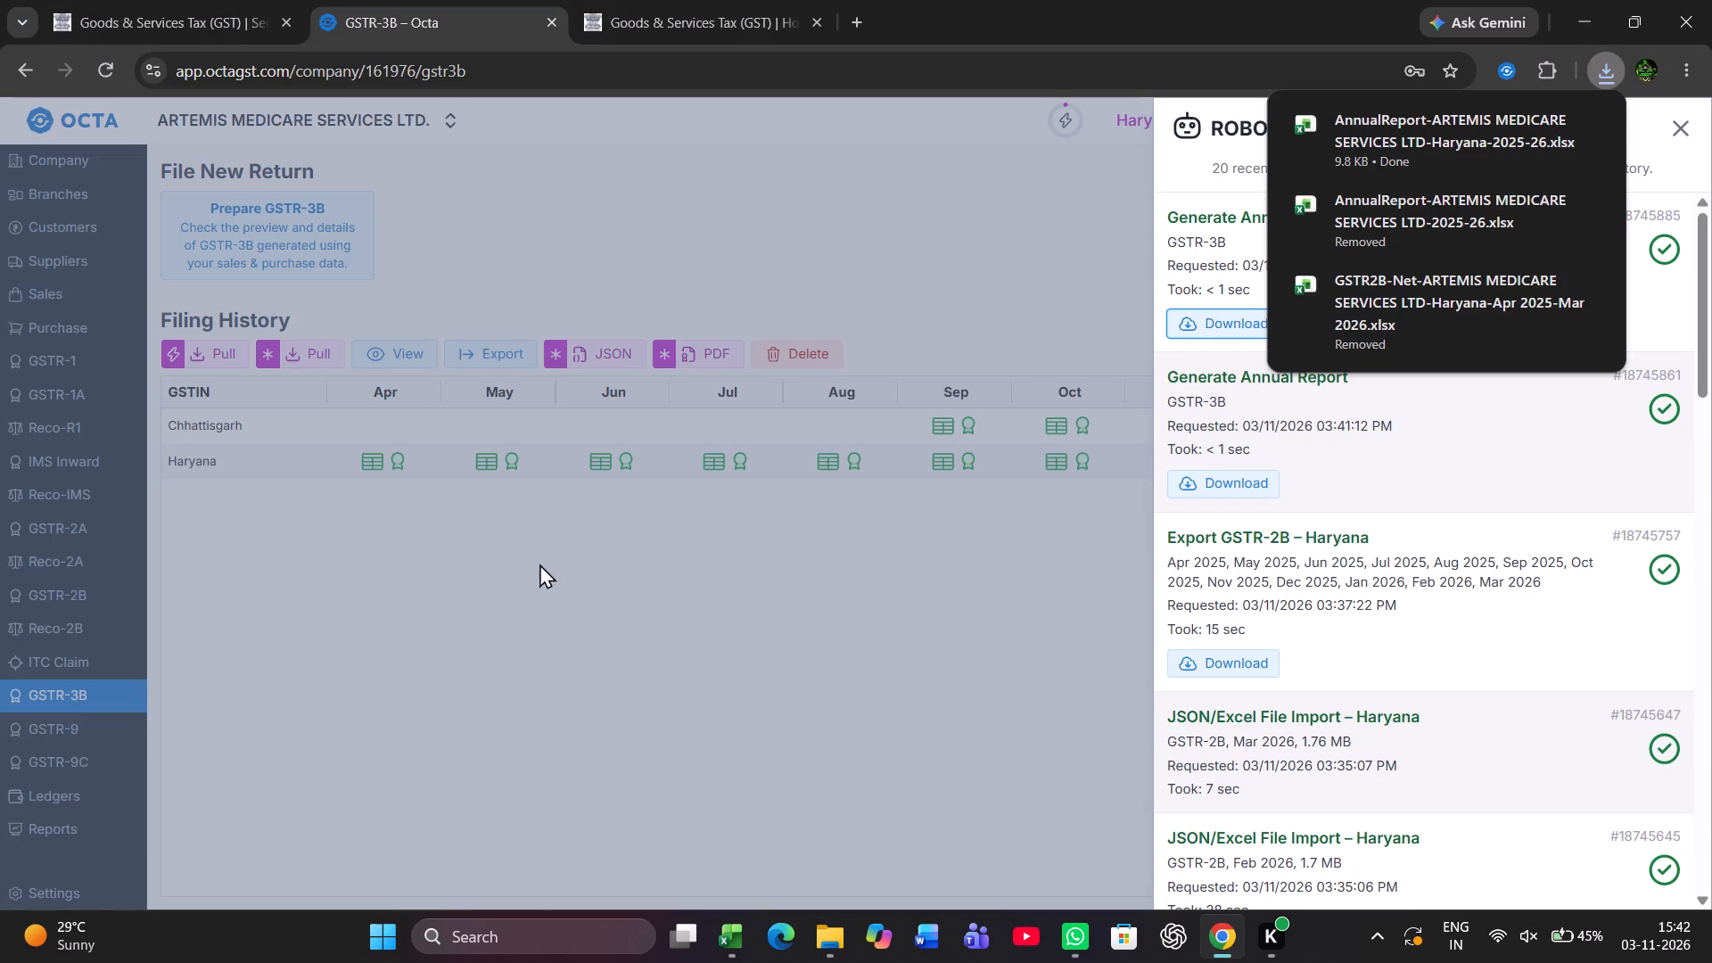
{"action": "left_click", "coordinate": [874, 271]}
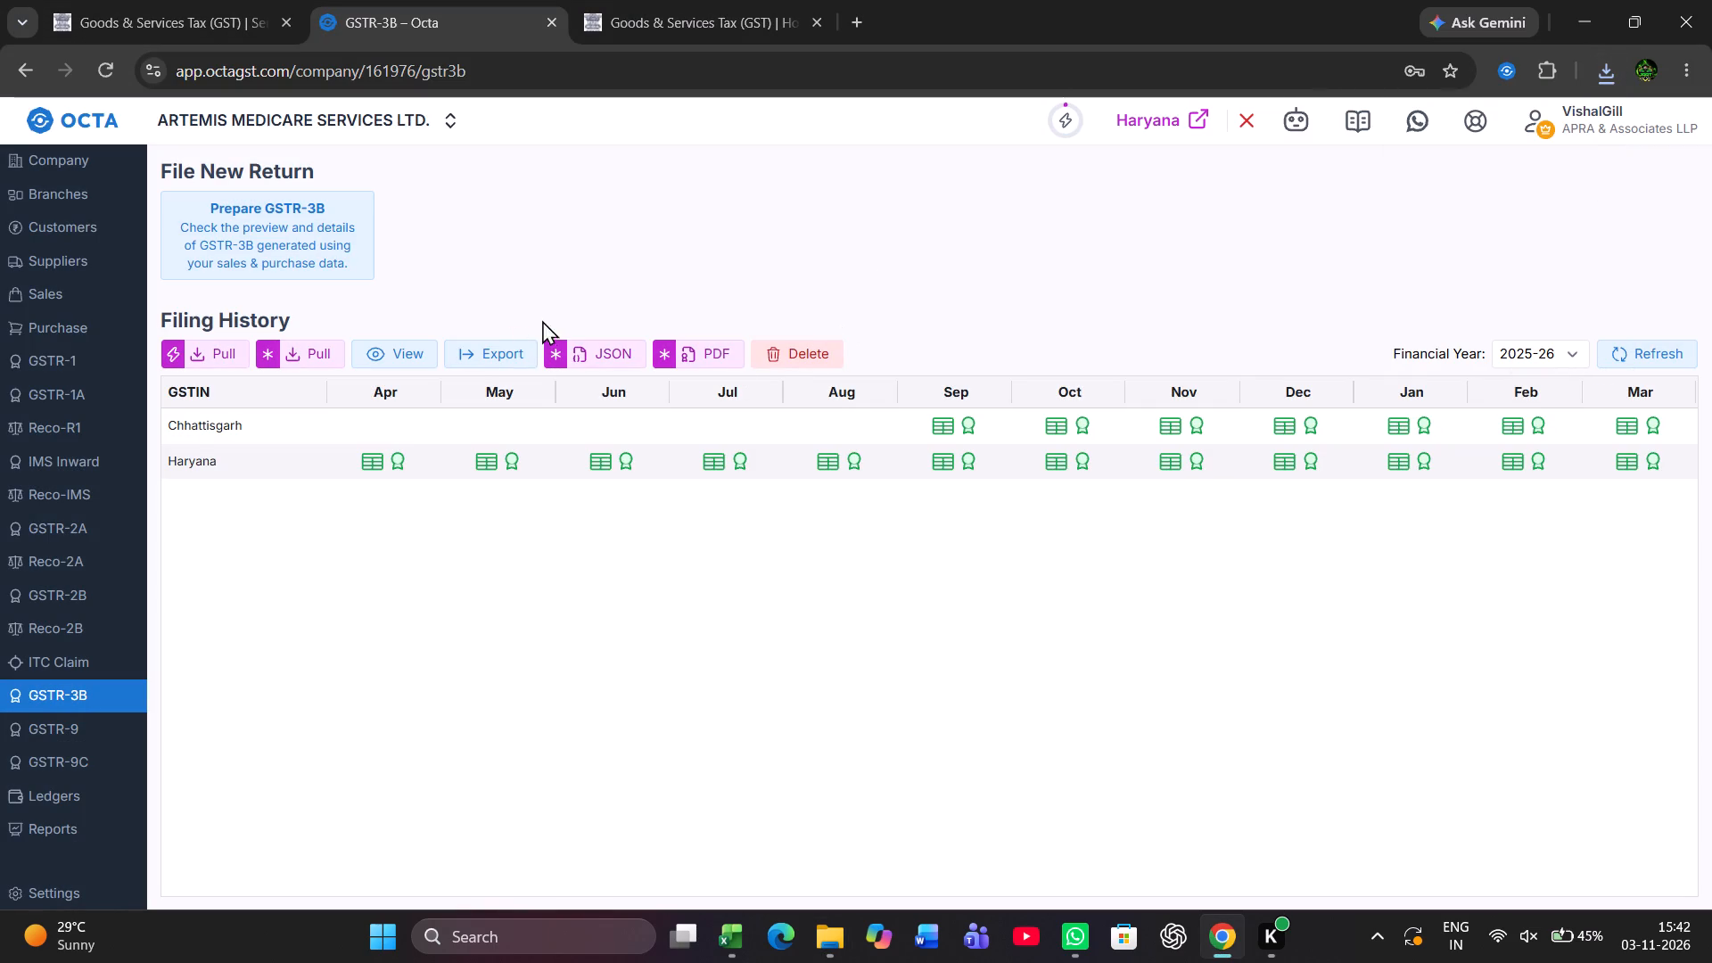
{"action": "left_click", "coordinate": [488, 358]}
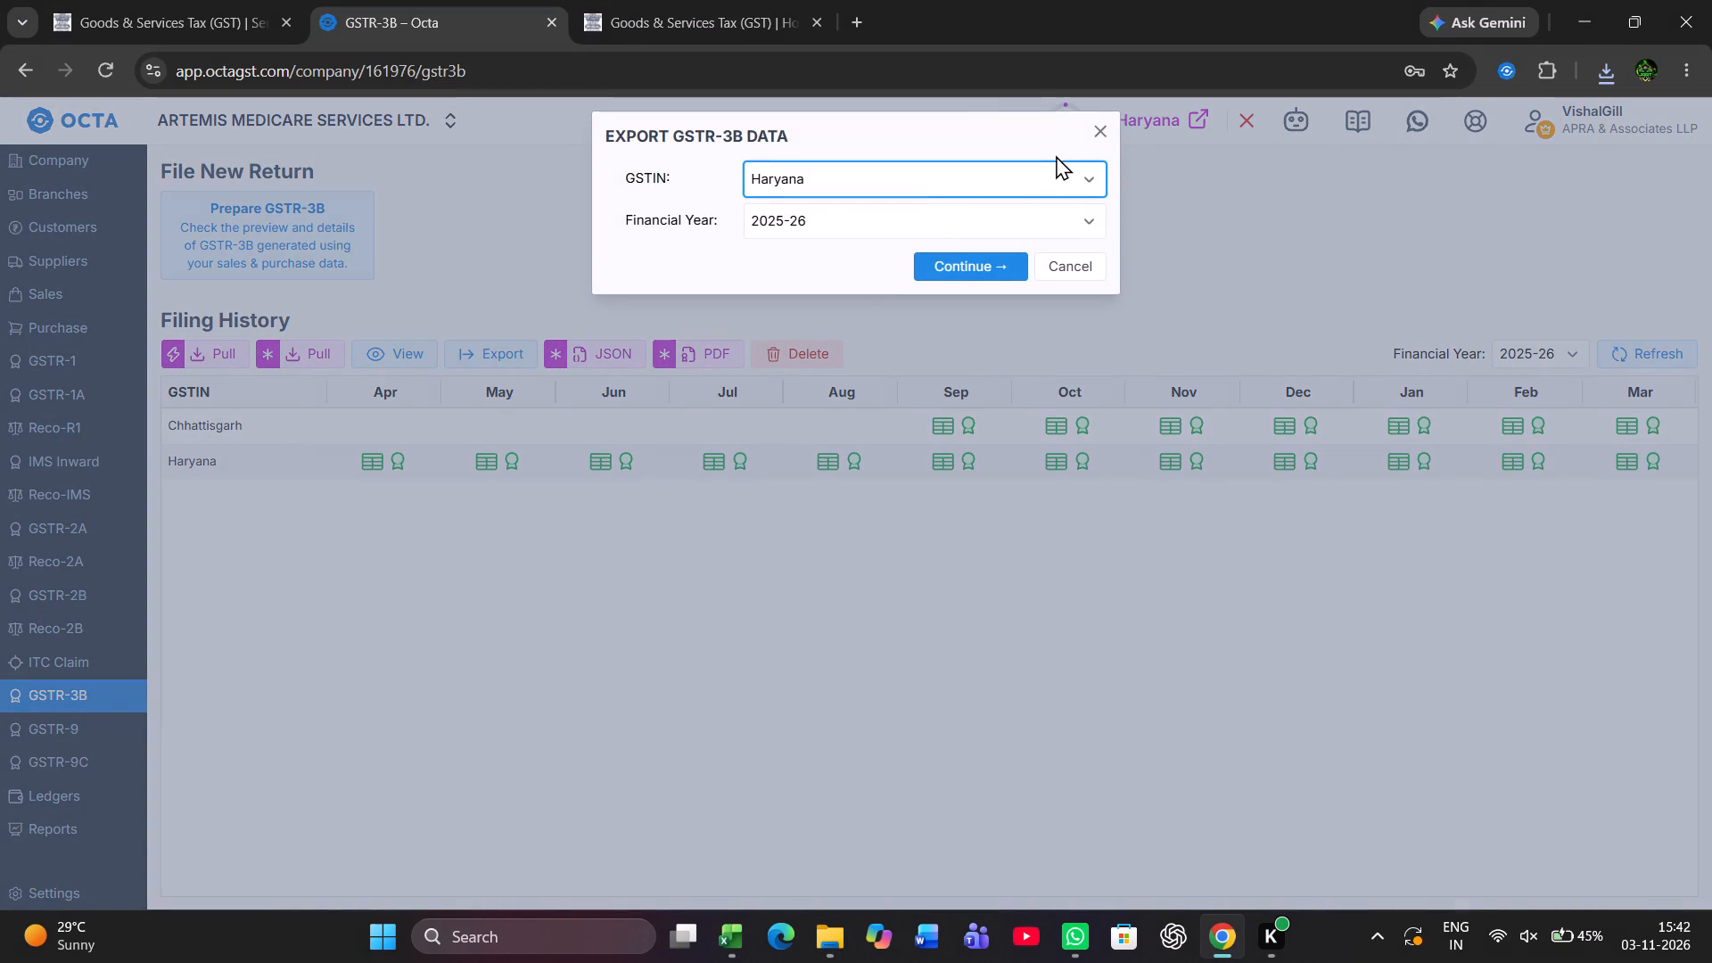
{"action": "left_click", "coordinate": [1004, 193]}
{"action": "left_click", "coordinate": [911, 232]}
{"action": "left_click", "coordinate": [980, 260]}
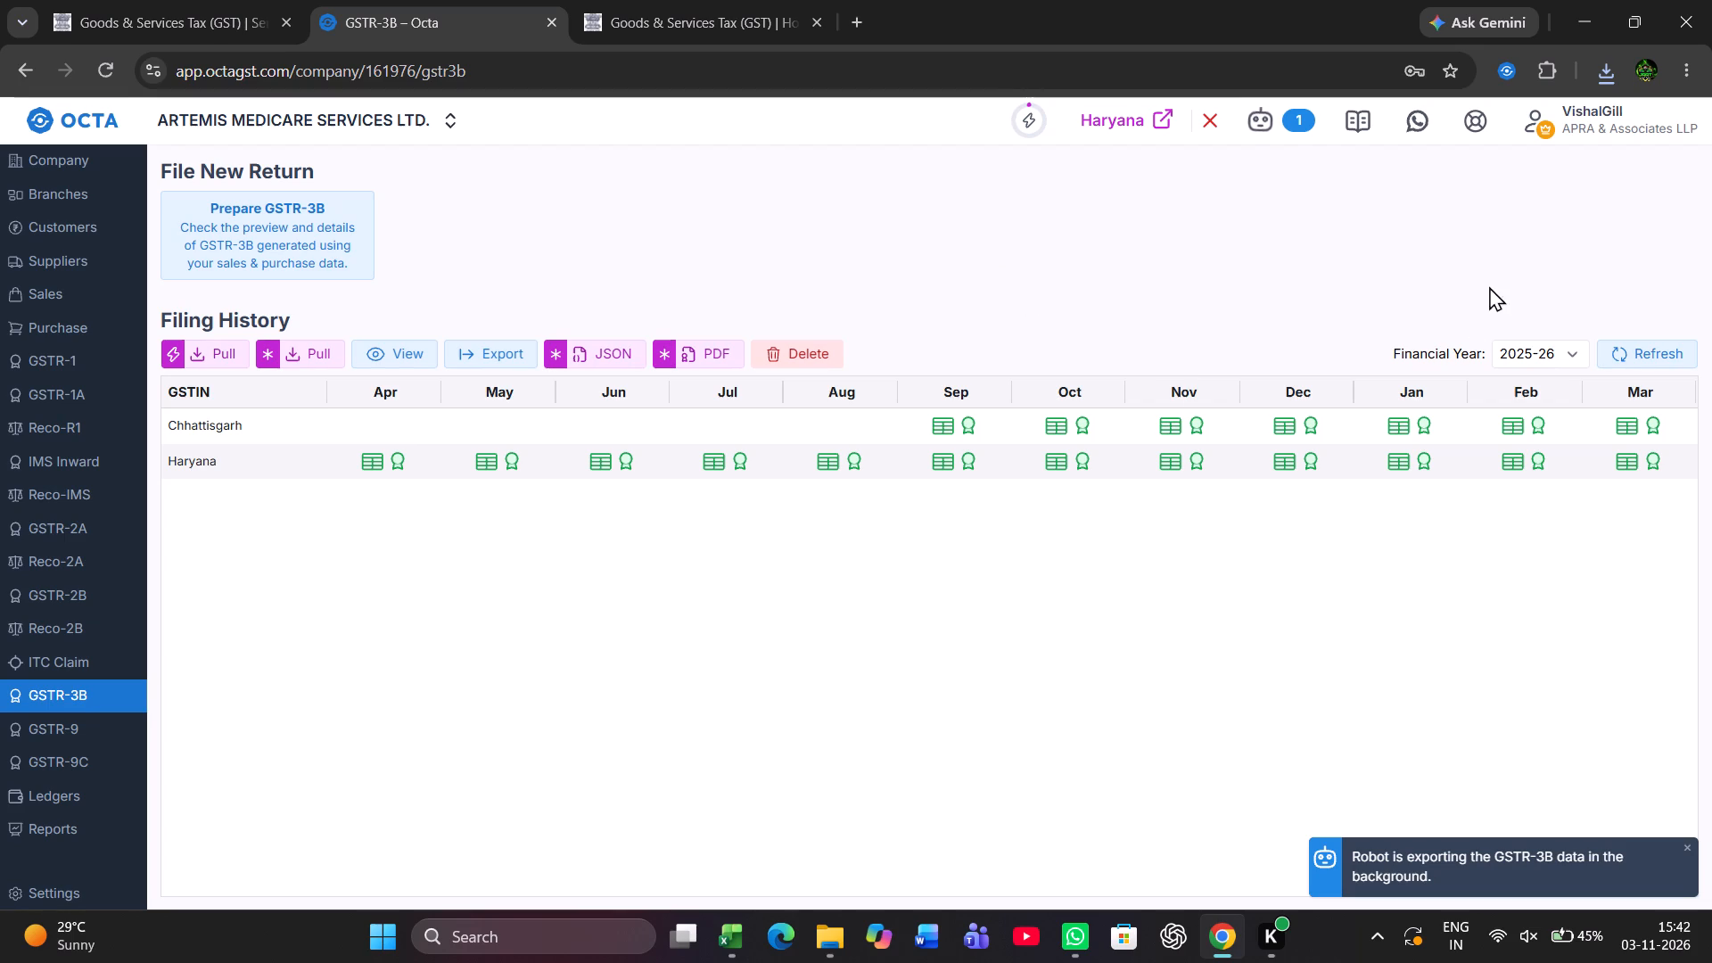
{"action": "left_click", "coordinate": [1272, 122]}
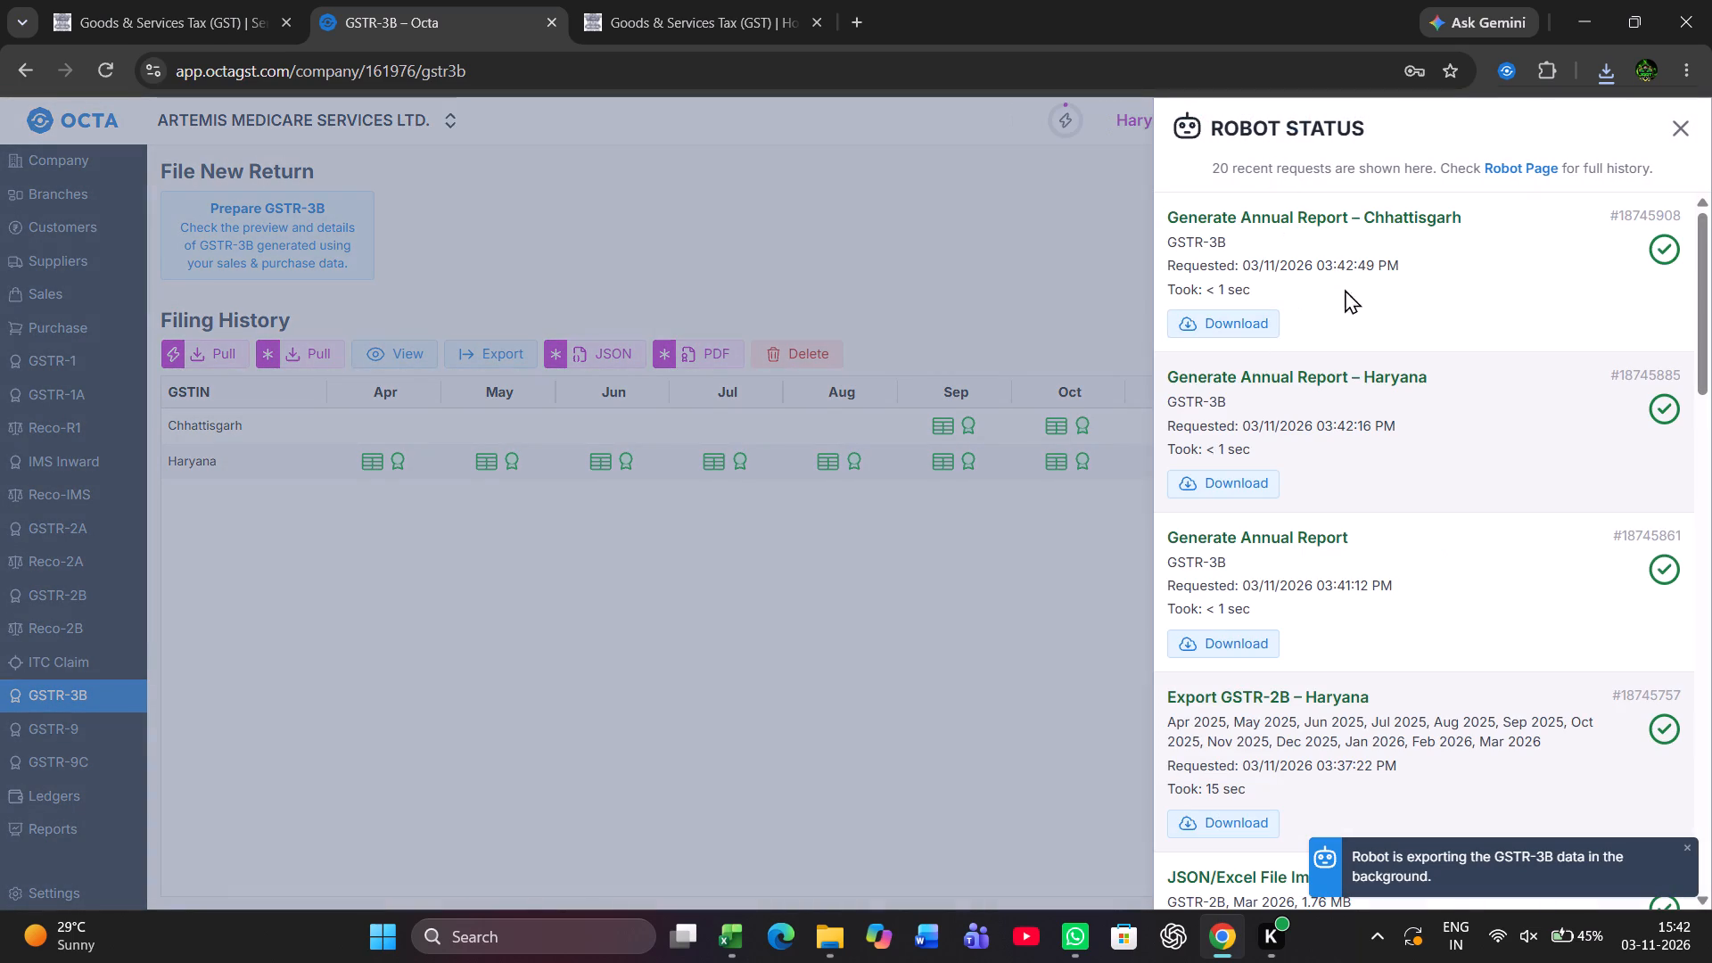
{"action": "left_click", "coordinate": [1243, 309]}
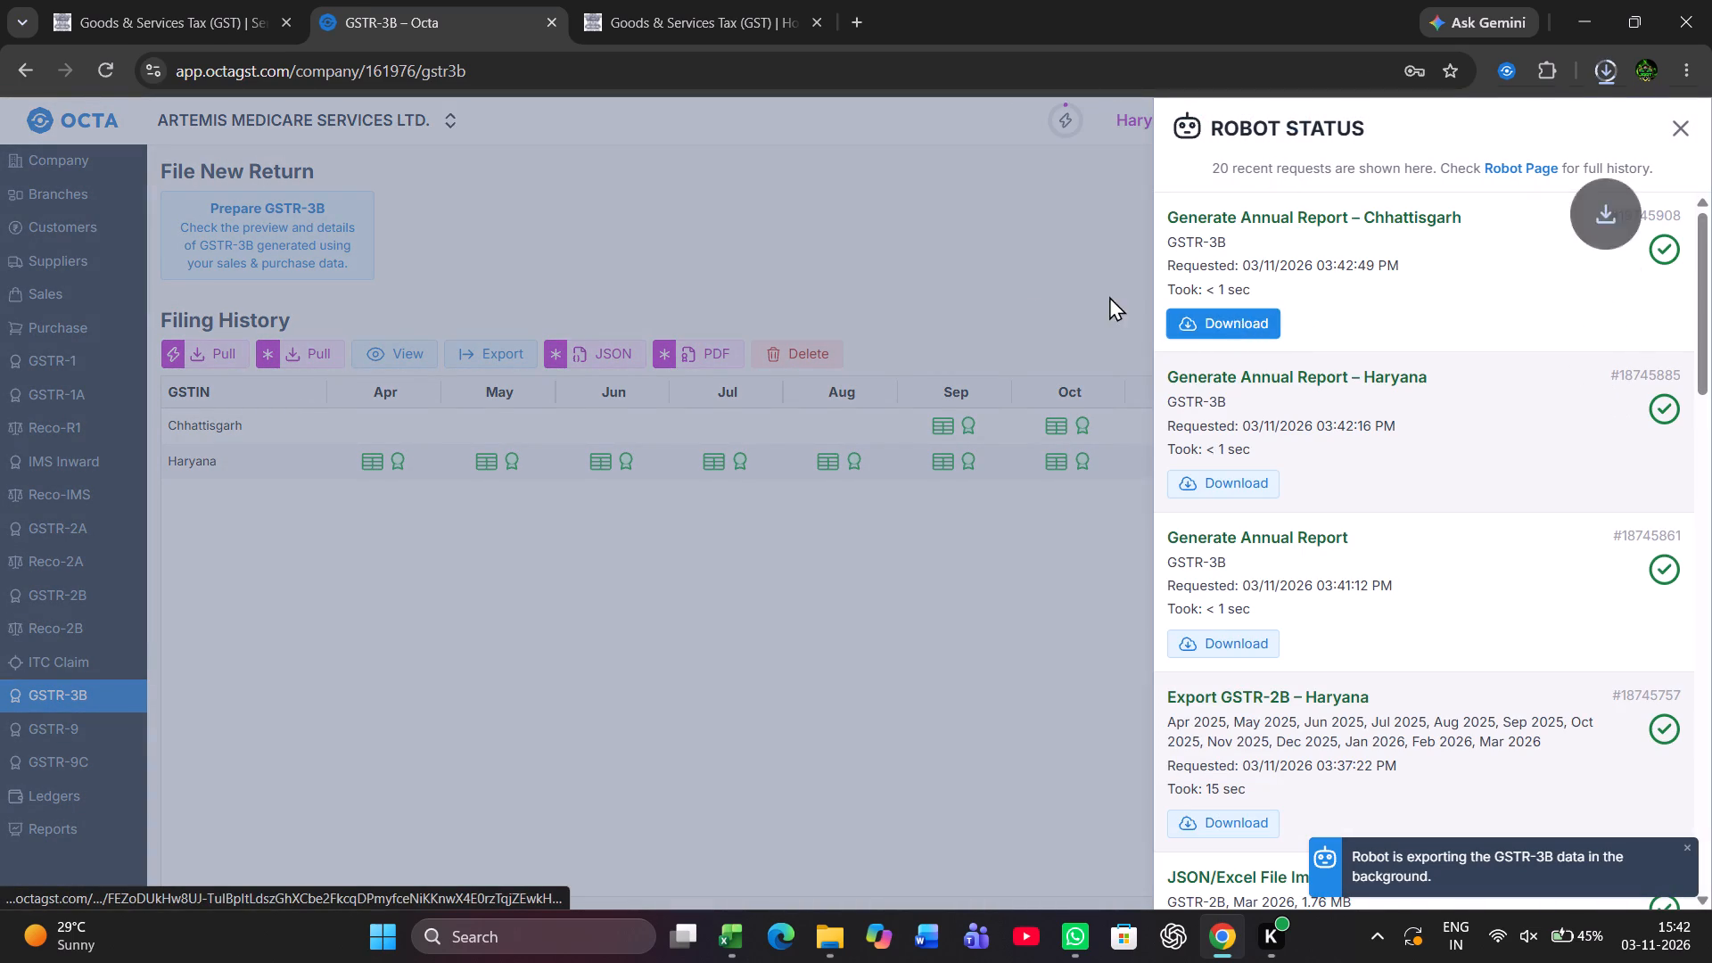
{"action": "left_click", "coordinate": [970, 256]}
In File Explorer, move the newly downloaded Chhattisgarh AnnualReport workbook from Downloads into the Raipur folder under Artemis.
{"action": "key", "text": "alt+Tab"}
{"action": "key", "text": "alt+Tab"}
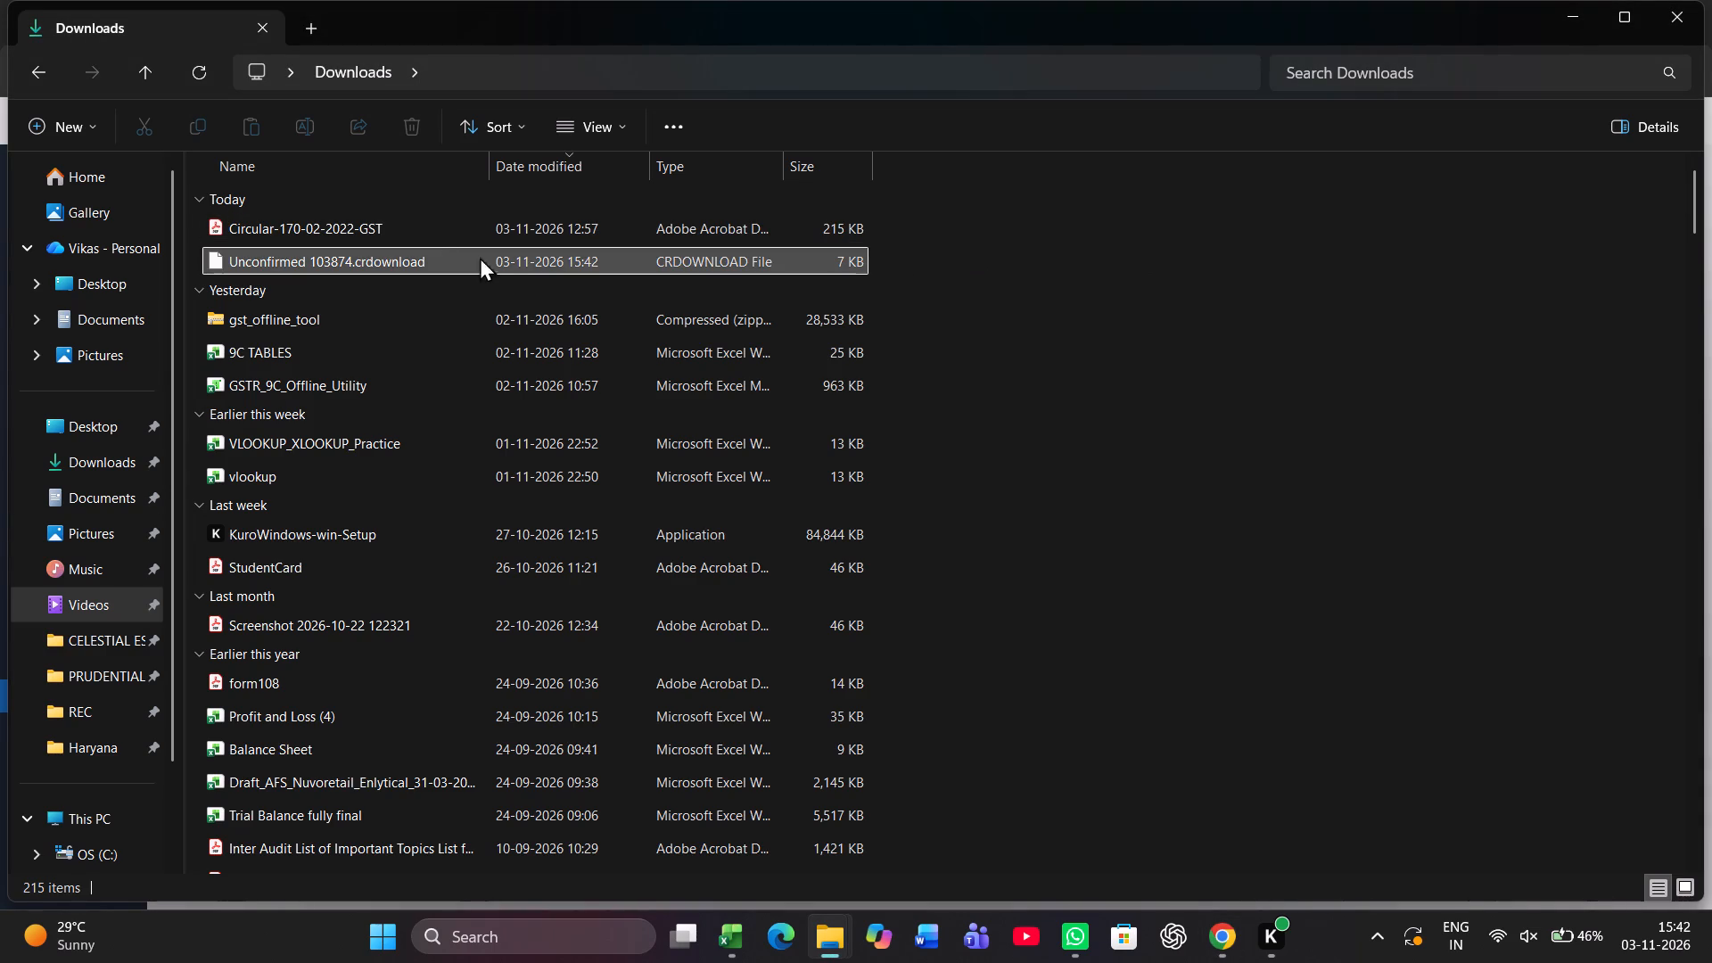
{"action": "key", "text": "alt+Tab"}
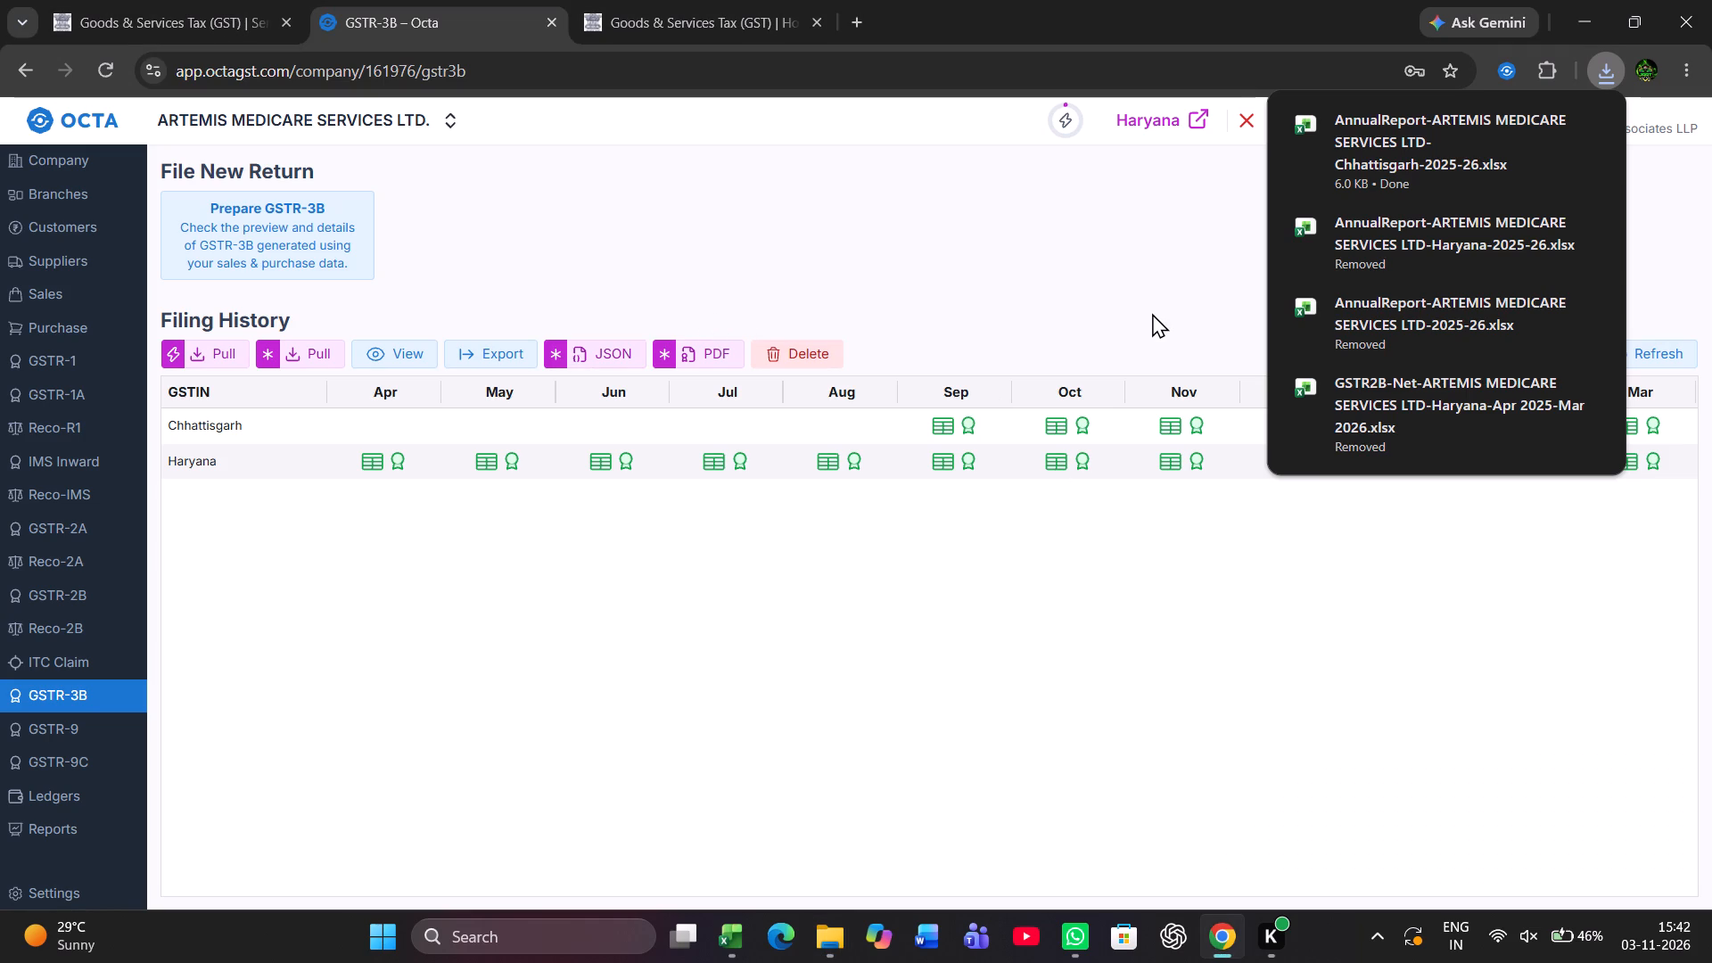
{"action": "left_click", "coordinate": [1152, 313]}
{"action": "key", "text": "alt+Tab"}
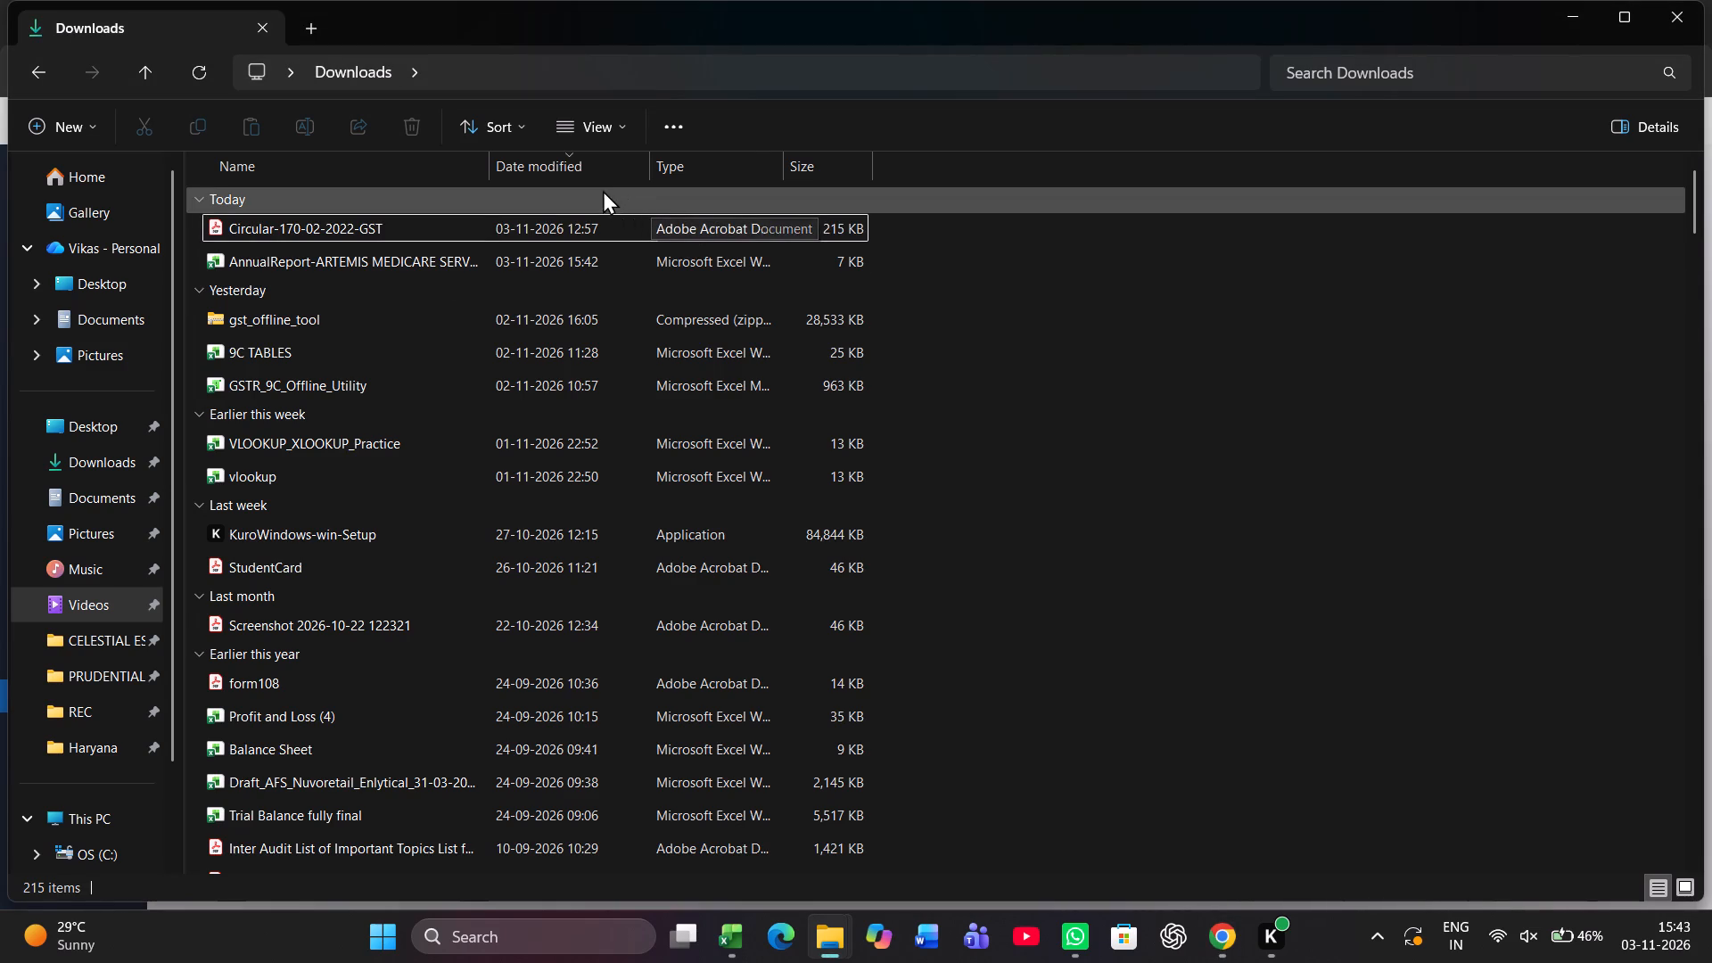
{"action": "left_click", "coordinate": [479, 245]}
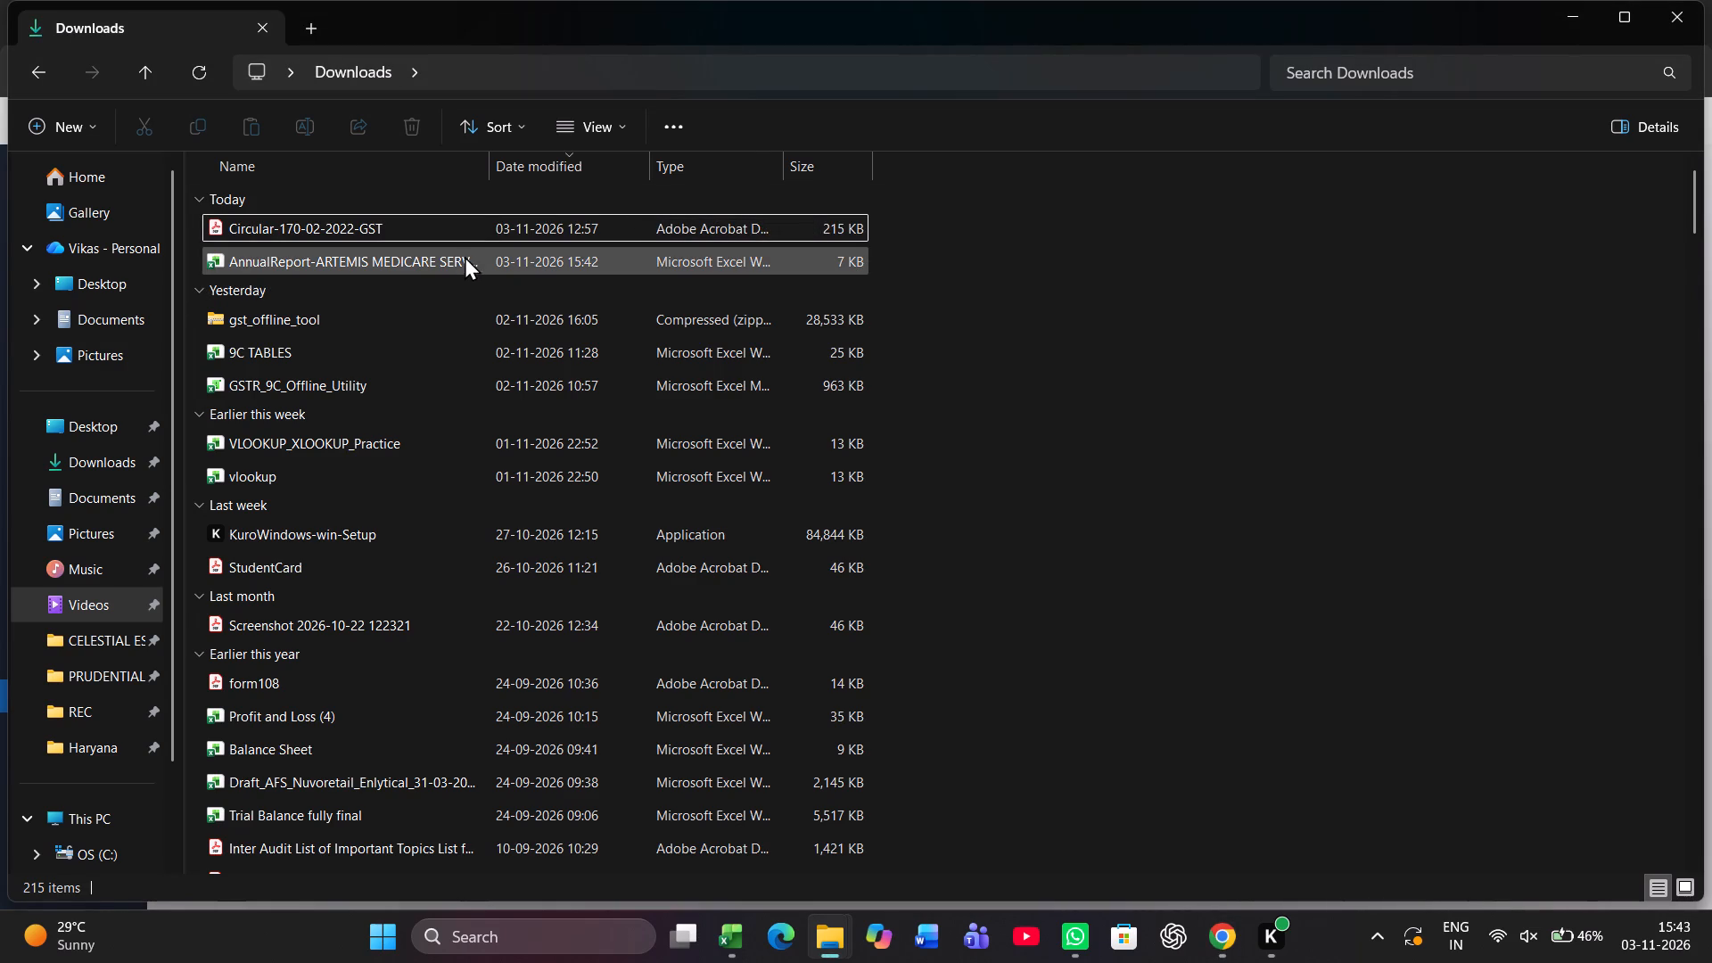
{"action": "left_click", "coordinate": [460, 258]}
{"action": "key", "text": "ctrl+x"}
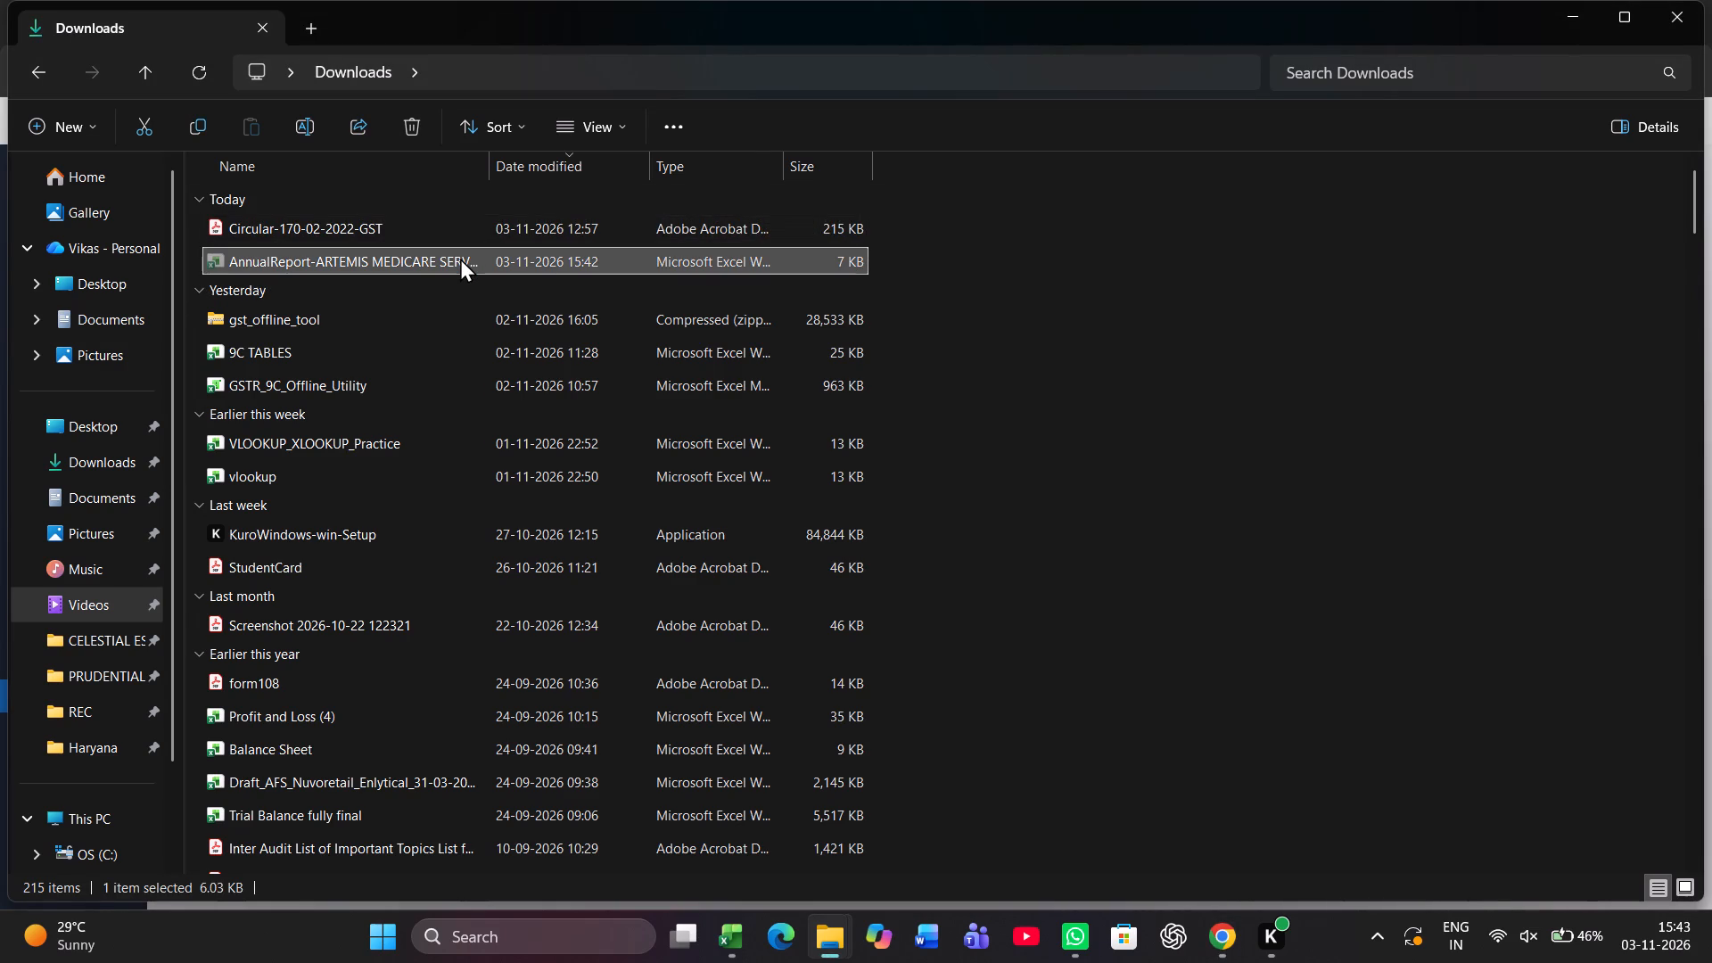
{"action": "key", "text": "alt+Tab"}
{"action": "key", "text": "alt+Tab"}
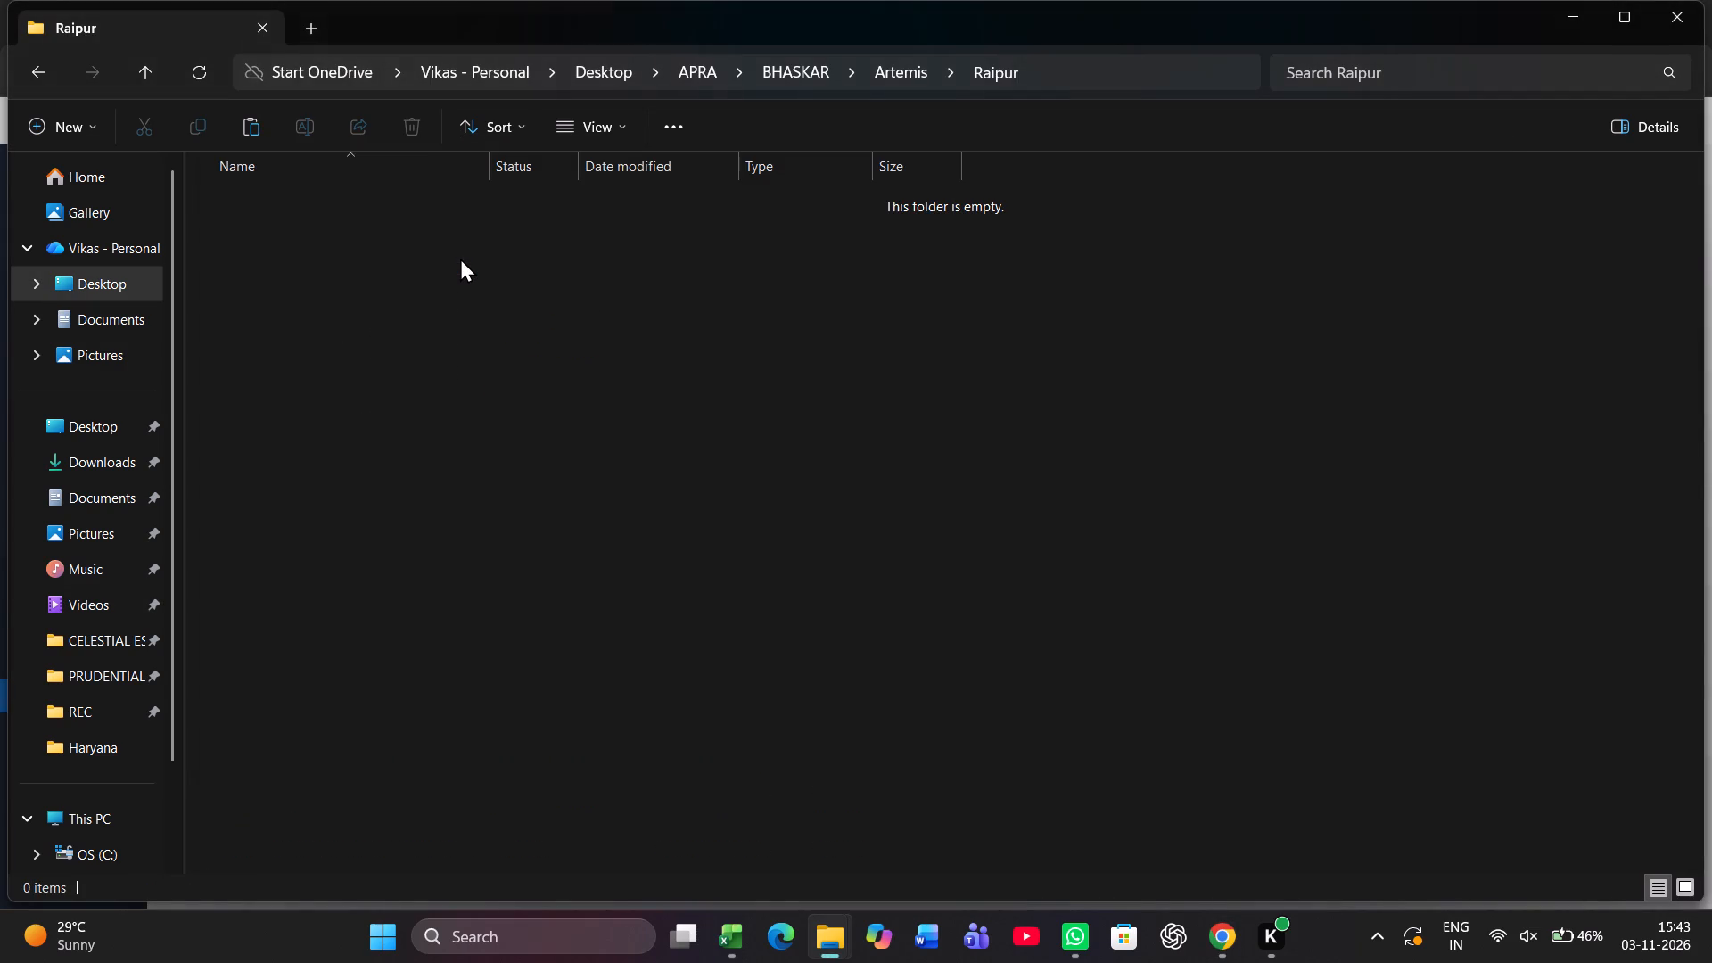
{"action": "key", "text": "ctrl+v"}
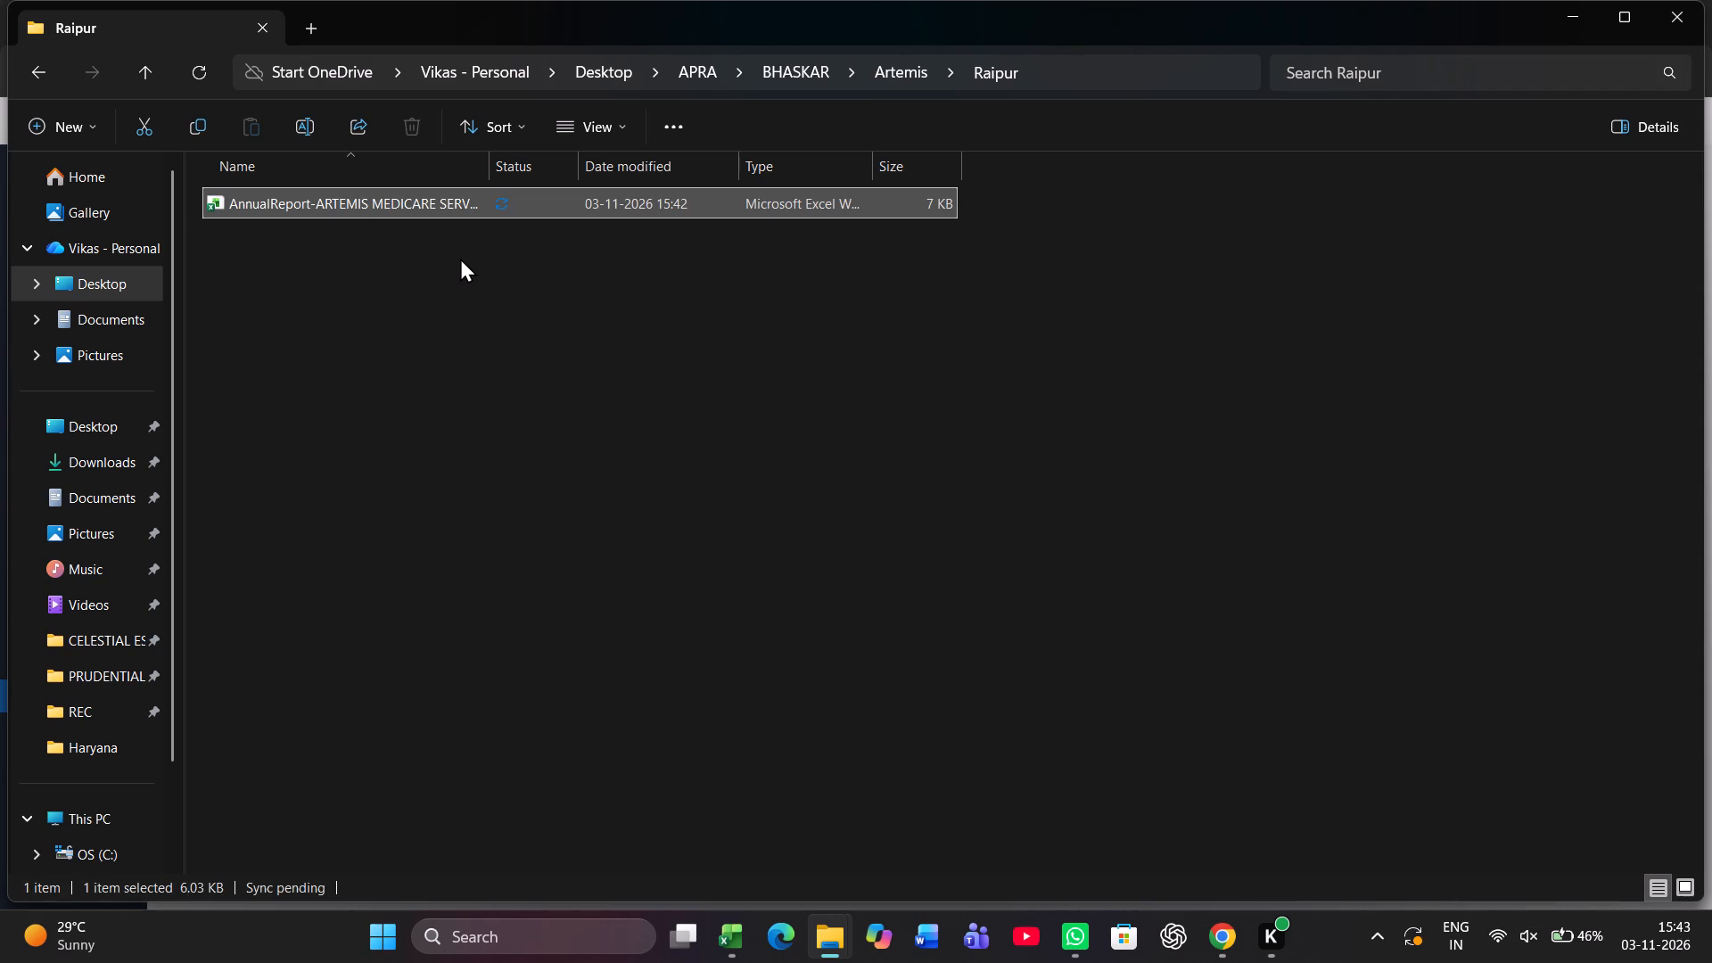
Back in Octa in Chrome, log in to the Govt Portal for Chhattisgarh and download all available 2025-26 GSTR-1 JSON files.
{"action": "key", "text": "alt+Tab"}
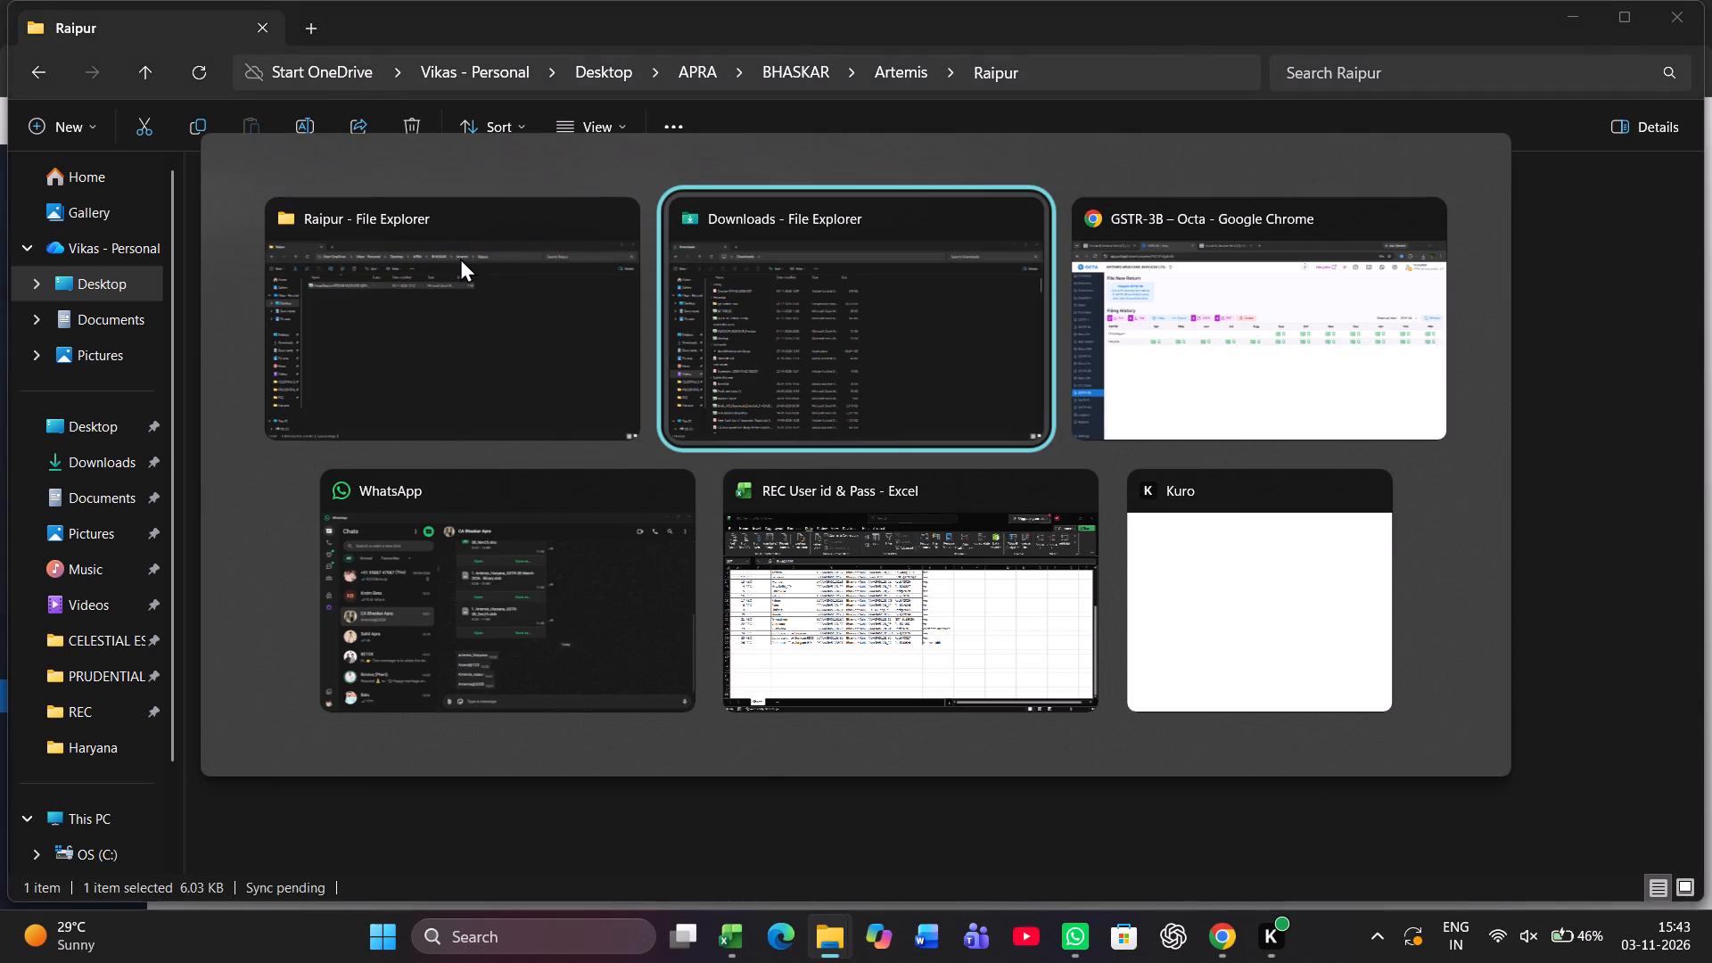
{"action": "key", "text": "alt+Tab"}
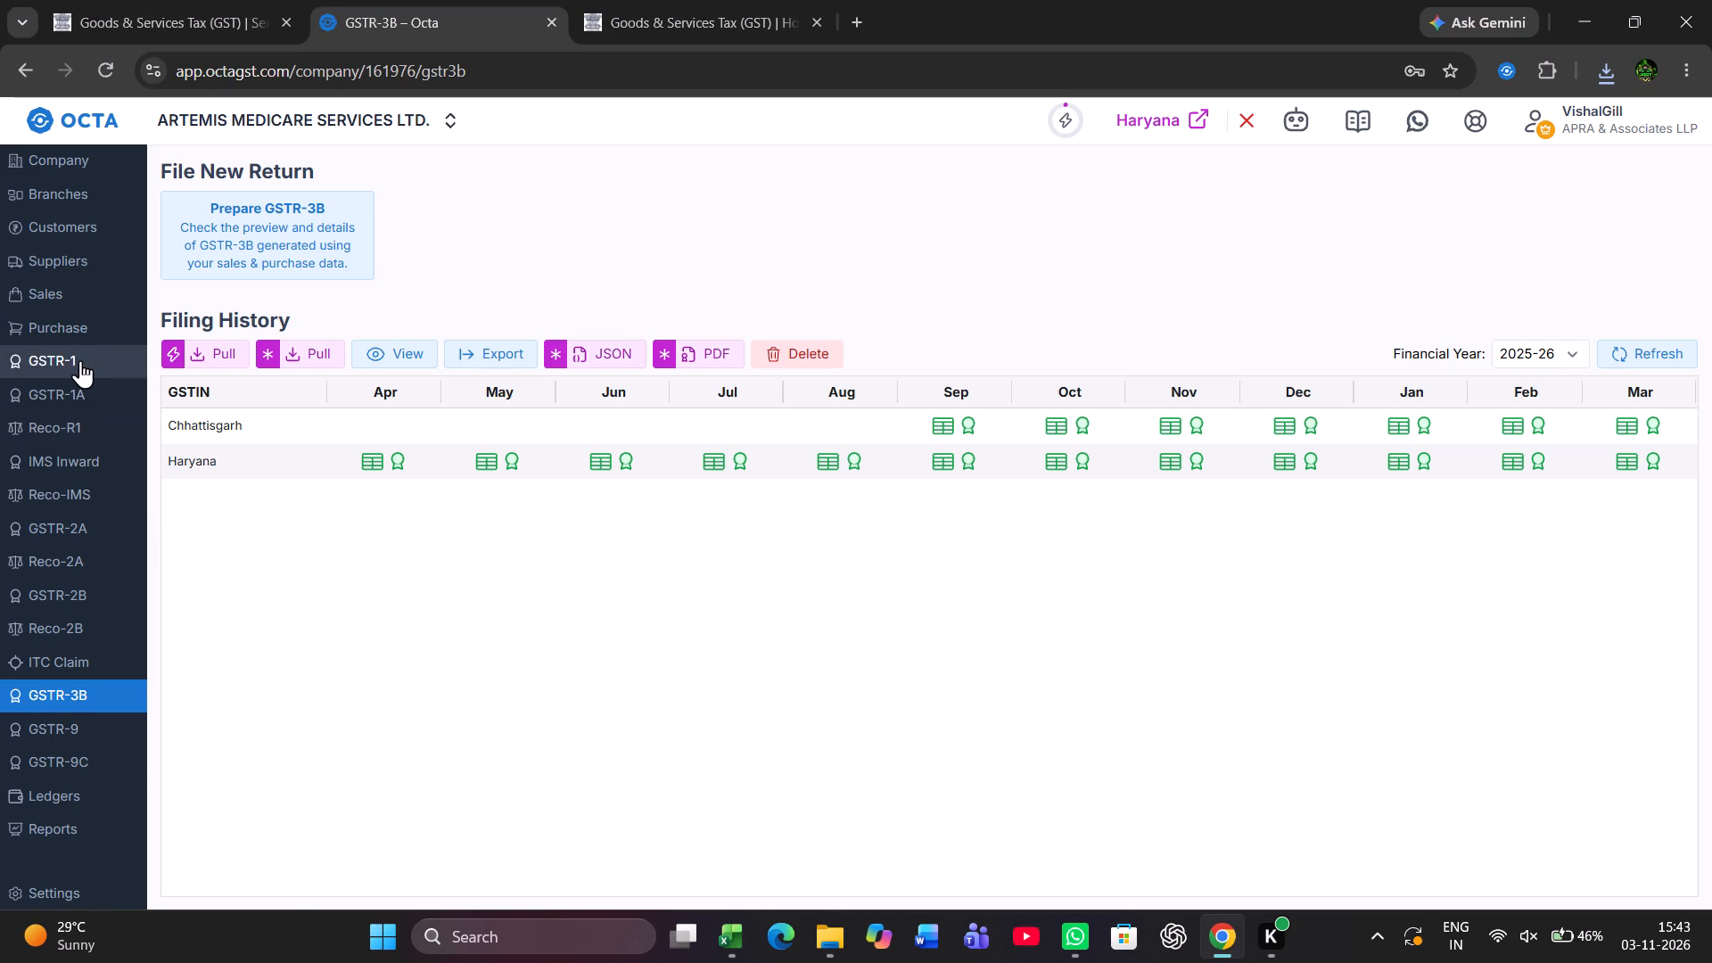
{"action": "left_click", "coordinate": [80, 360]}
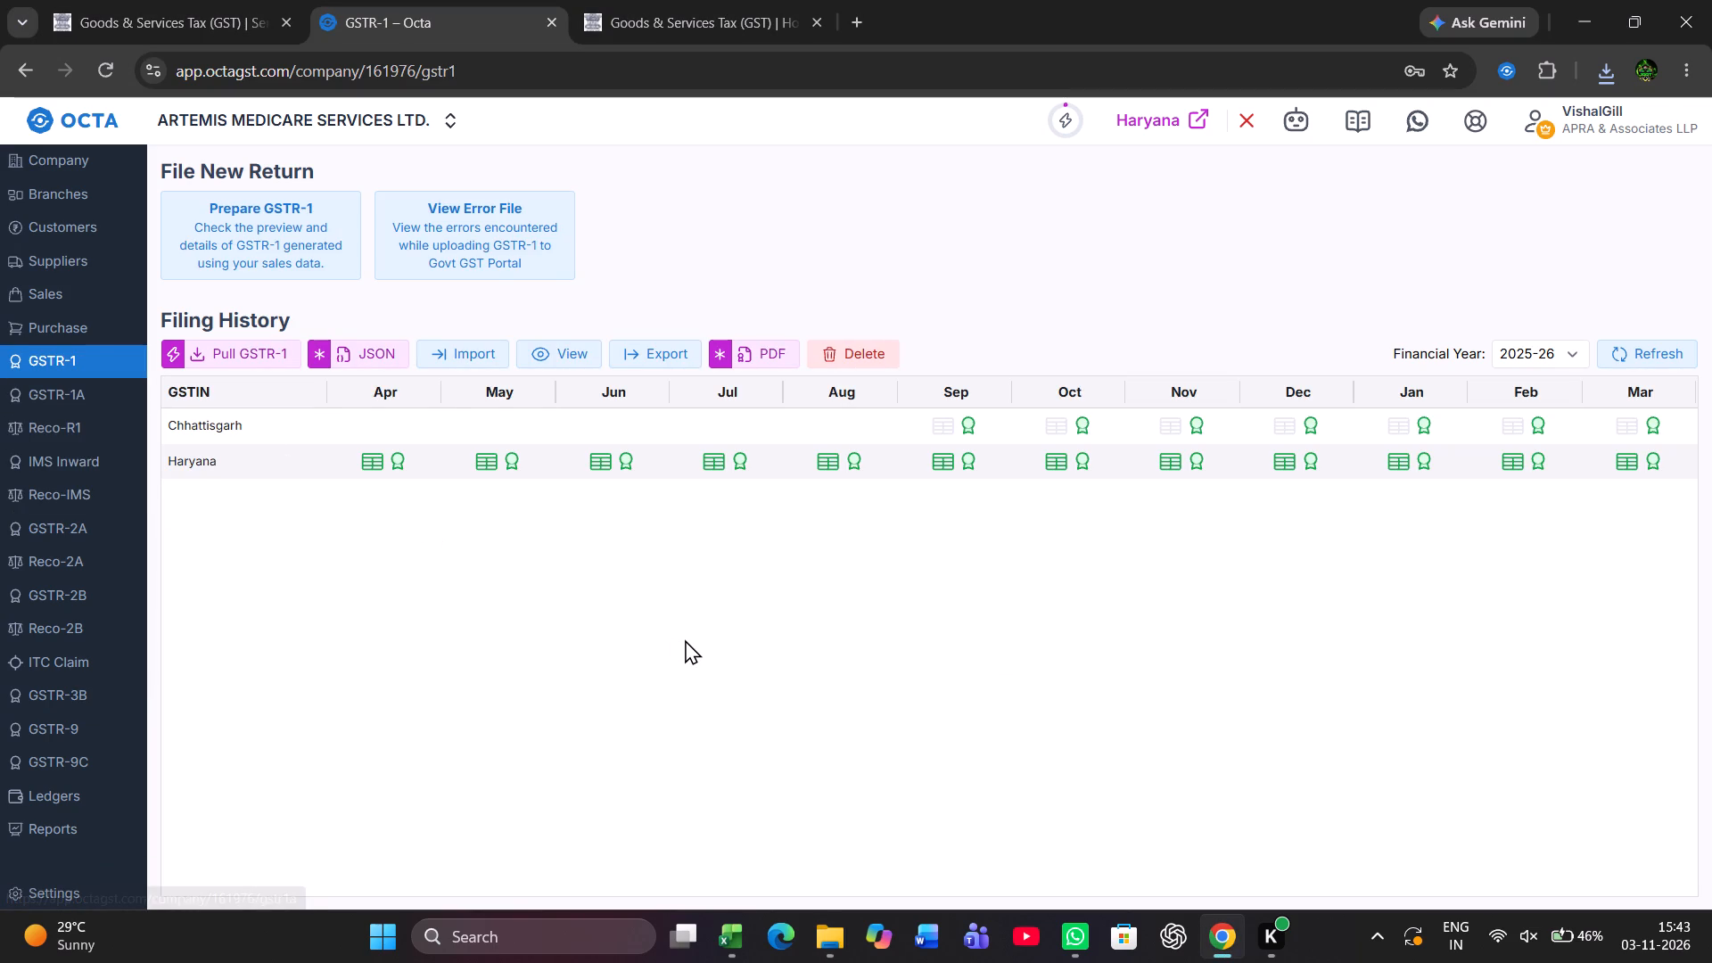
{"action": "left_click", "coordinate": [373, 342]}
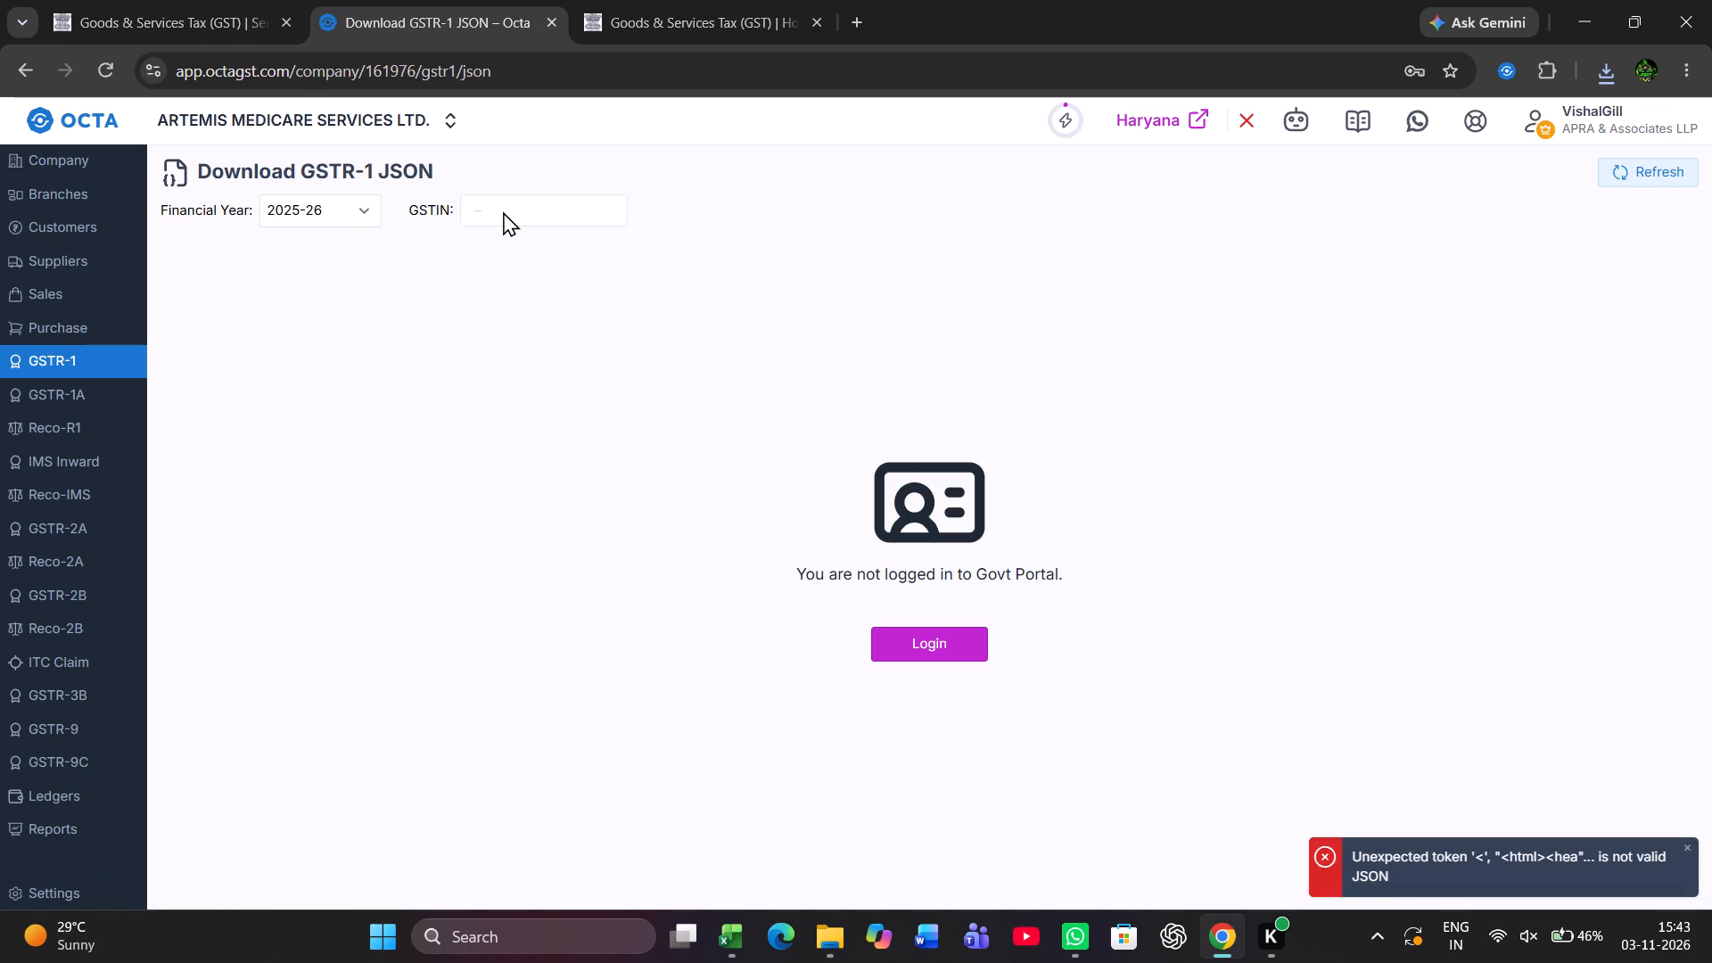
{"action": "left_click", "coordinate": [912, 637]}
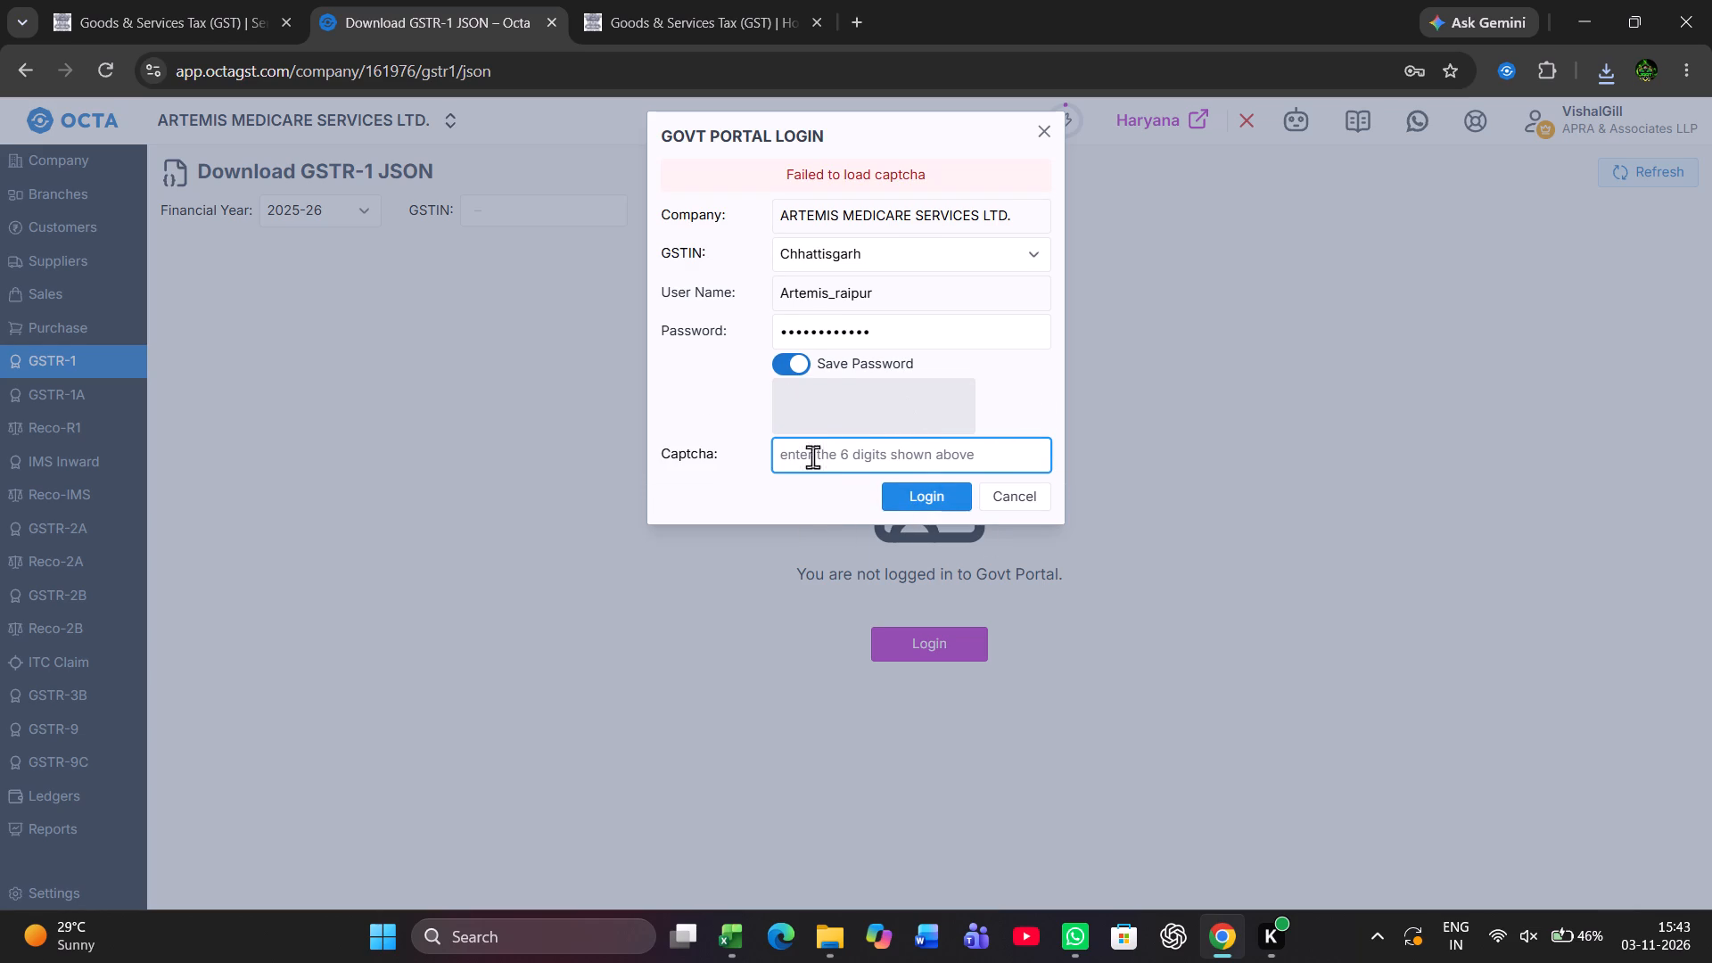
{"action": "left_click", "coordinate": [1001, 493]}
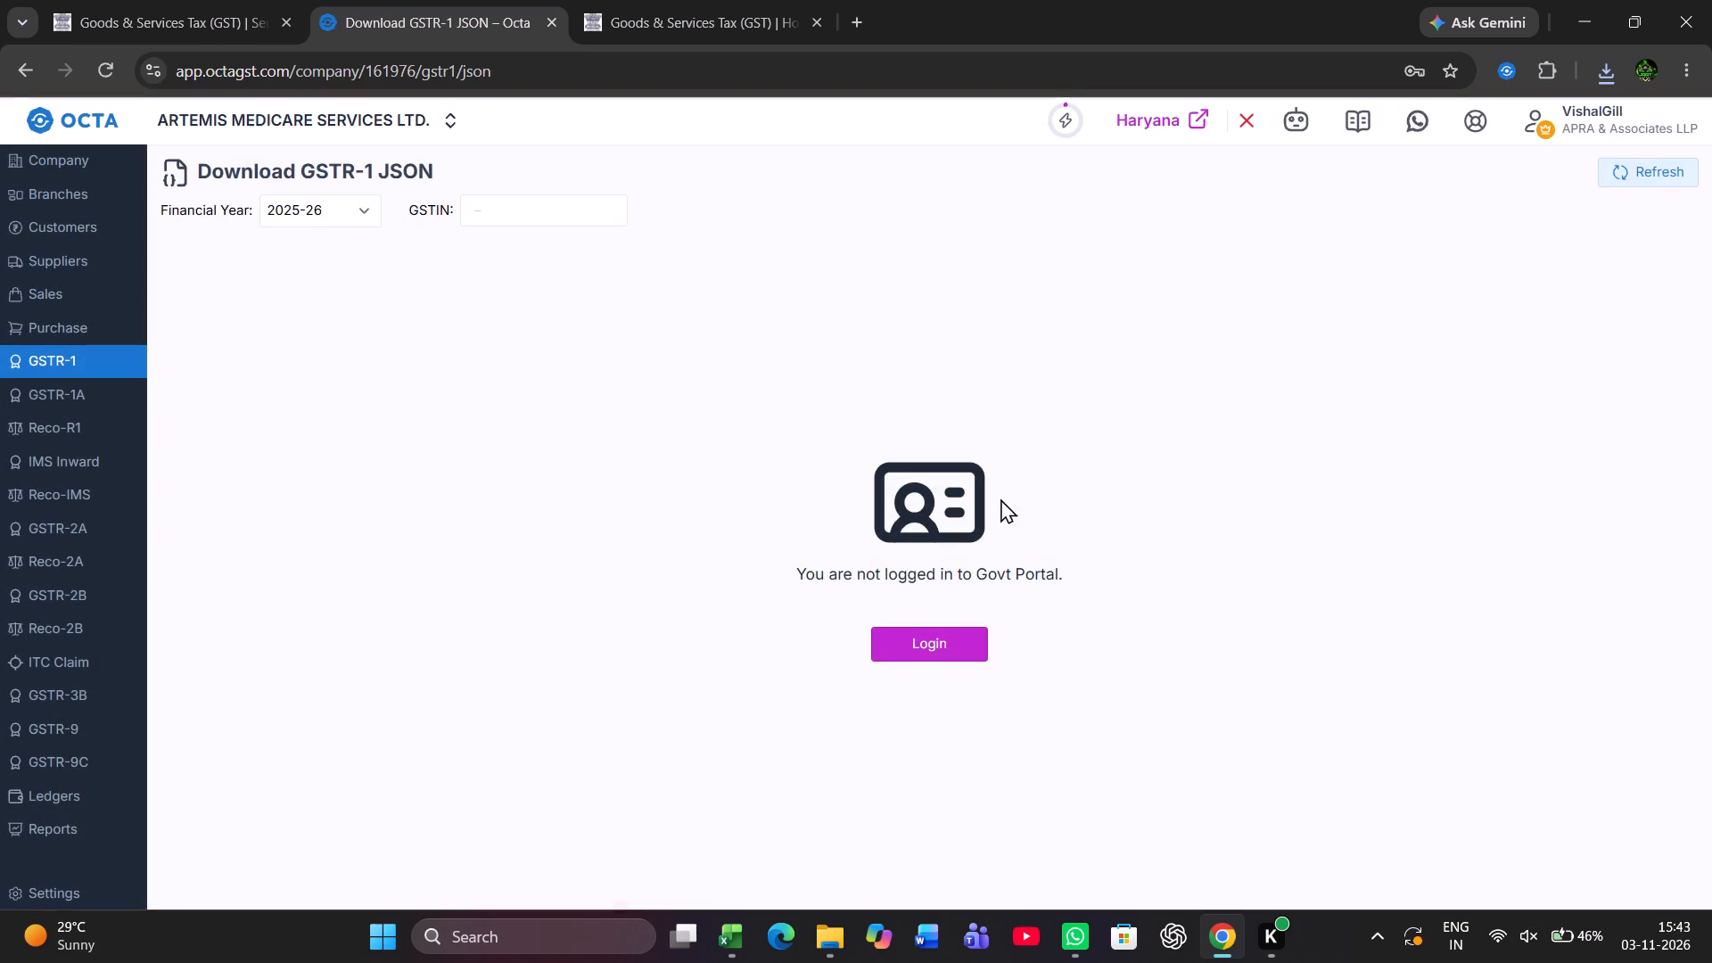
{"action": "left_click", "coordinate": [931, 653]}
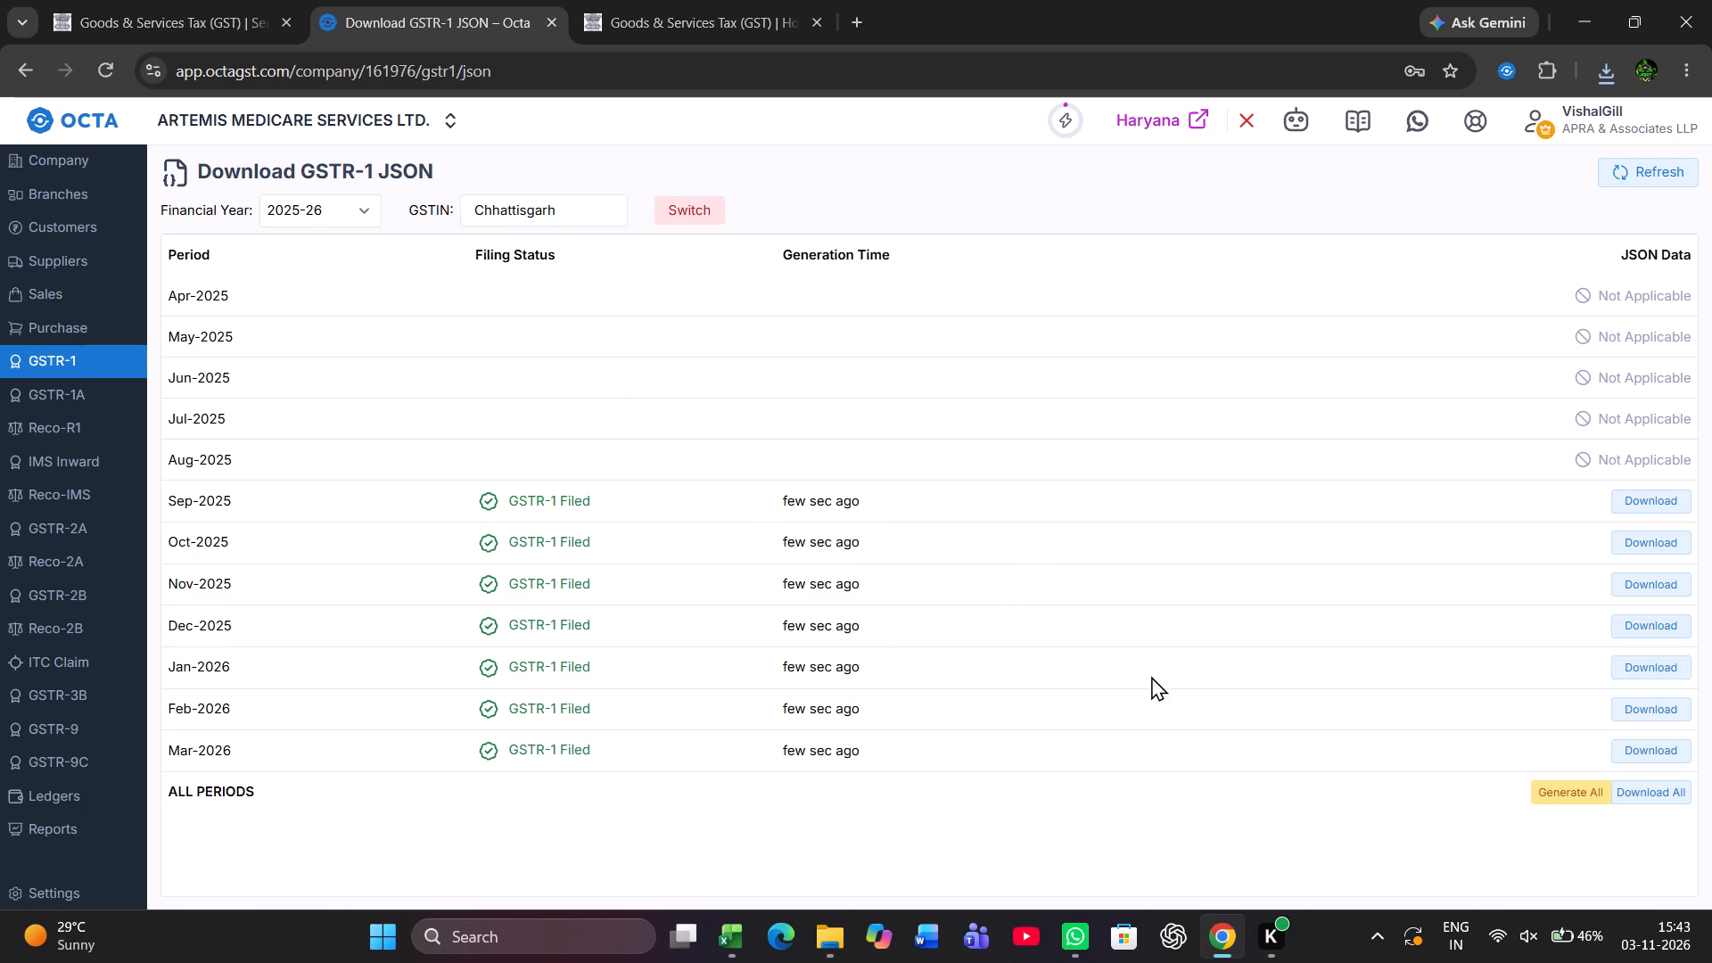
{"action": "left_click", "coordinate": [1655, 793]}
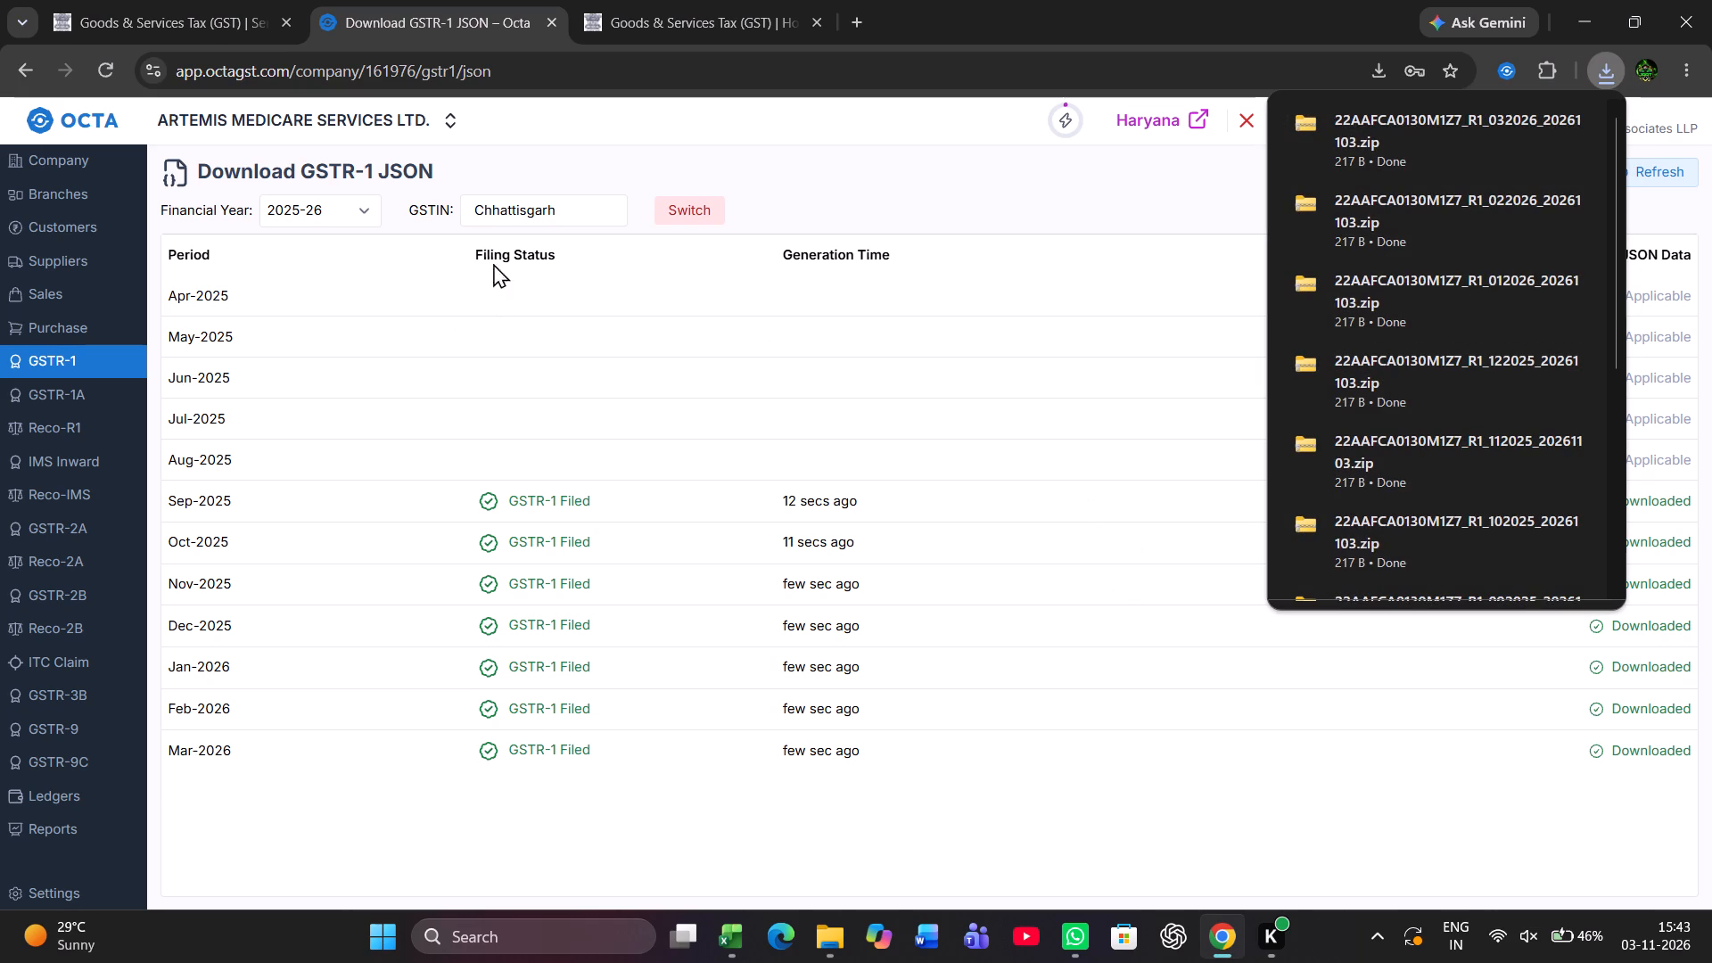
Import the seven downloaded Chhattisgarh GSTR-1 zip files, September 2025 to March 2026, and refresh the GSTR-1 filing history.
{"action": "left_click", "coordinate": [82, 352]}
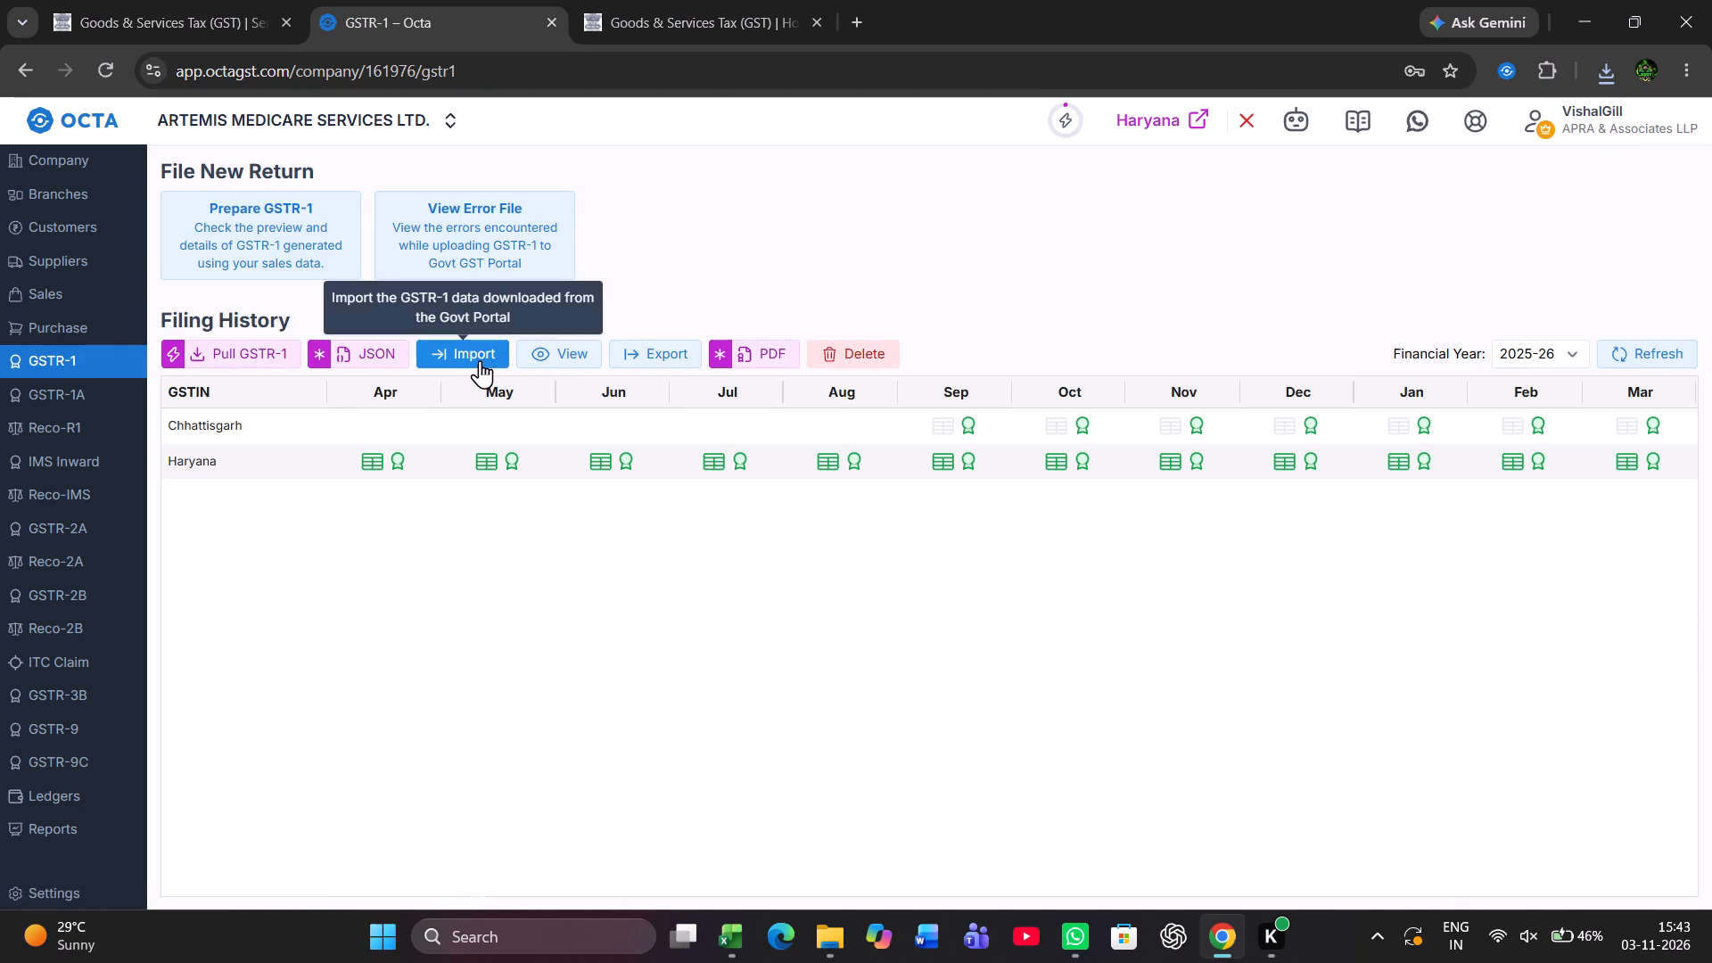
{"action": "left_click", "coordinate": [474, 359]}
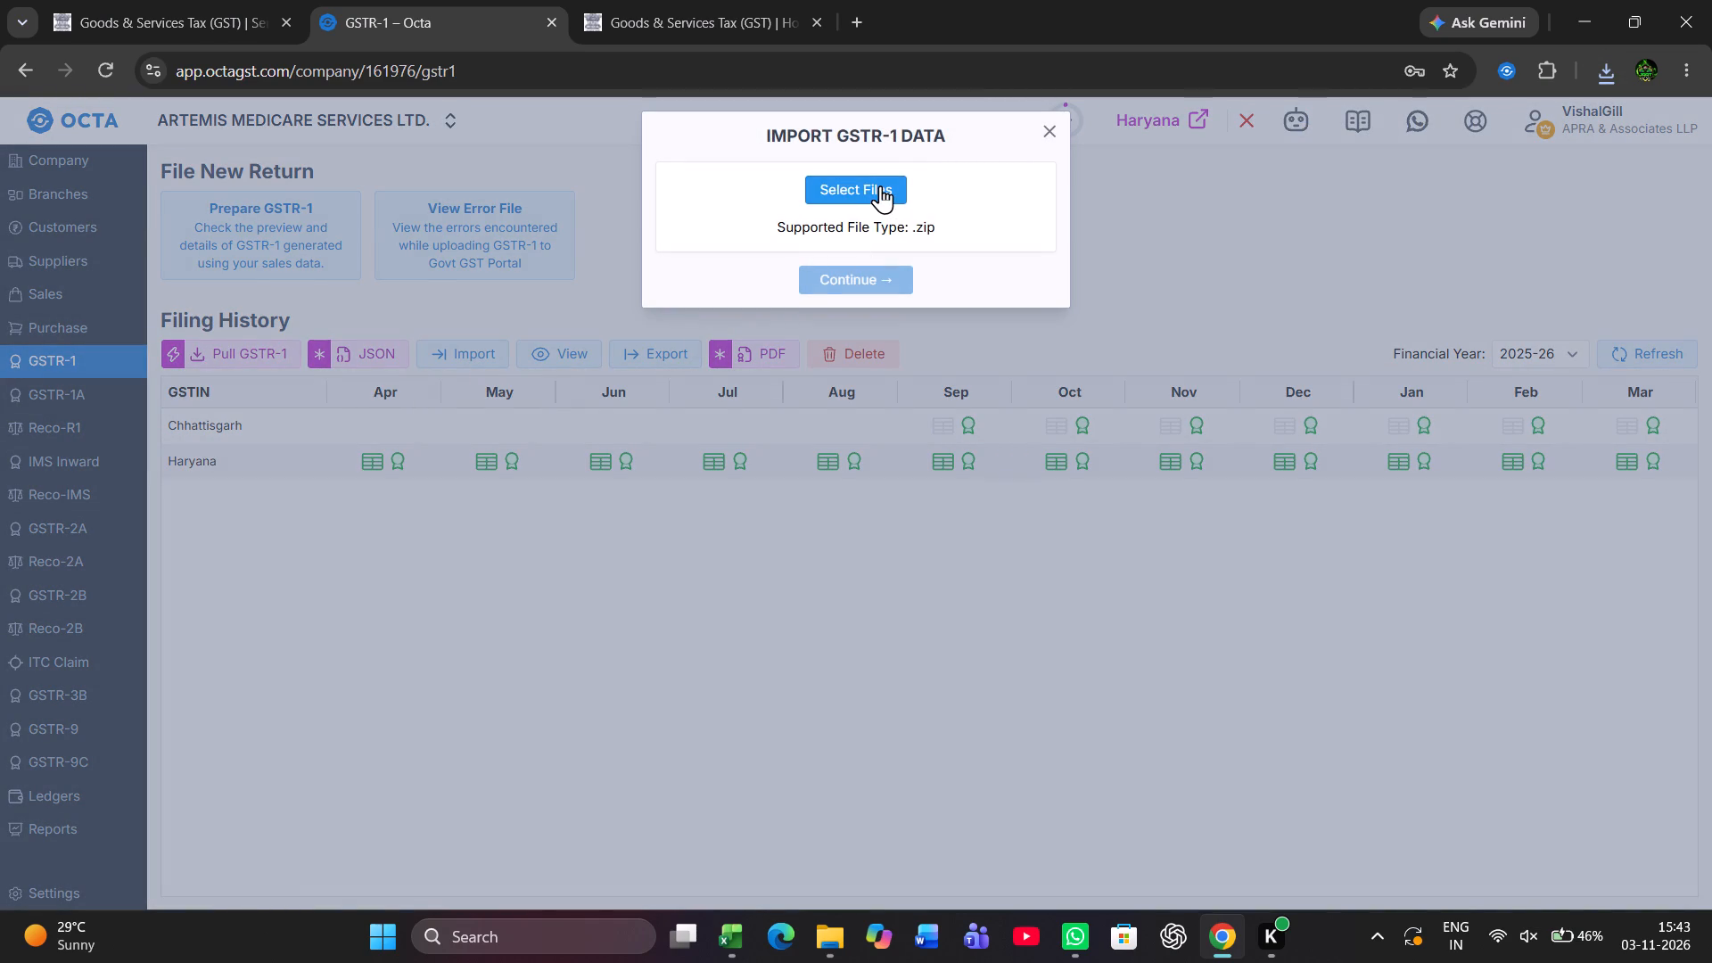
{"action": "left_click", "coordinate": [880, 185]}
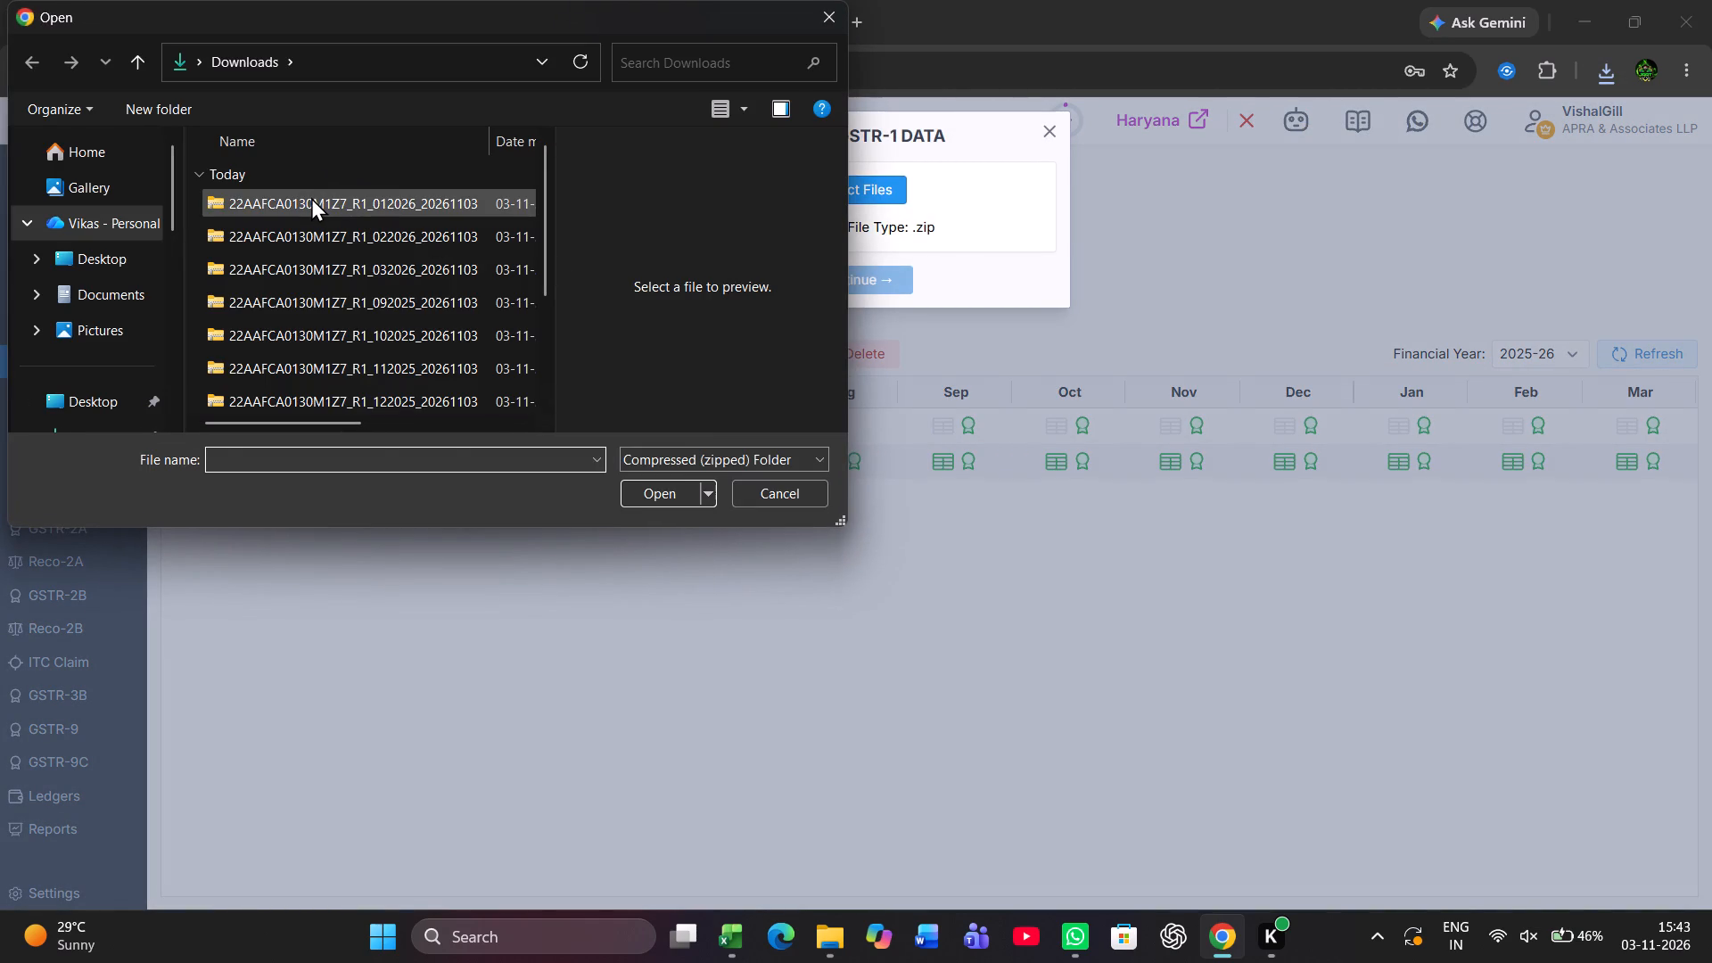
{"action": "left_click", "coordinate": [311, 197]}
{"action": "key", "text": "shift+Down"}
{"action": "key", "text": "shift+Down"}
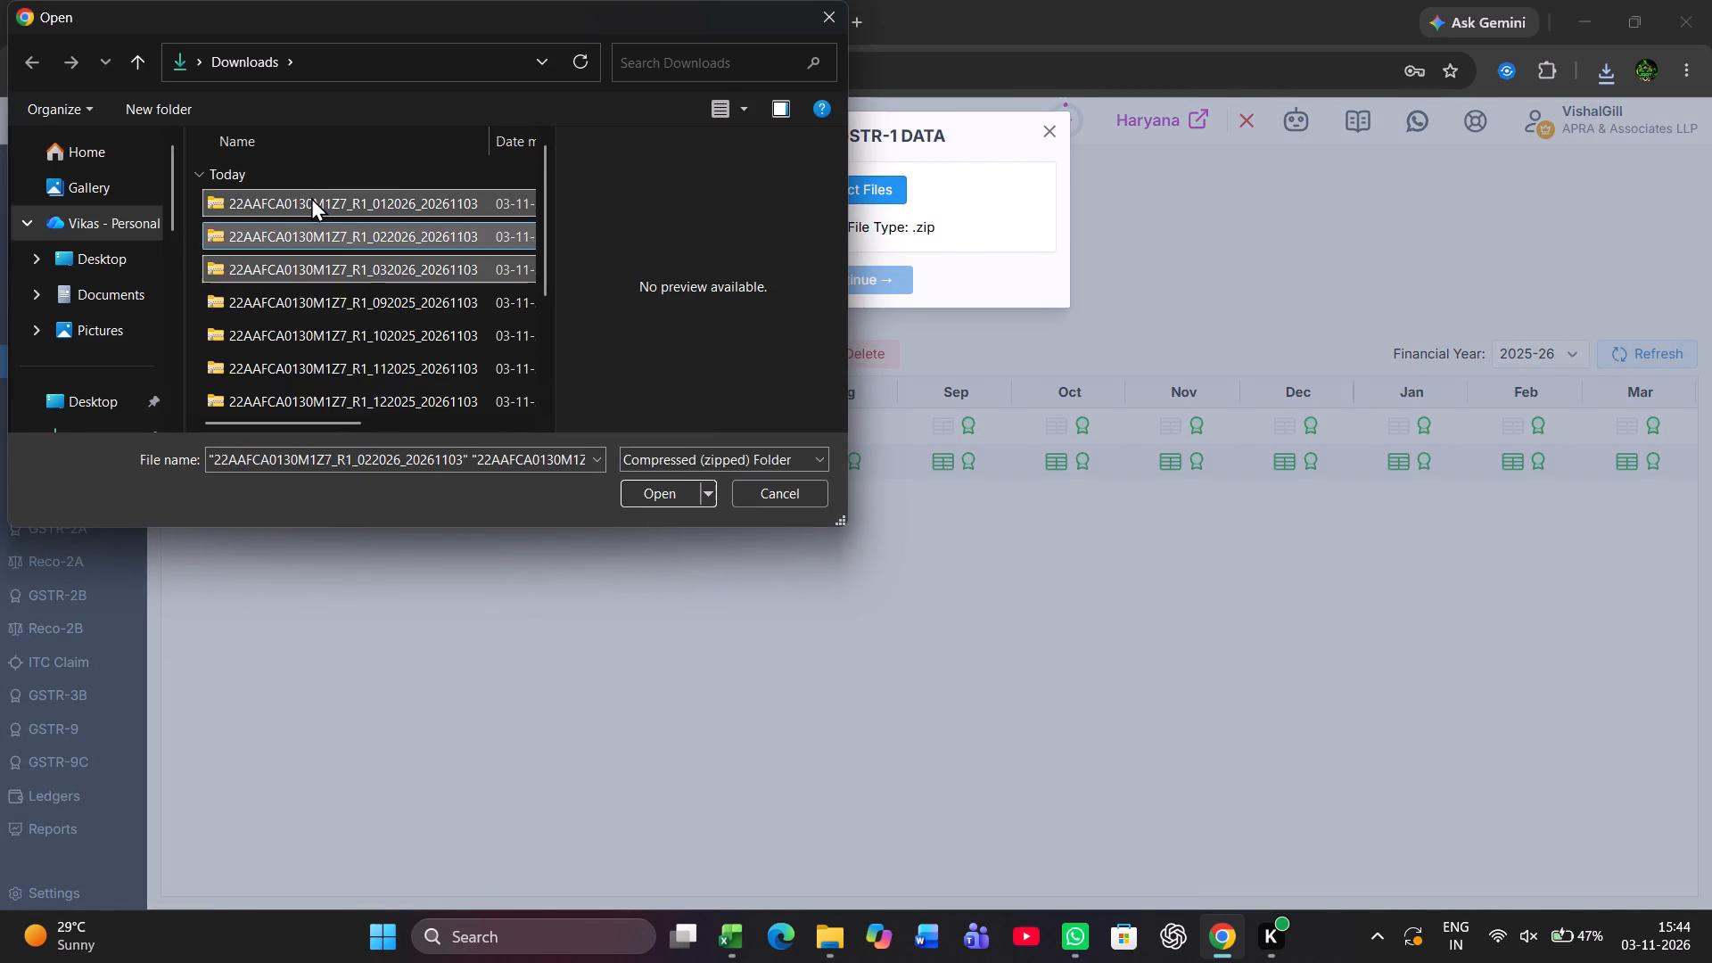
{"action": "key", "text": "shift+Down"}
{"action": "key", "text": "shift+Down"}
{"action": "key", "text": "shift+Down"}
{"action": "key", "text": "shift+Down"}
{"action": "key", "text": "shift+Down"}
{"action": "key", "text": "shift+Up"}
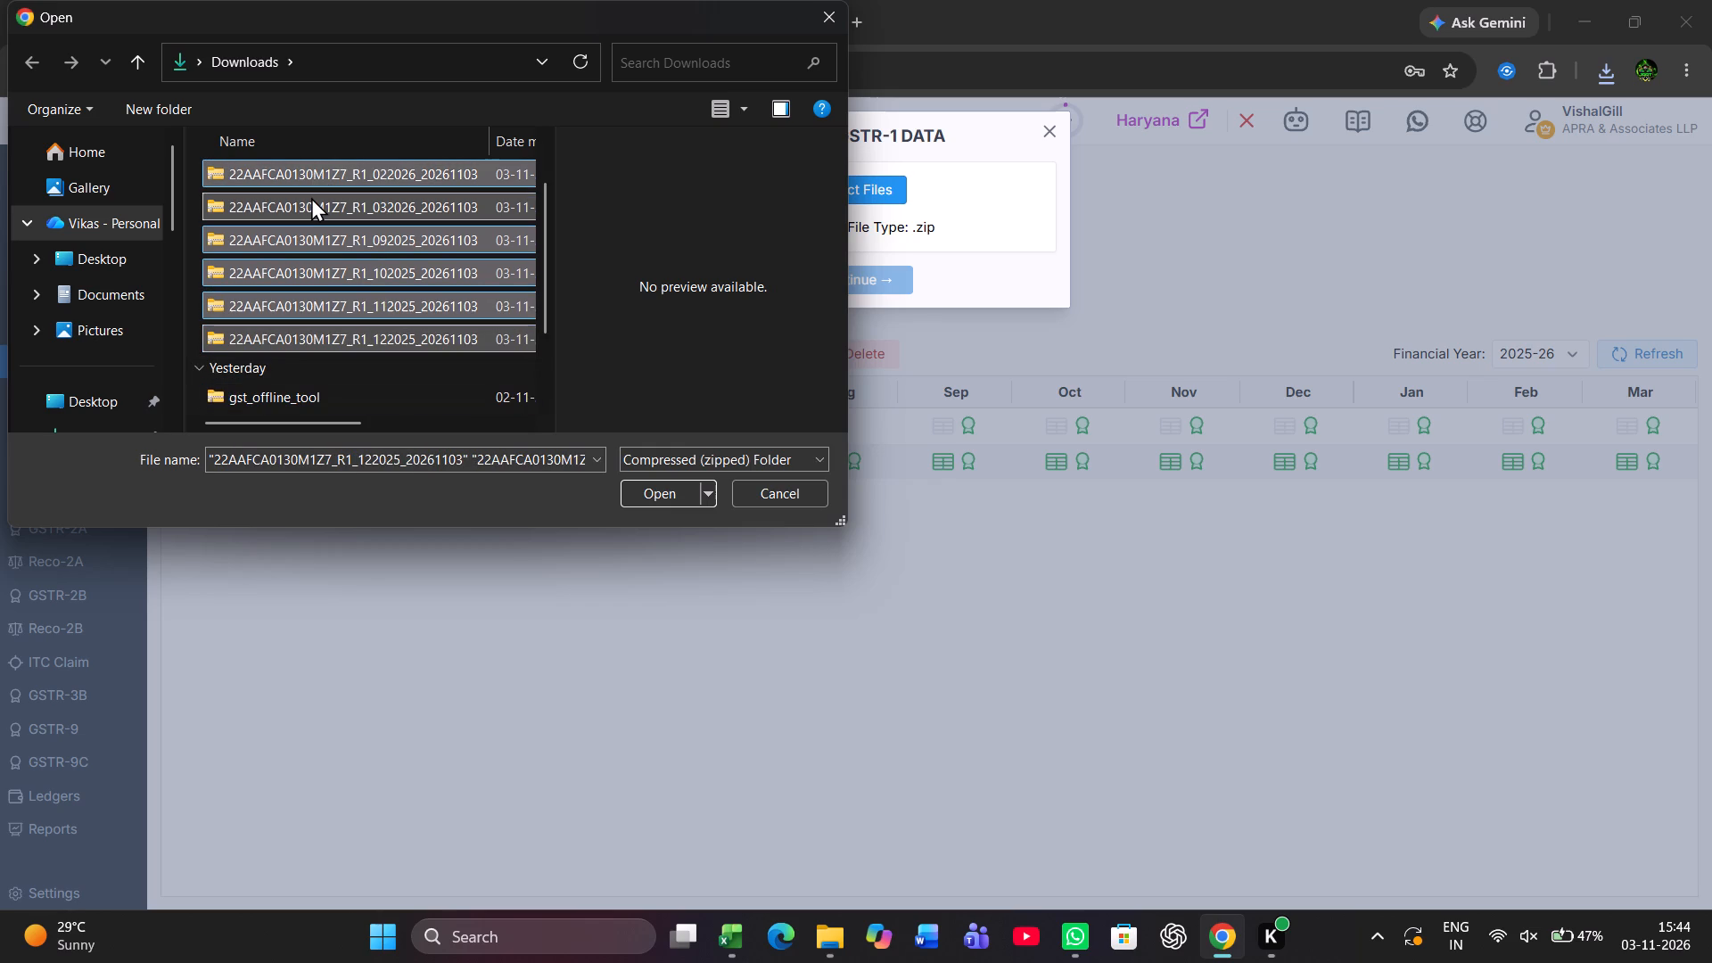
{"action": "key", "text": "Return"}
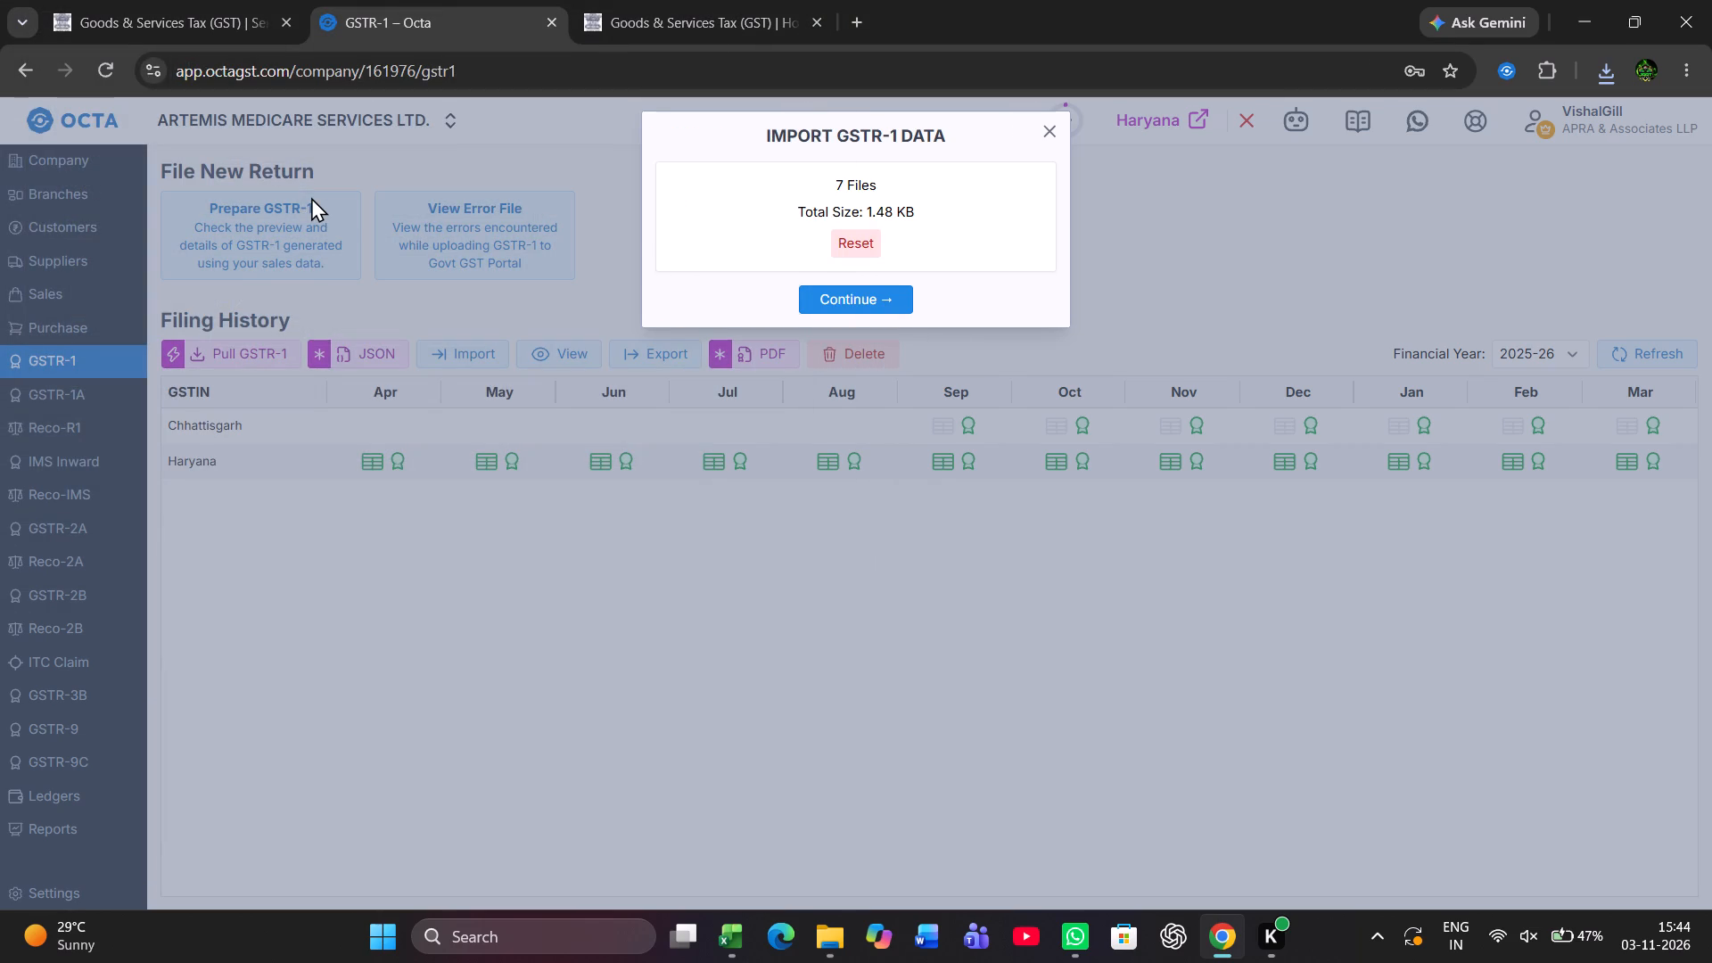
{"action": "left_click", "coordinate": [879, 301]}
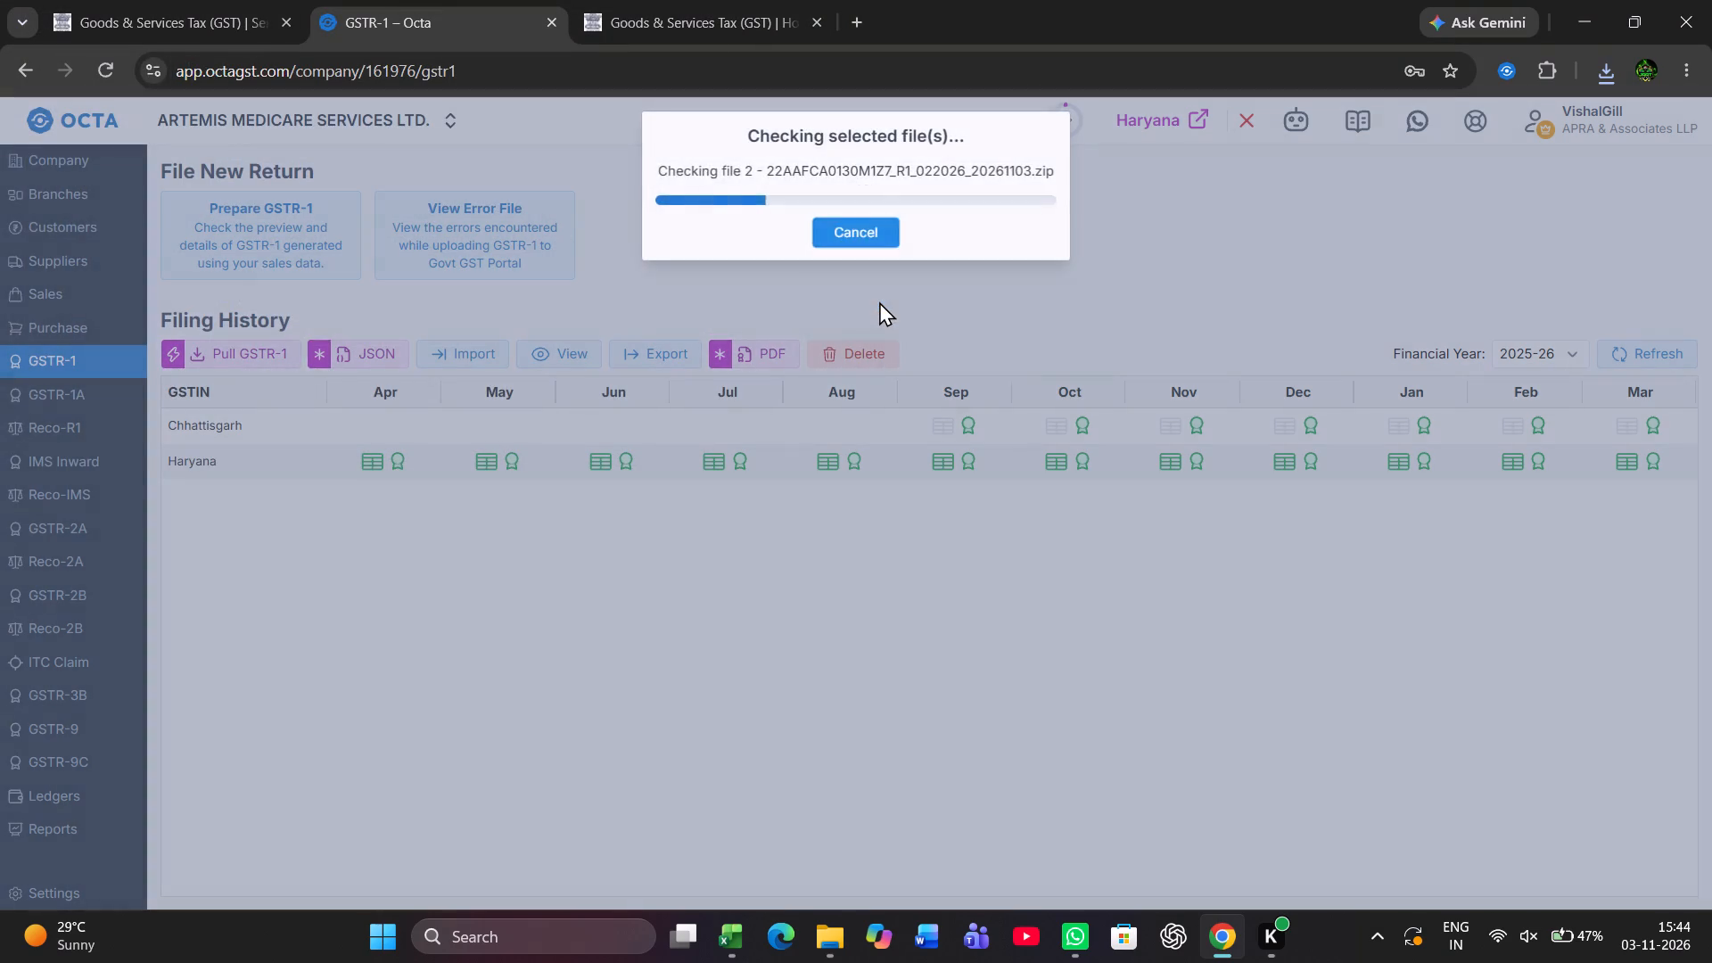
{"action": "scroll", "coordinate": [980, 383], "scroll_direction": "down", "scroll_amount": 1}
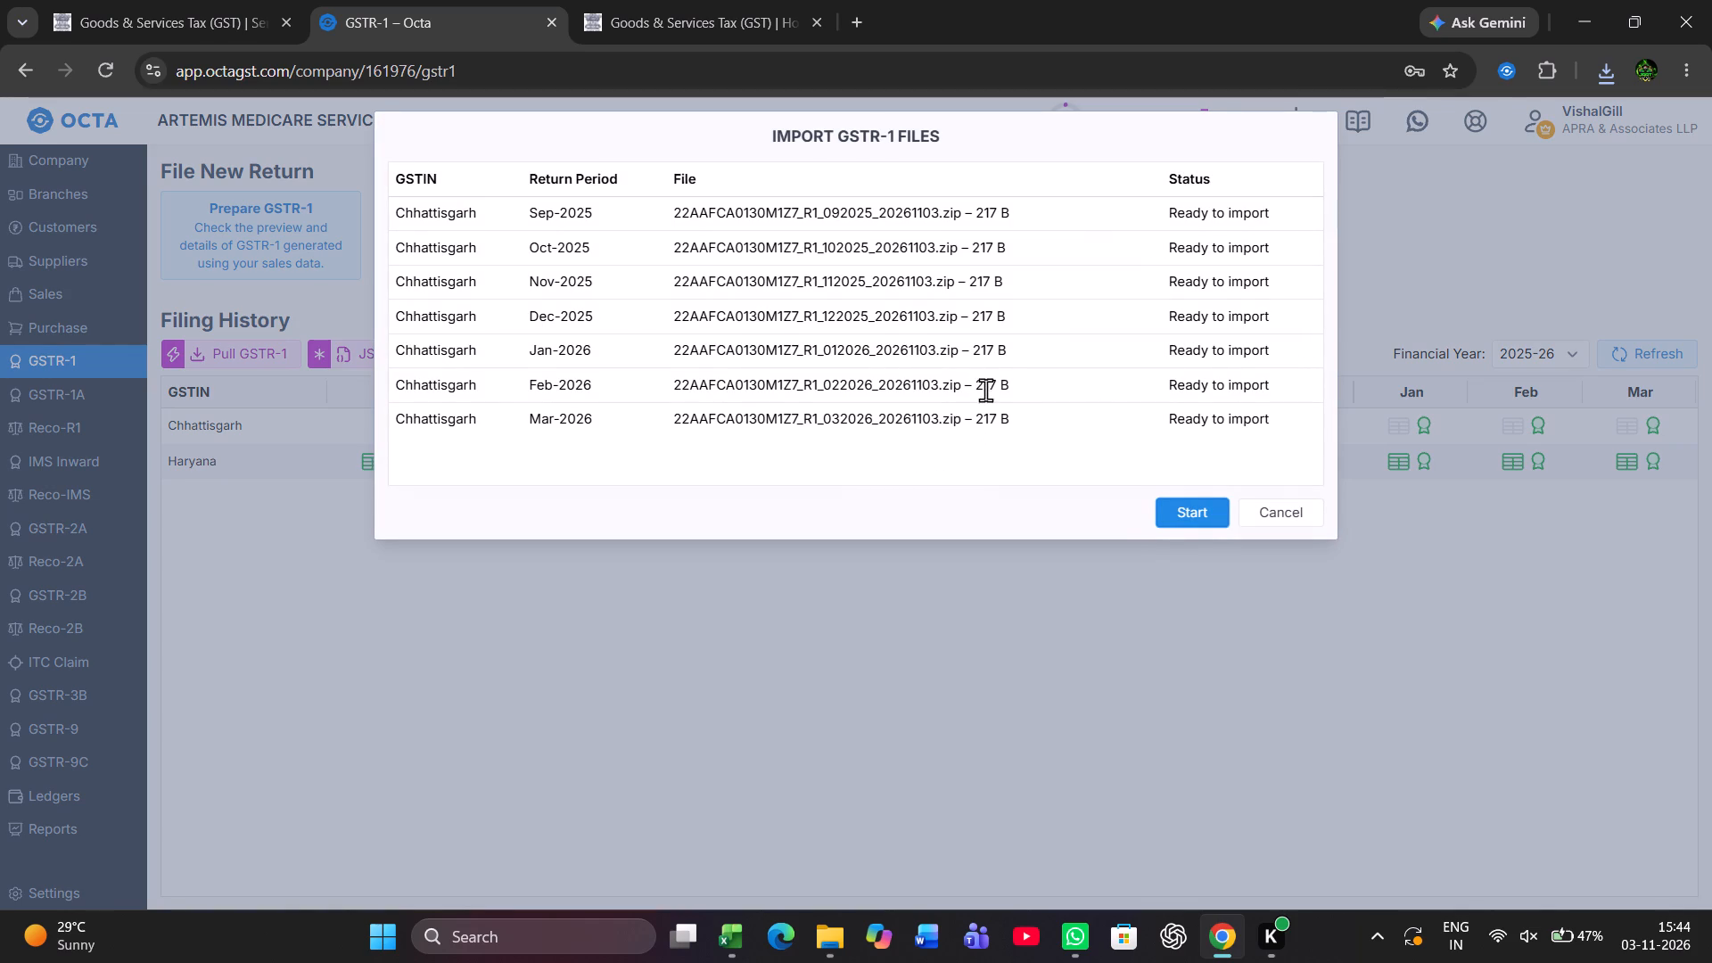
{"action": "left_click", "coordinate": [1198, 519]}
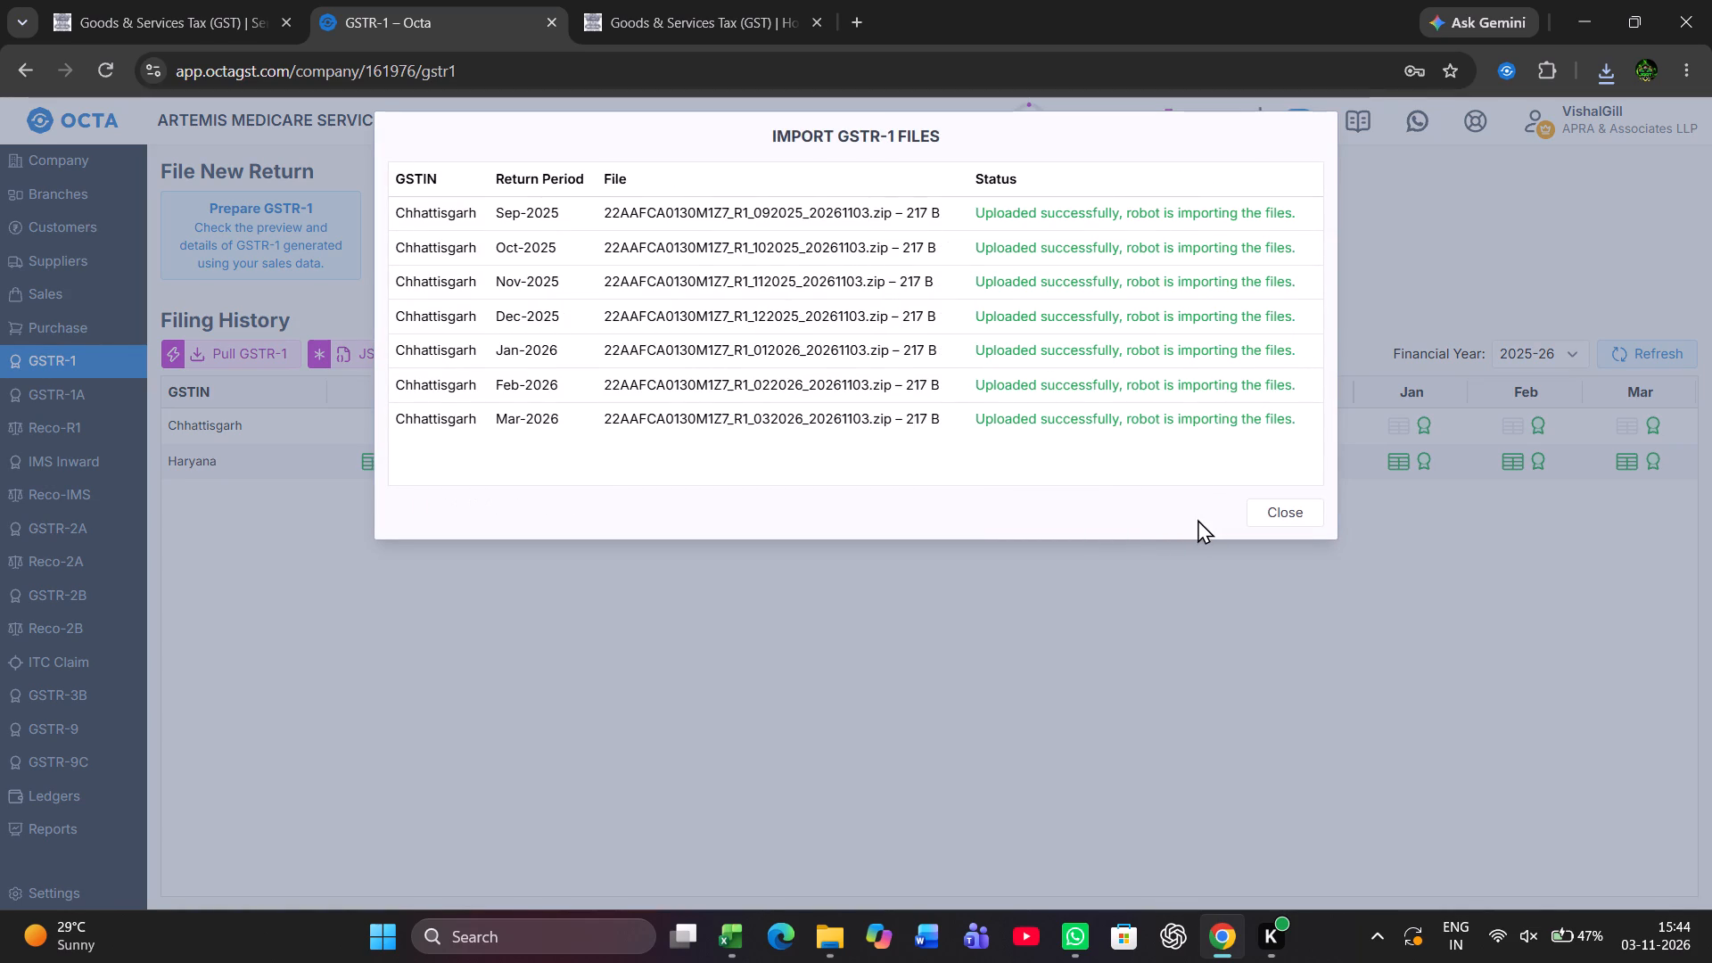
{"action": "left_click", "coordinate": [1302, 518]}
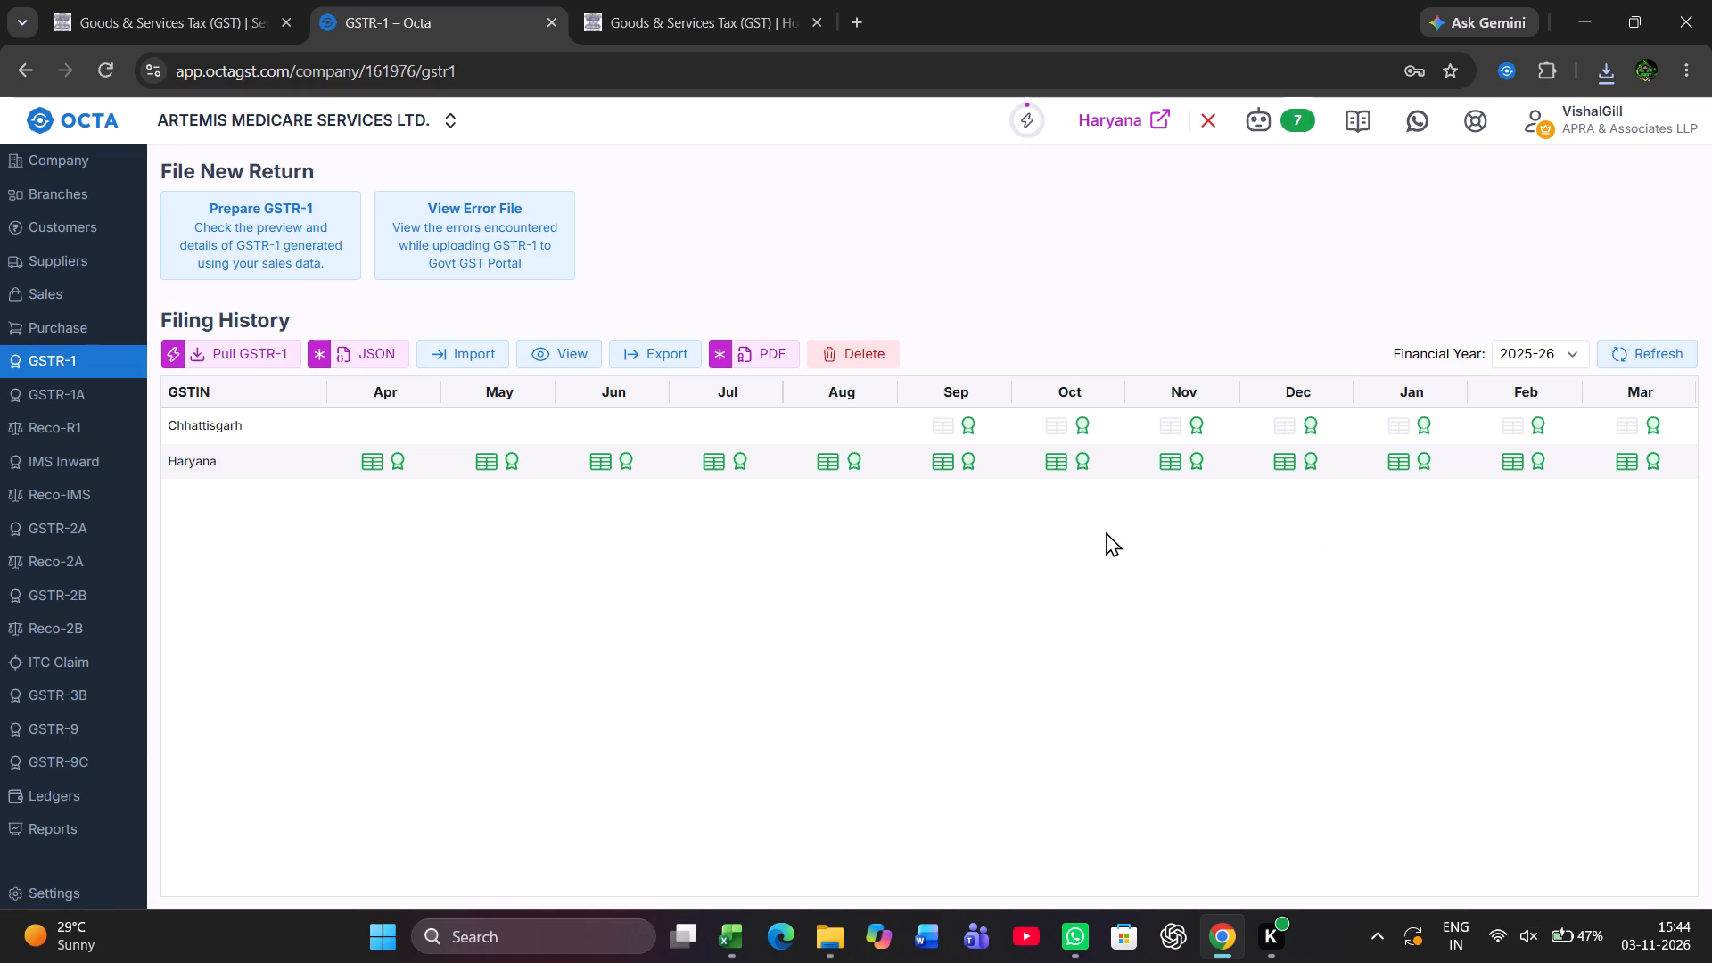
{"action": "left_click", "coordinate": [1628, 351]}
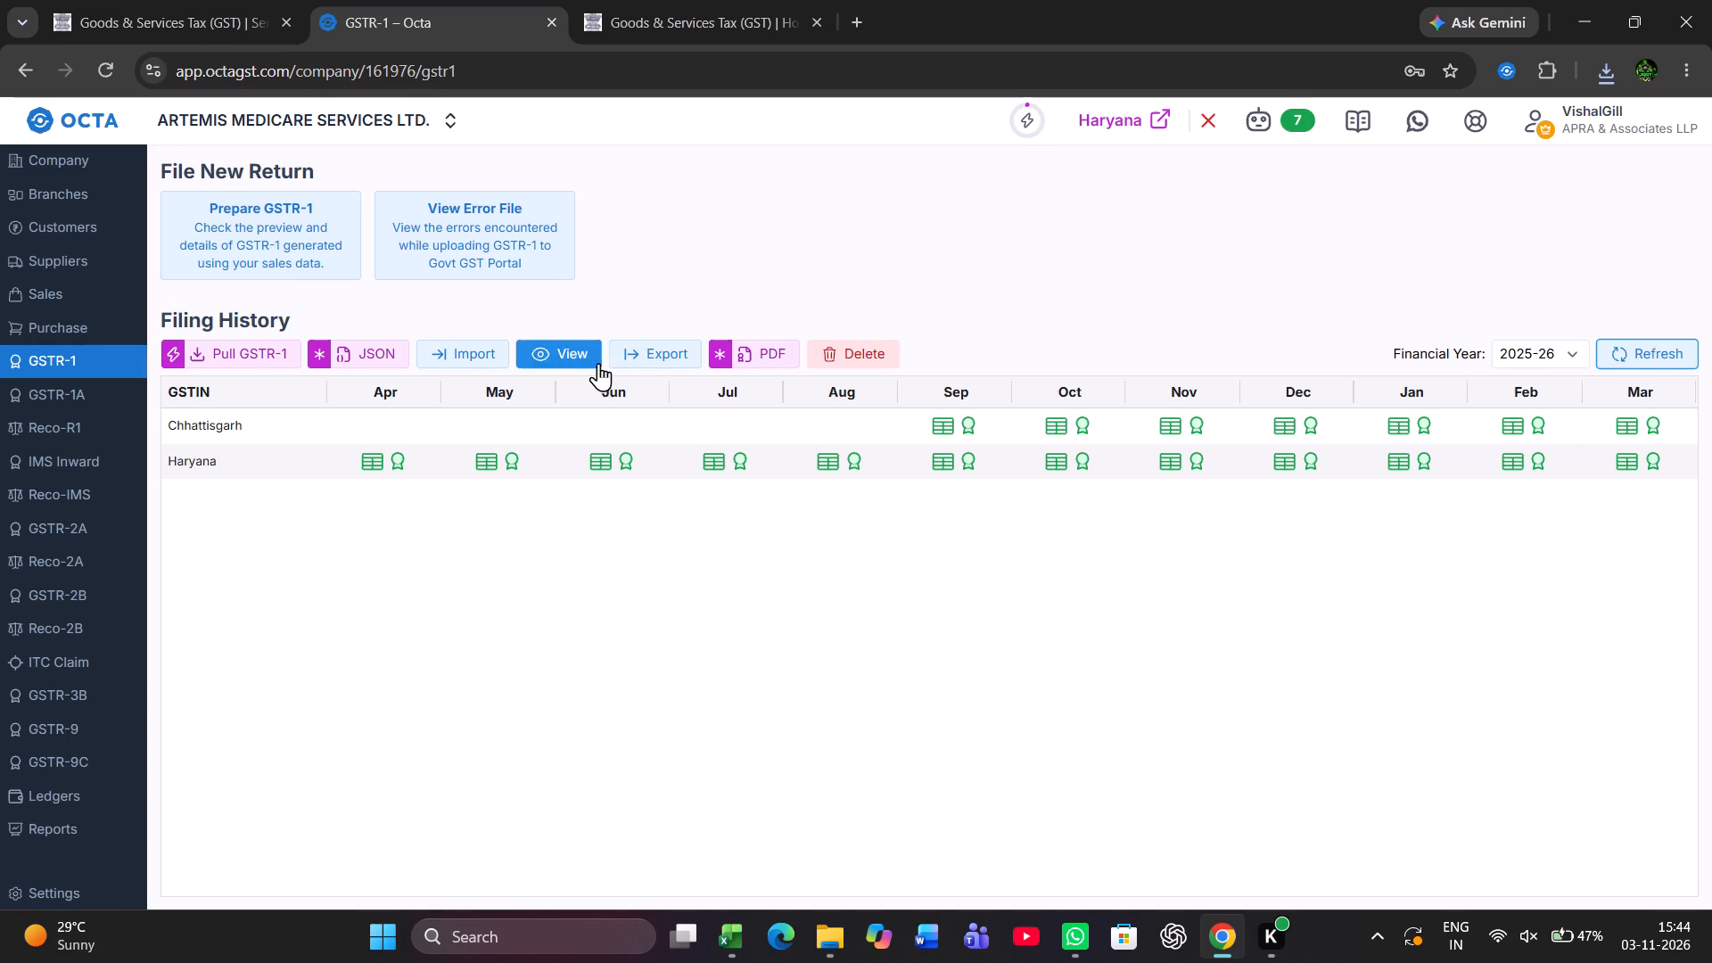
Export GSTR-1 data for Chhattisgarh only, period 04-2025 to 03-2026, in Octa Format – Full, and download the resulting workbook.
{"action": "left_click", "coordinate": [644, 363]}
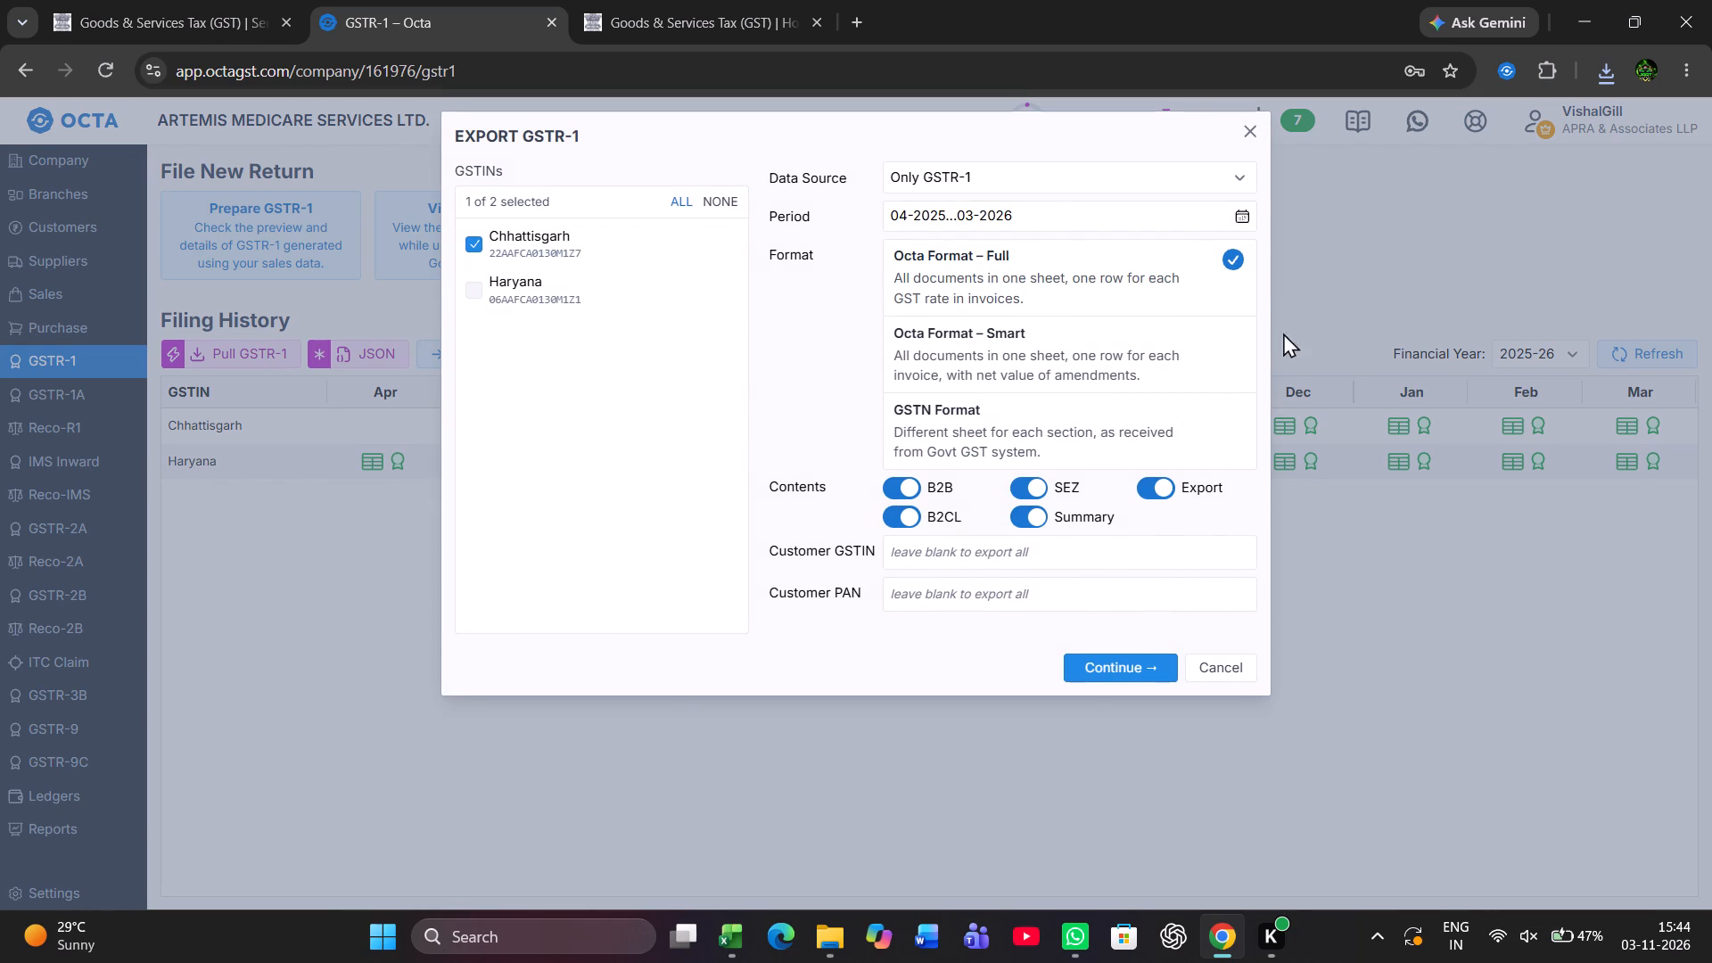
{"action": "left_click", "coordinate": [1131, 668]}
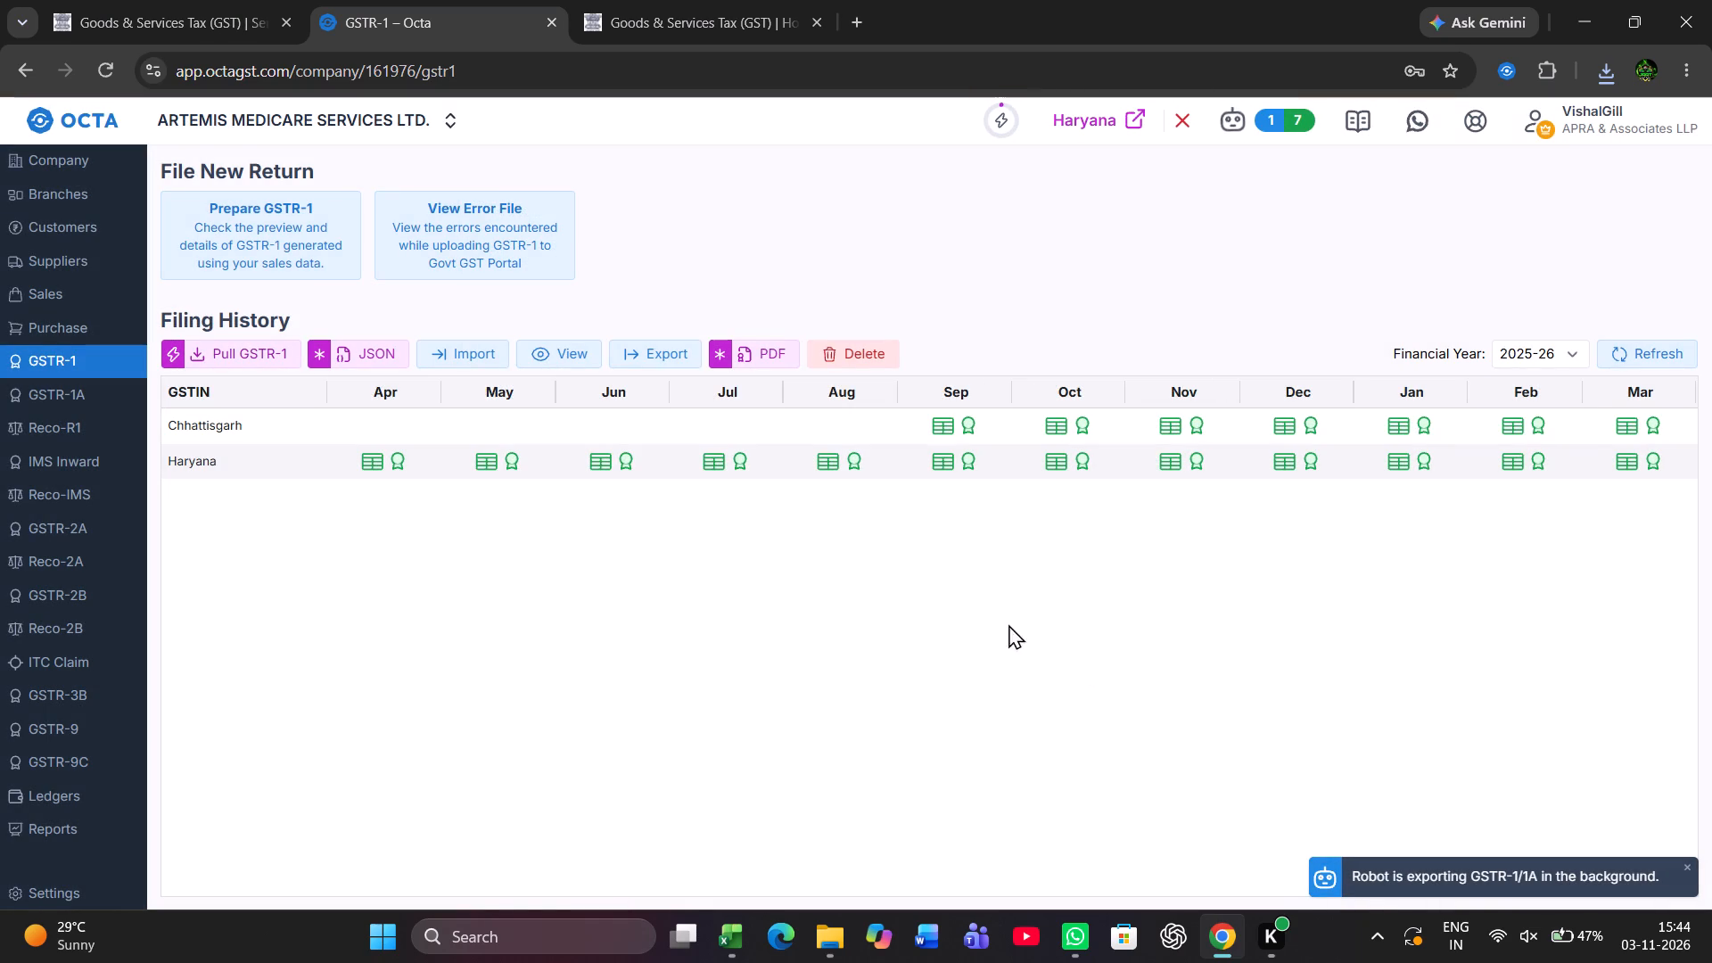
{"action": "left_click", "coordinate": [1277, 133]}
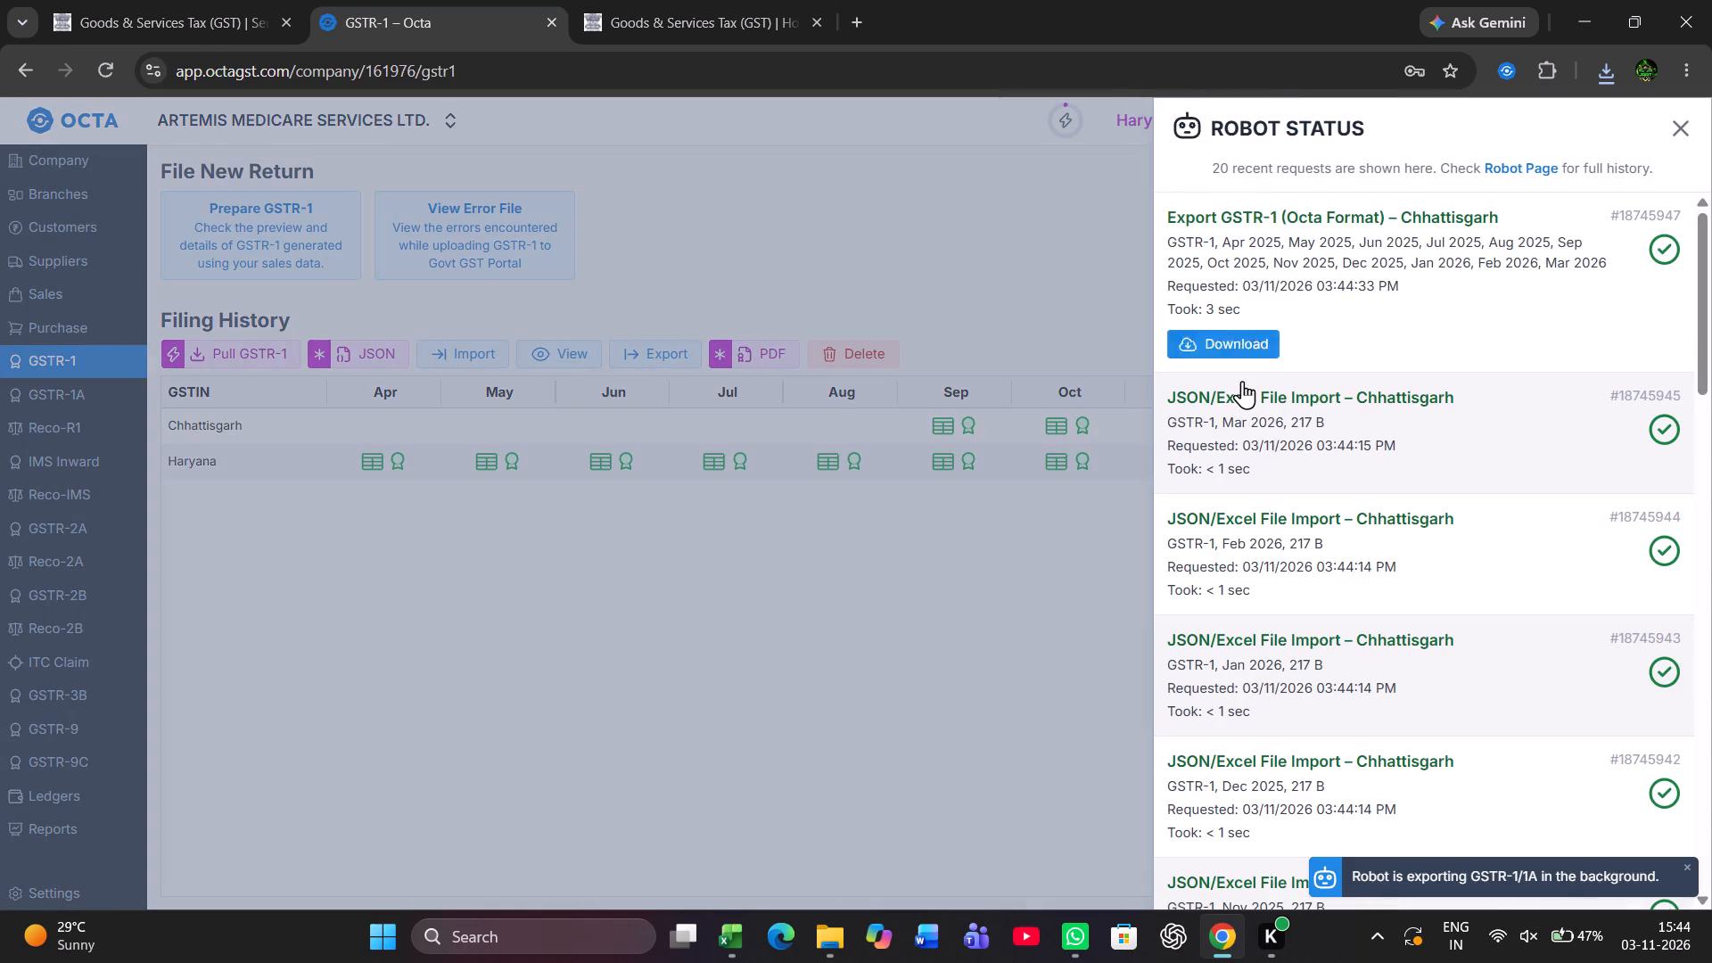
{"action": "left_click", "coordinate": [1222, 337]}
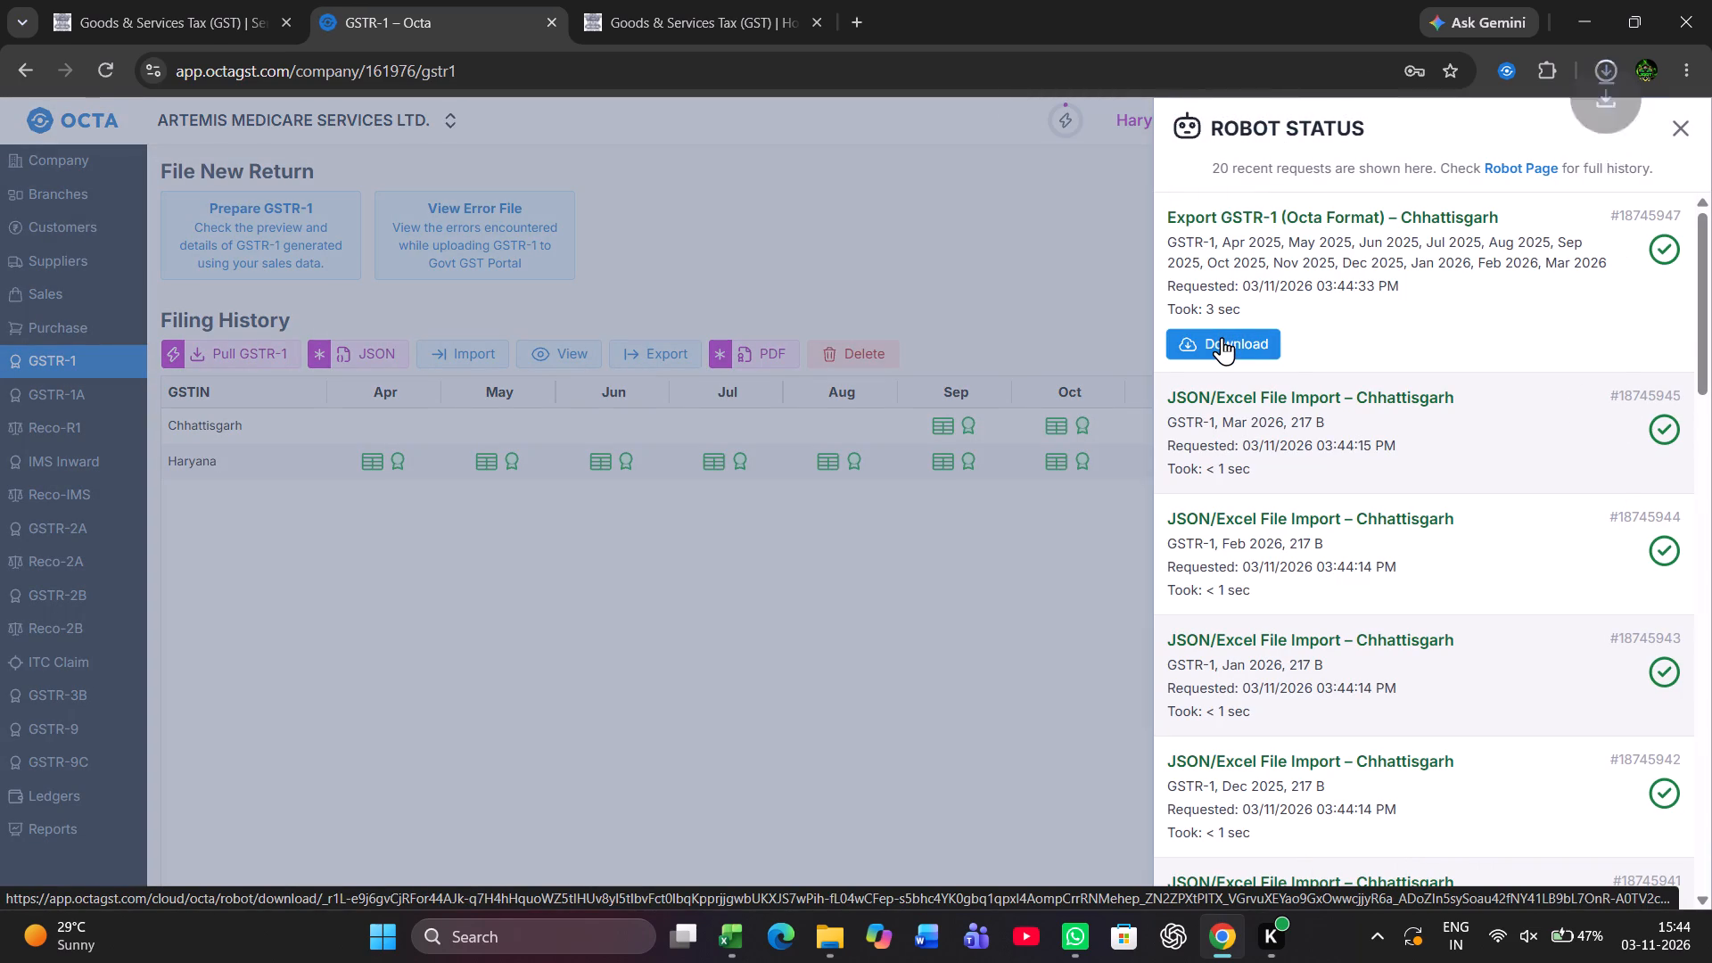
In File Explorer, move the newly downloaded GSTR1-Portal workbook from Downloads into the Raipur folder under Artemis.
{"action": "key", "text": "alt+Tab"}
{"action": "key", "text": "alt+Tab"}
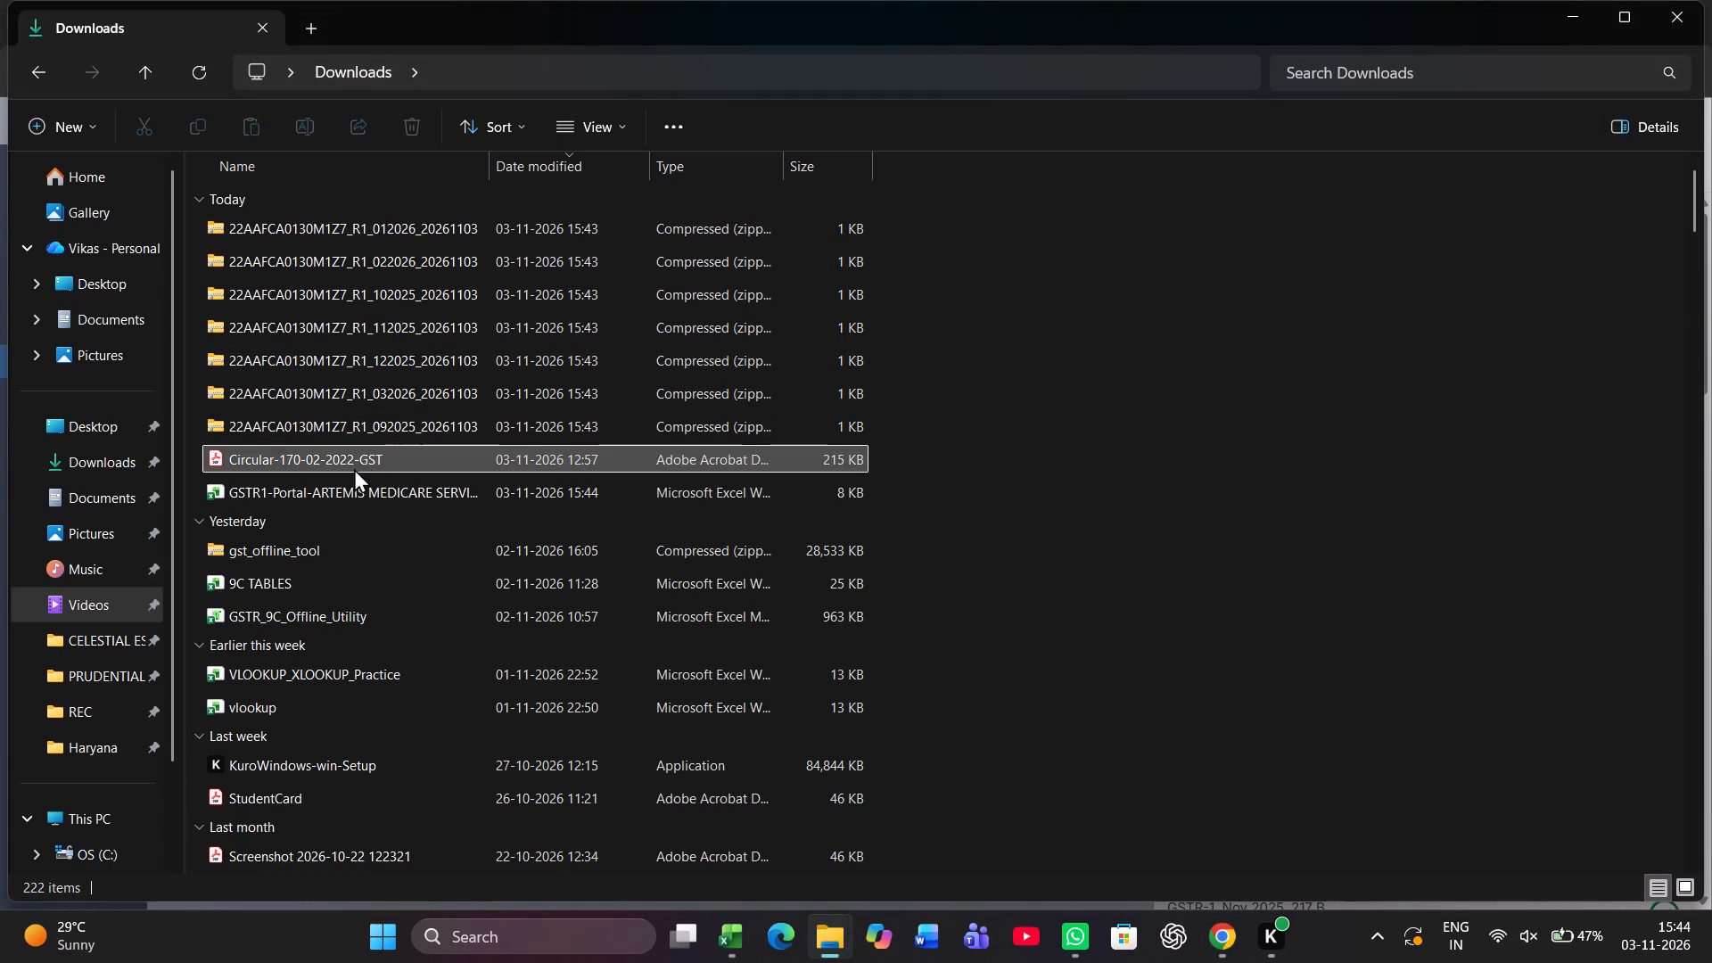
{"action": "left_click", "coordinate": [338, 487]}
{"action": "key", "text": "ctrl+x"}
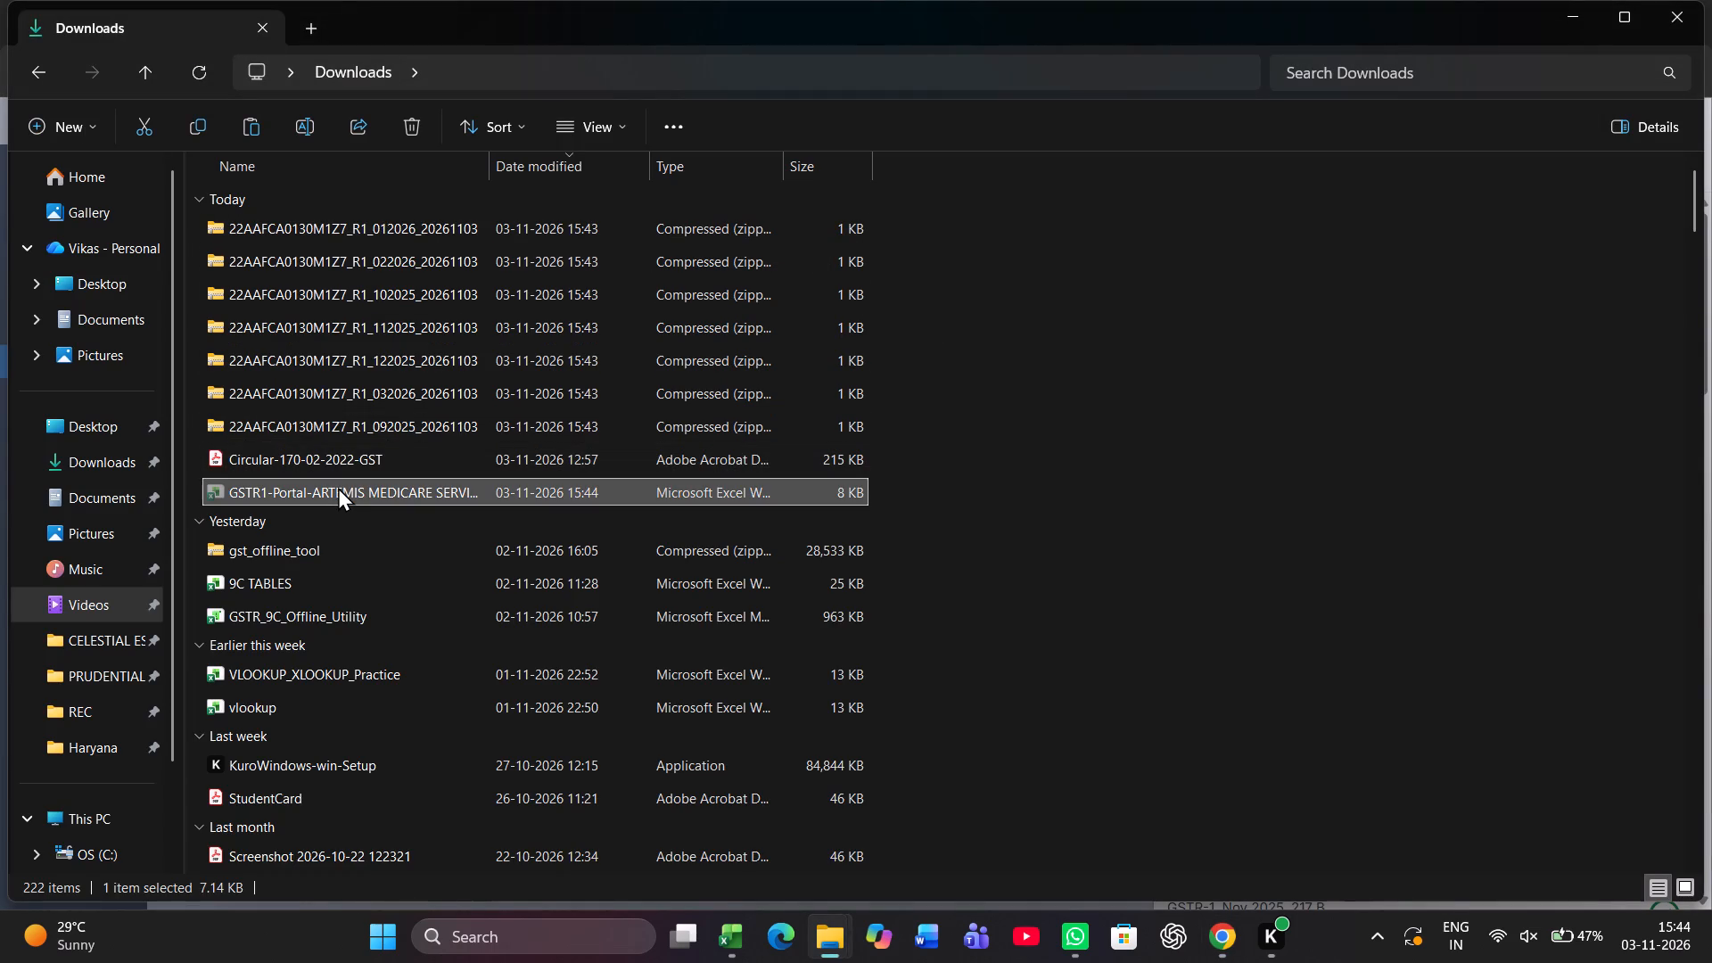
{"action": "key", "text": "alt+Tab"}
{"action": "key", "text": "alt+Tab"}
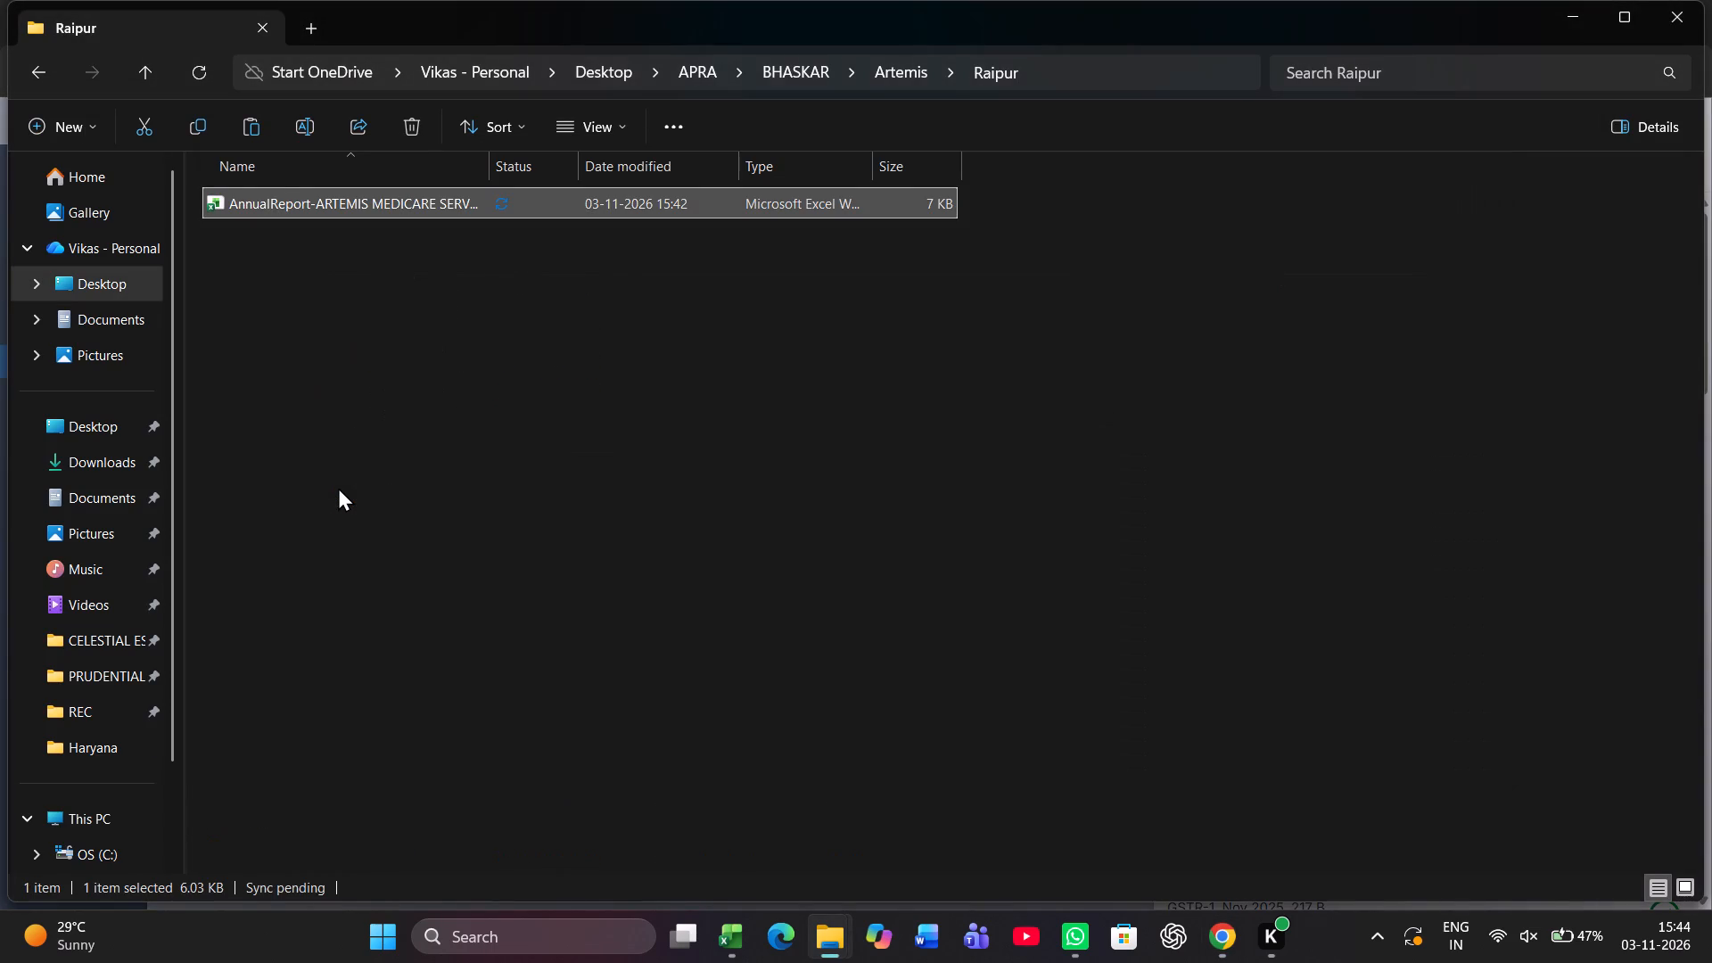
{"action": "key", "text": "ctrl+v"}
Back in Octa in Chrome, open the GSTR-2A data overview for 2025-26 and refresh it.
{"action": "key", "text": "alt+Tab"}
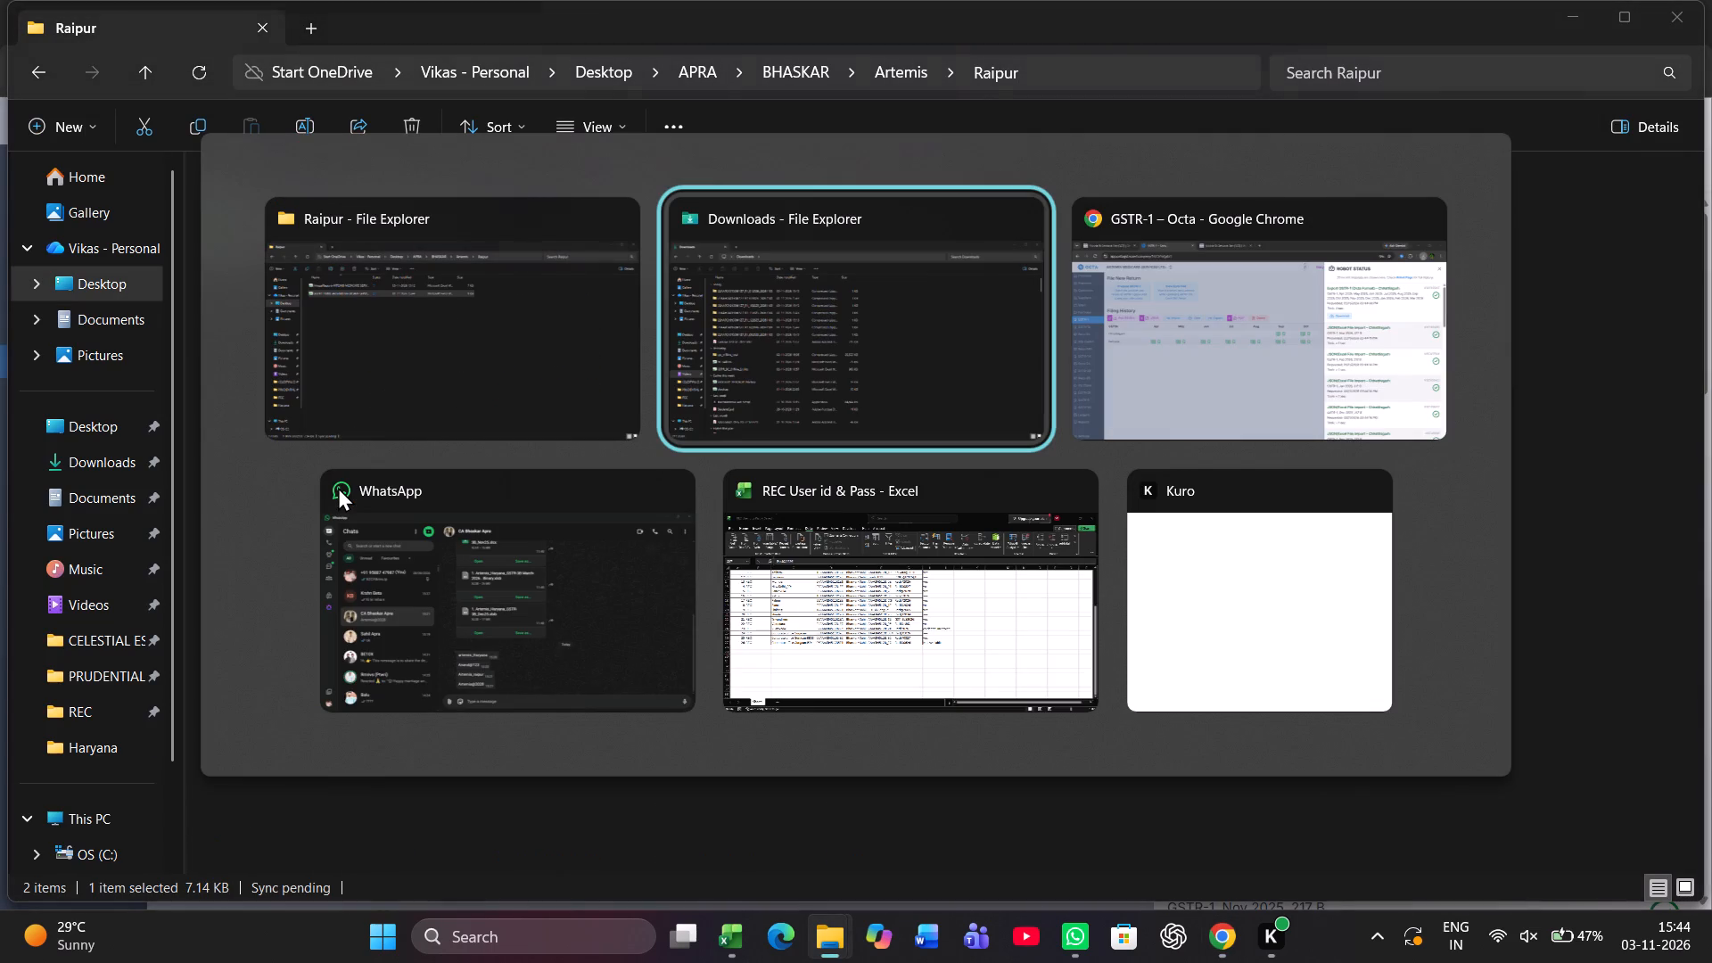
{"action": "key", "text": "alt+Tab"}
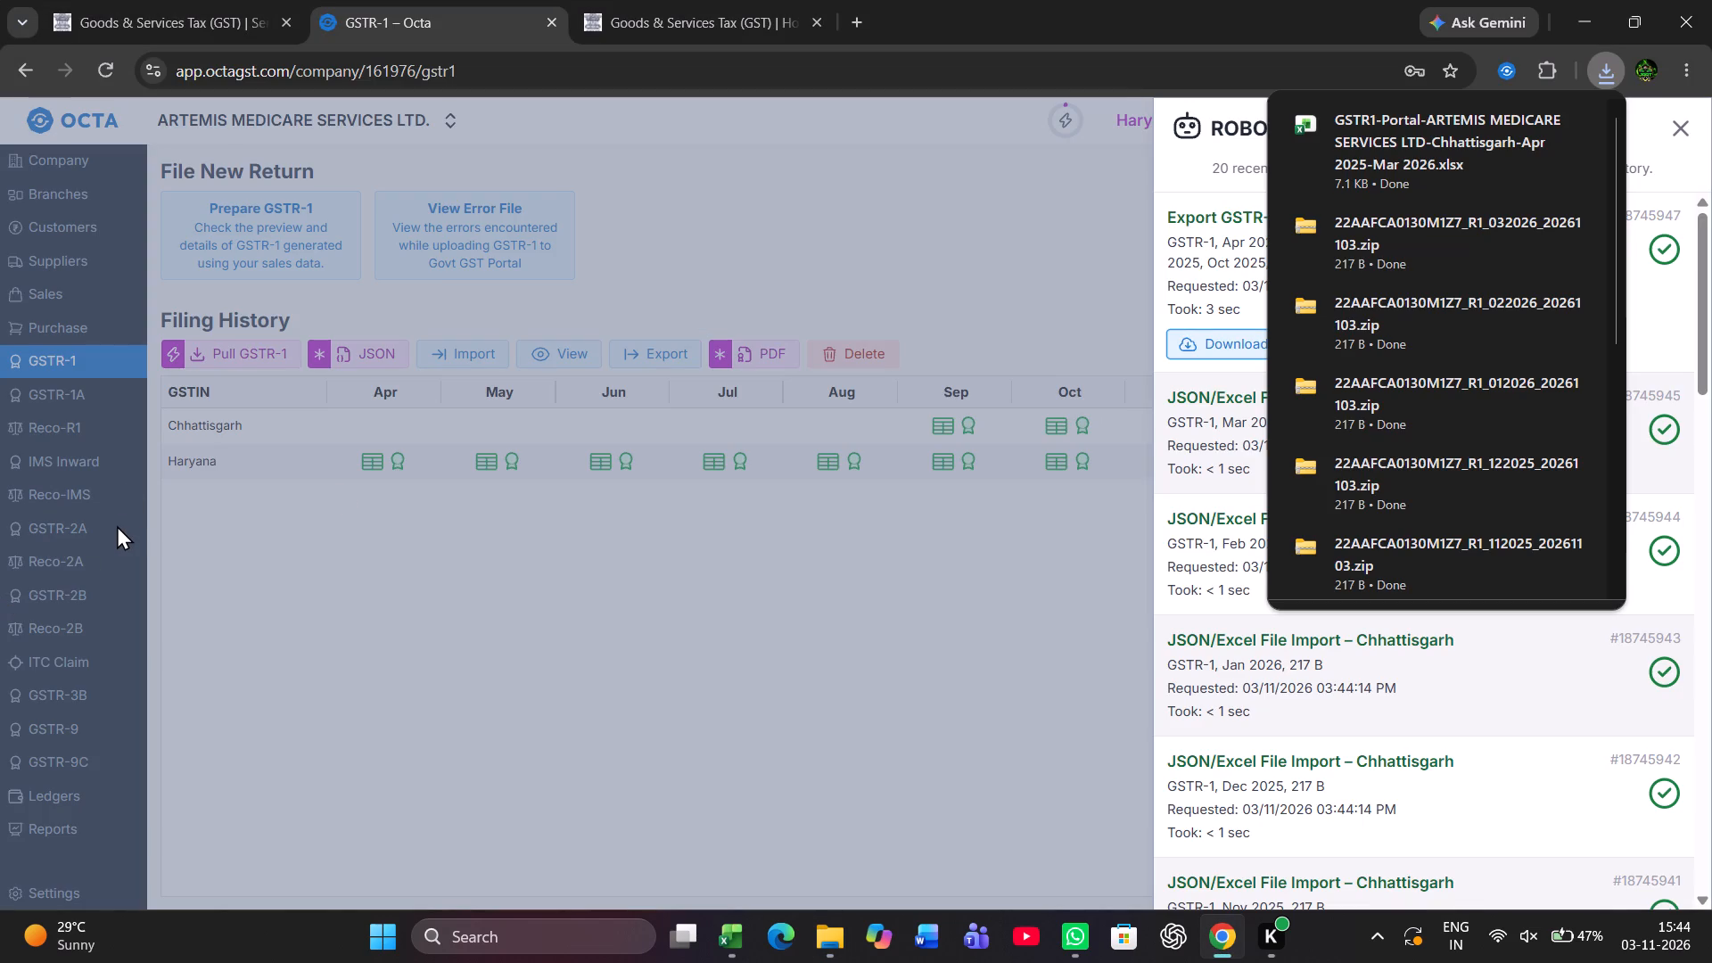
{"action": "left_click", "coordinate": [116, 525]}
{"action": "left_click", "coordinate": [116, 525]}
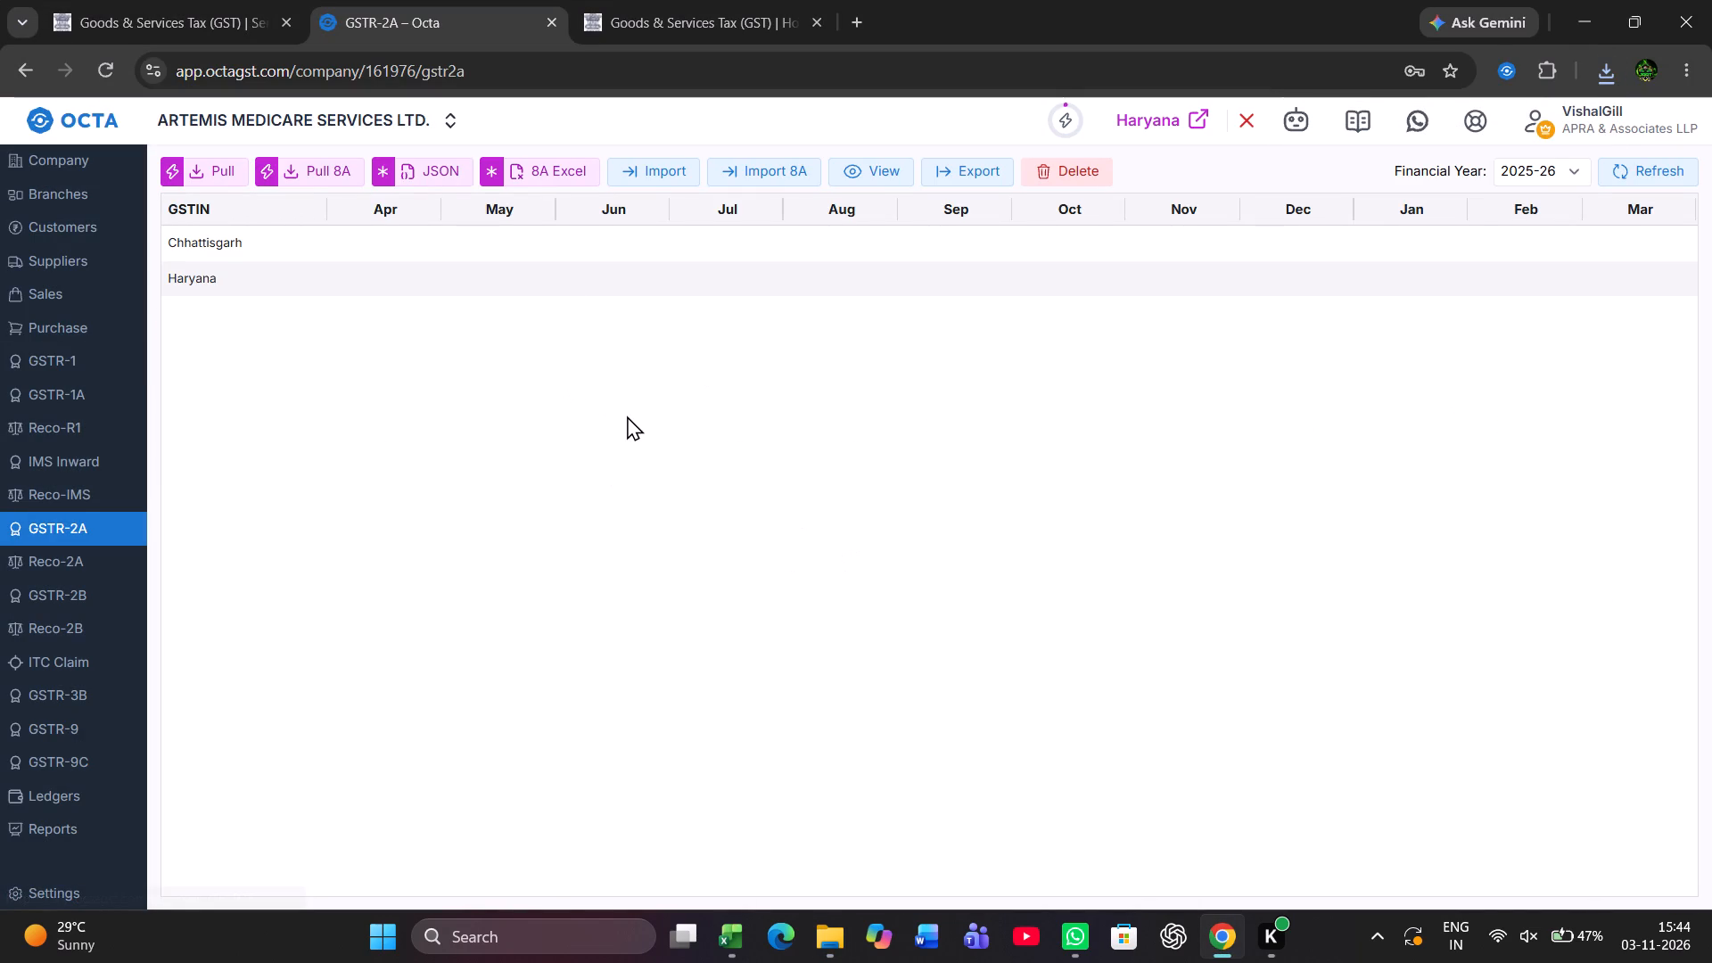
{"action": "scroll", "coordinate": [627, 416], "scroll_direction": "up", "scroll_amount": 3}
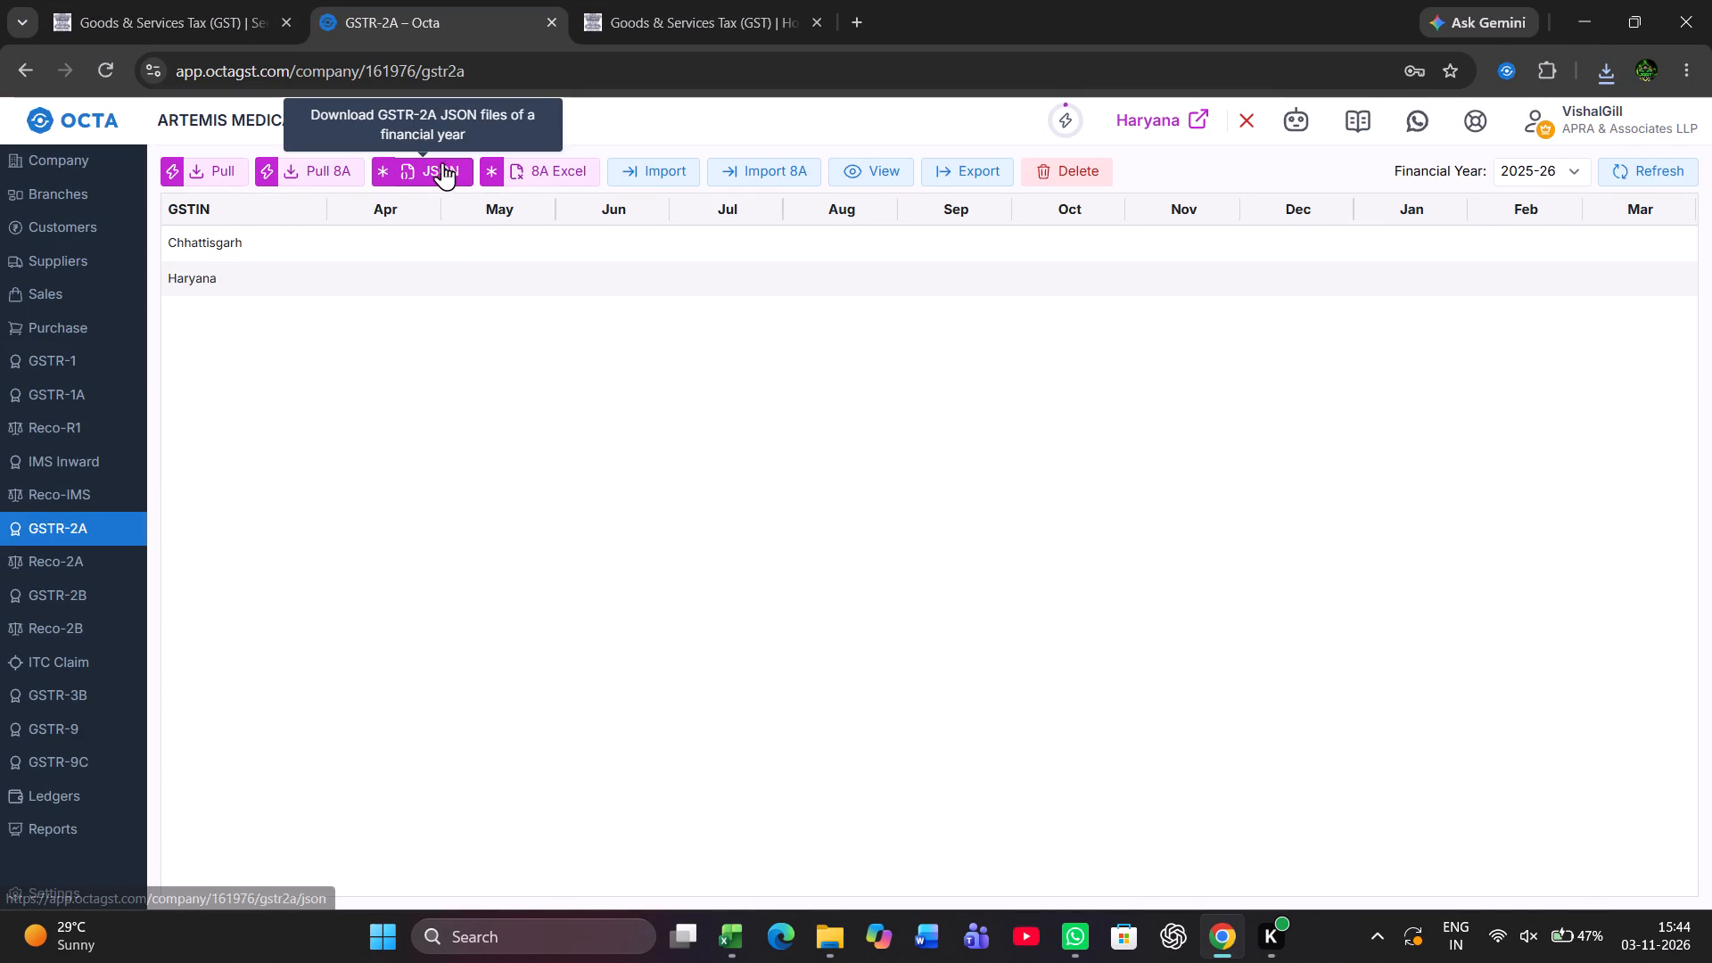
{"action": "left_click", "coordinate": [1680, 170]}
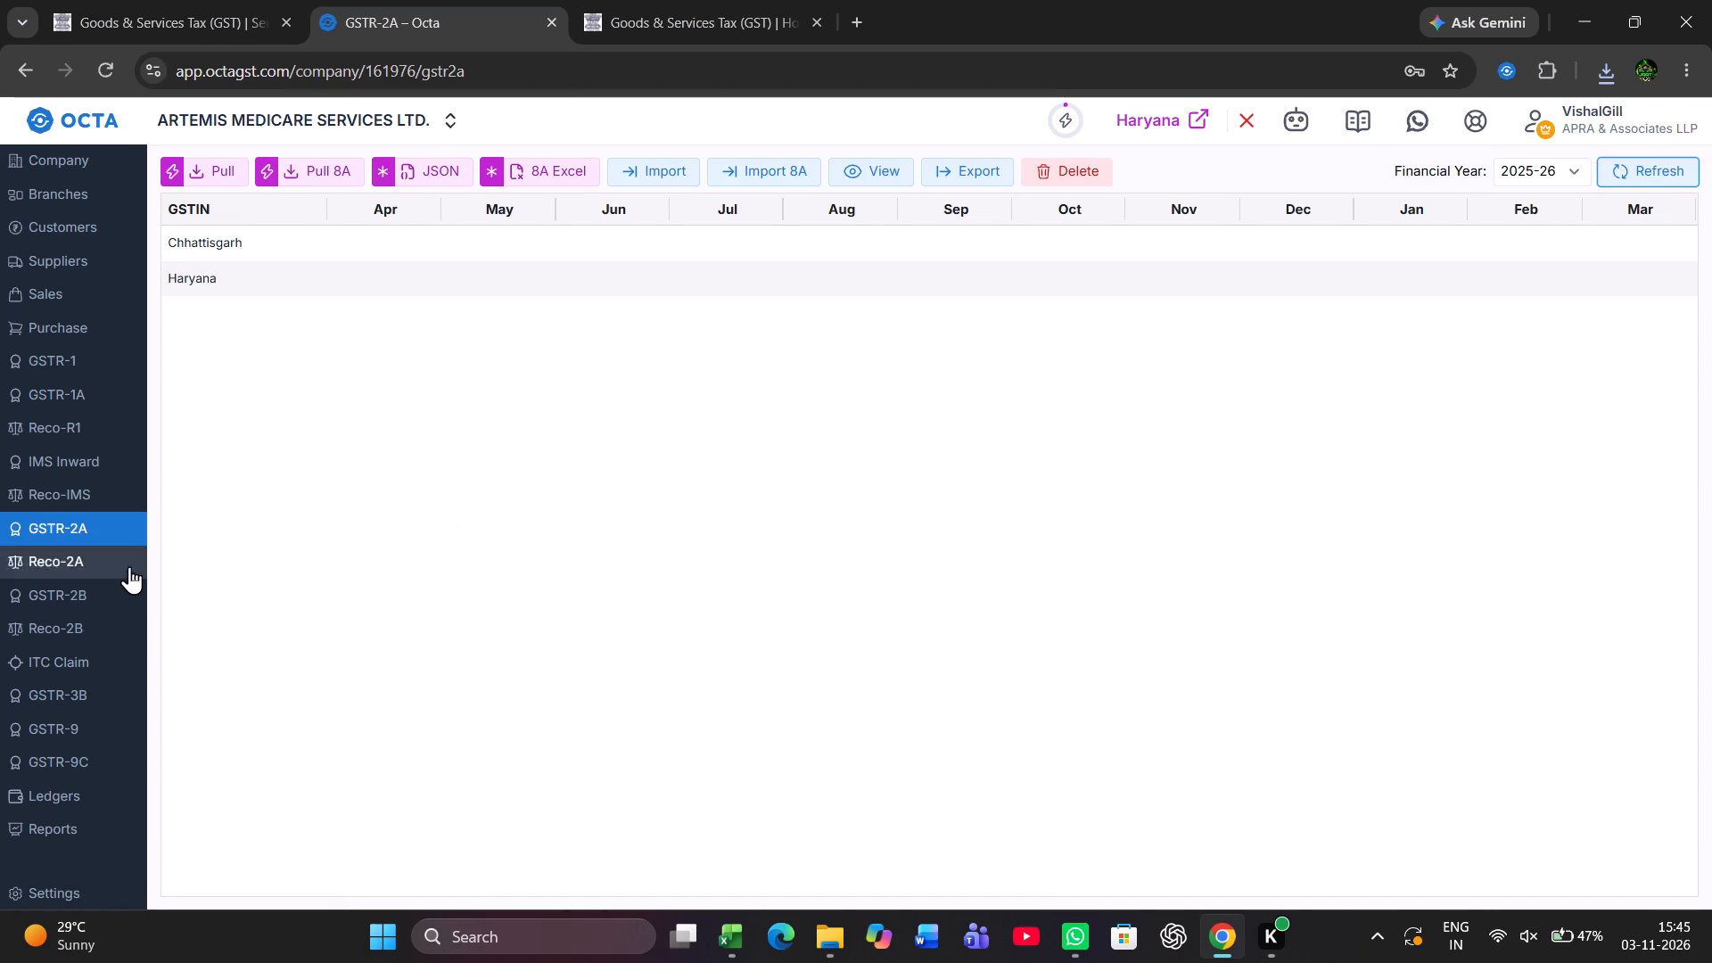
Download all available Chhattisgarh GSTR-2B JSON files for financial year 2025-26.
{"action": "left_click", "coordinate": [82, 592]}
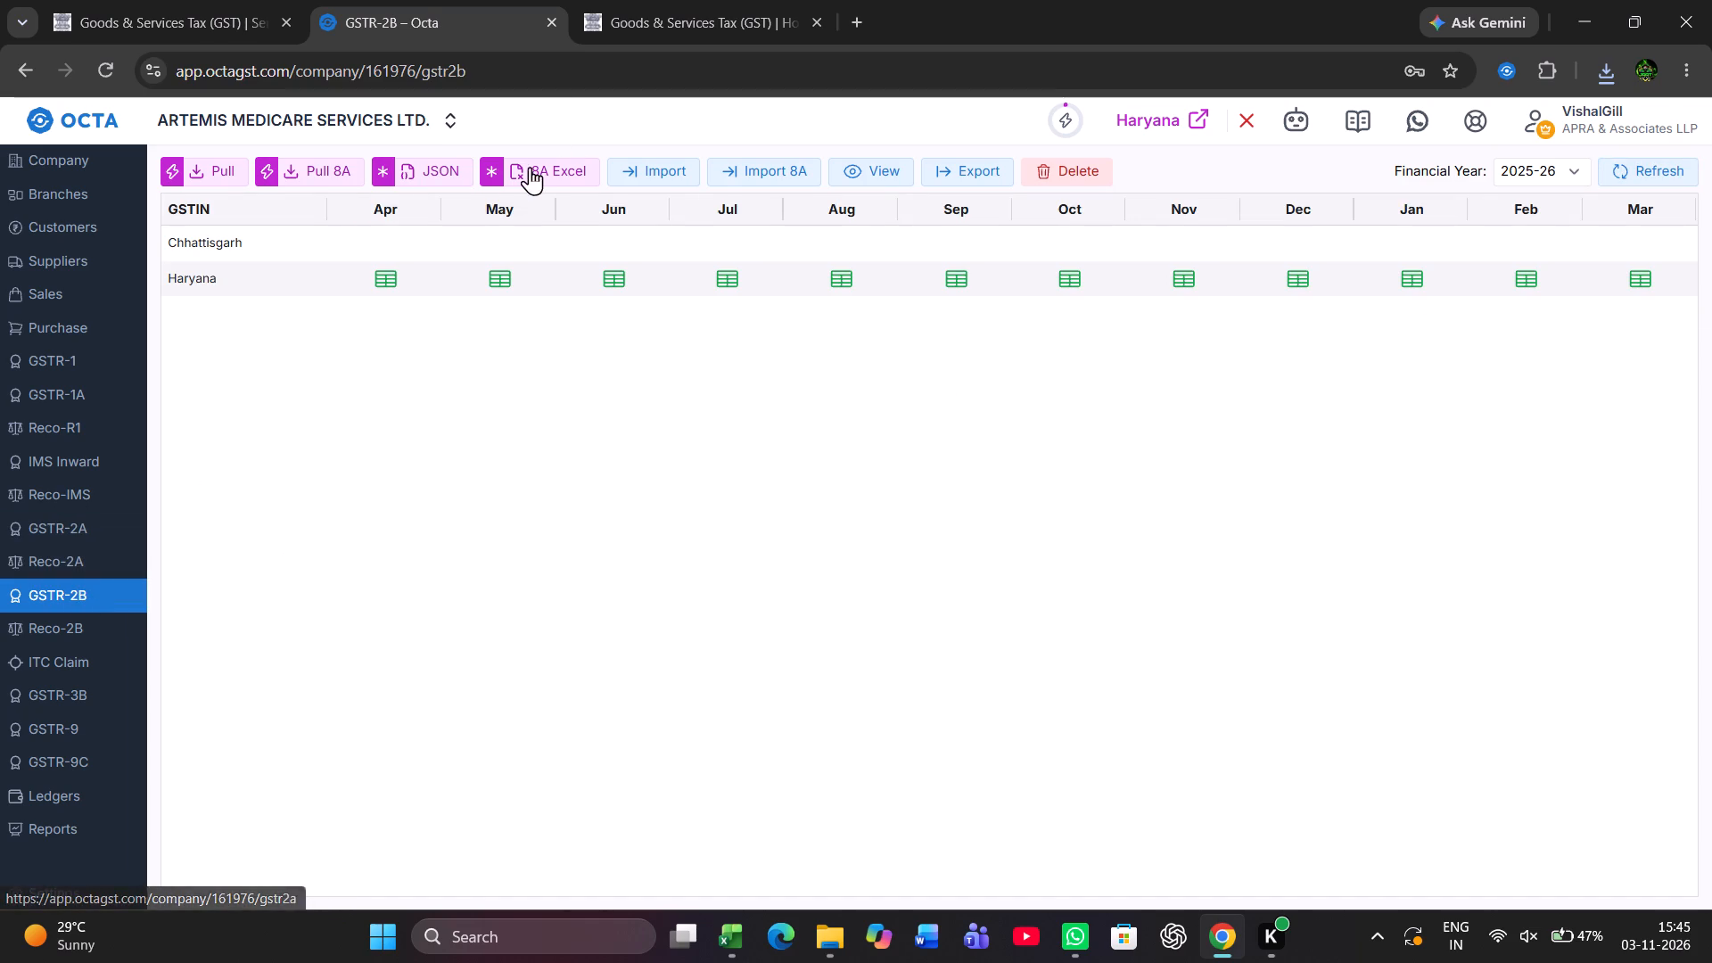
{"action": "left_click", "coordinate": [443, 166]}
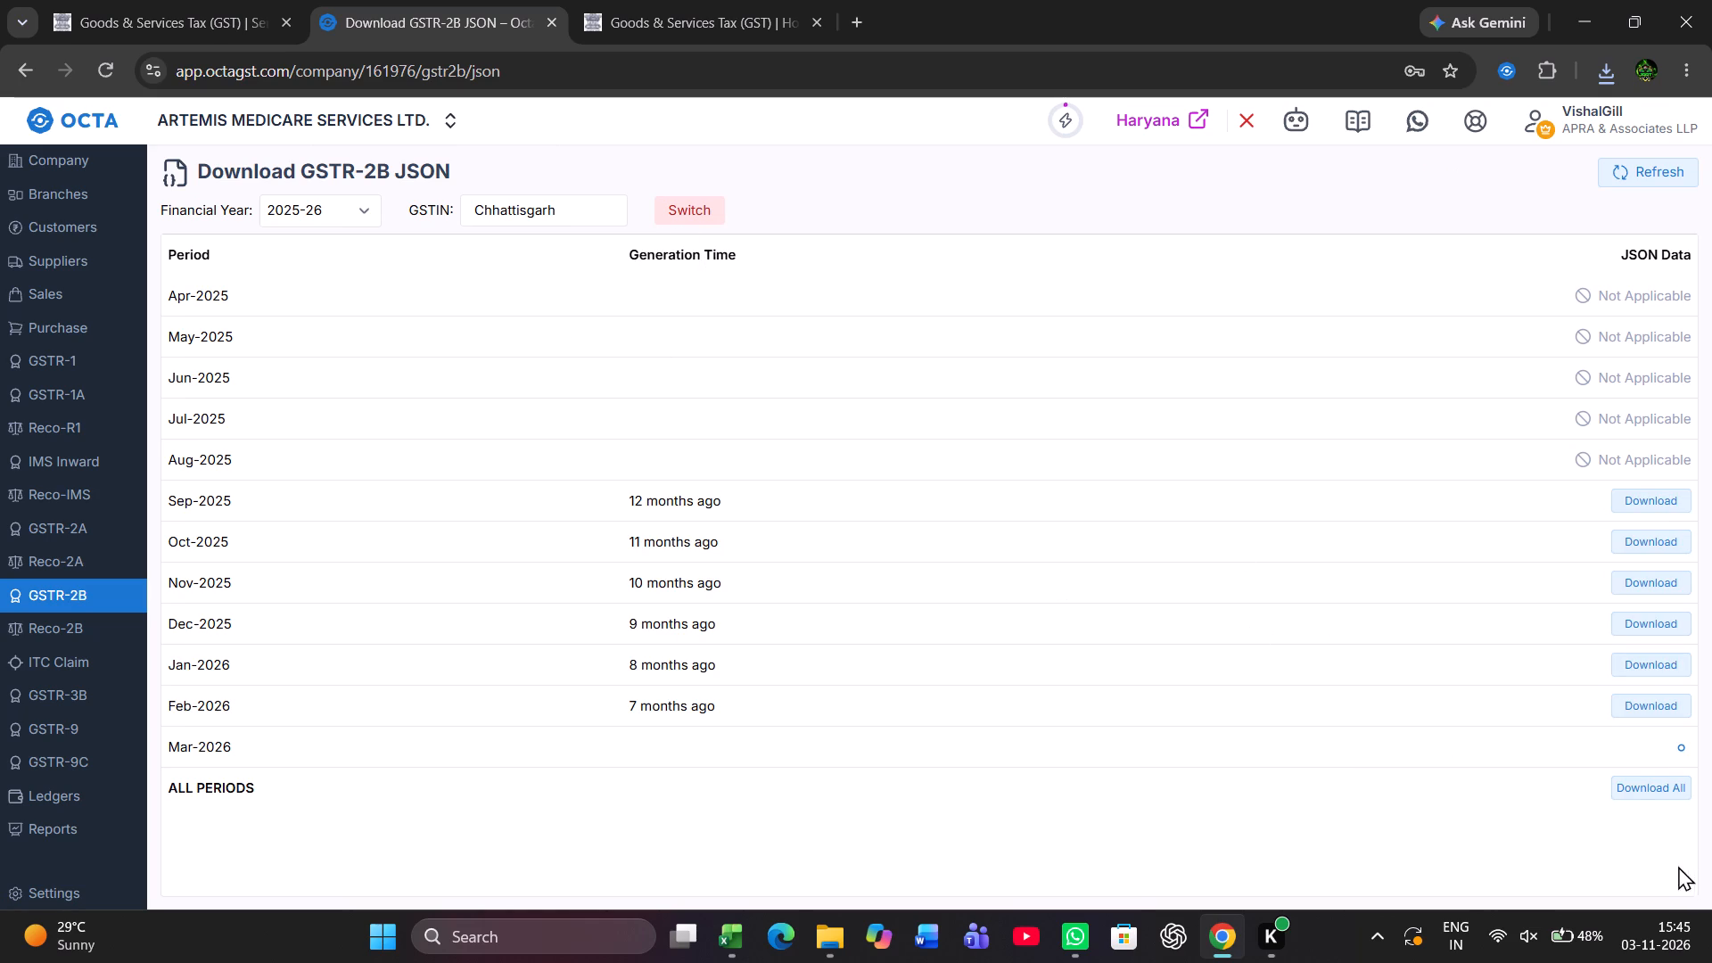
{"action": "left_click", "coordinate": [1646, 779]}
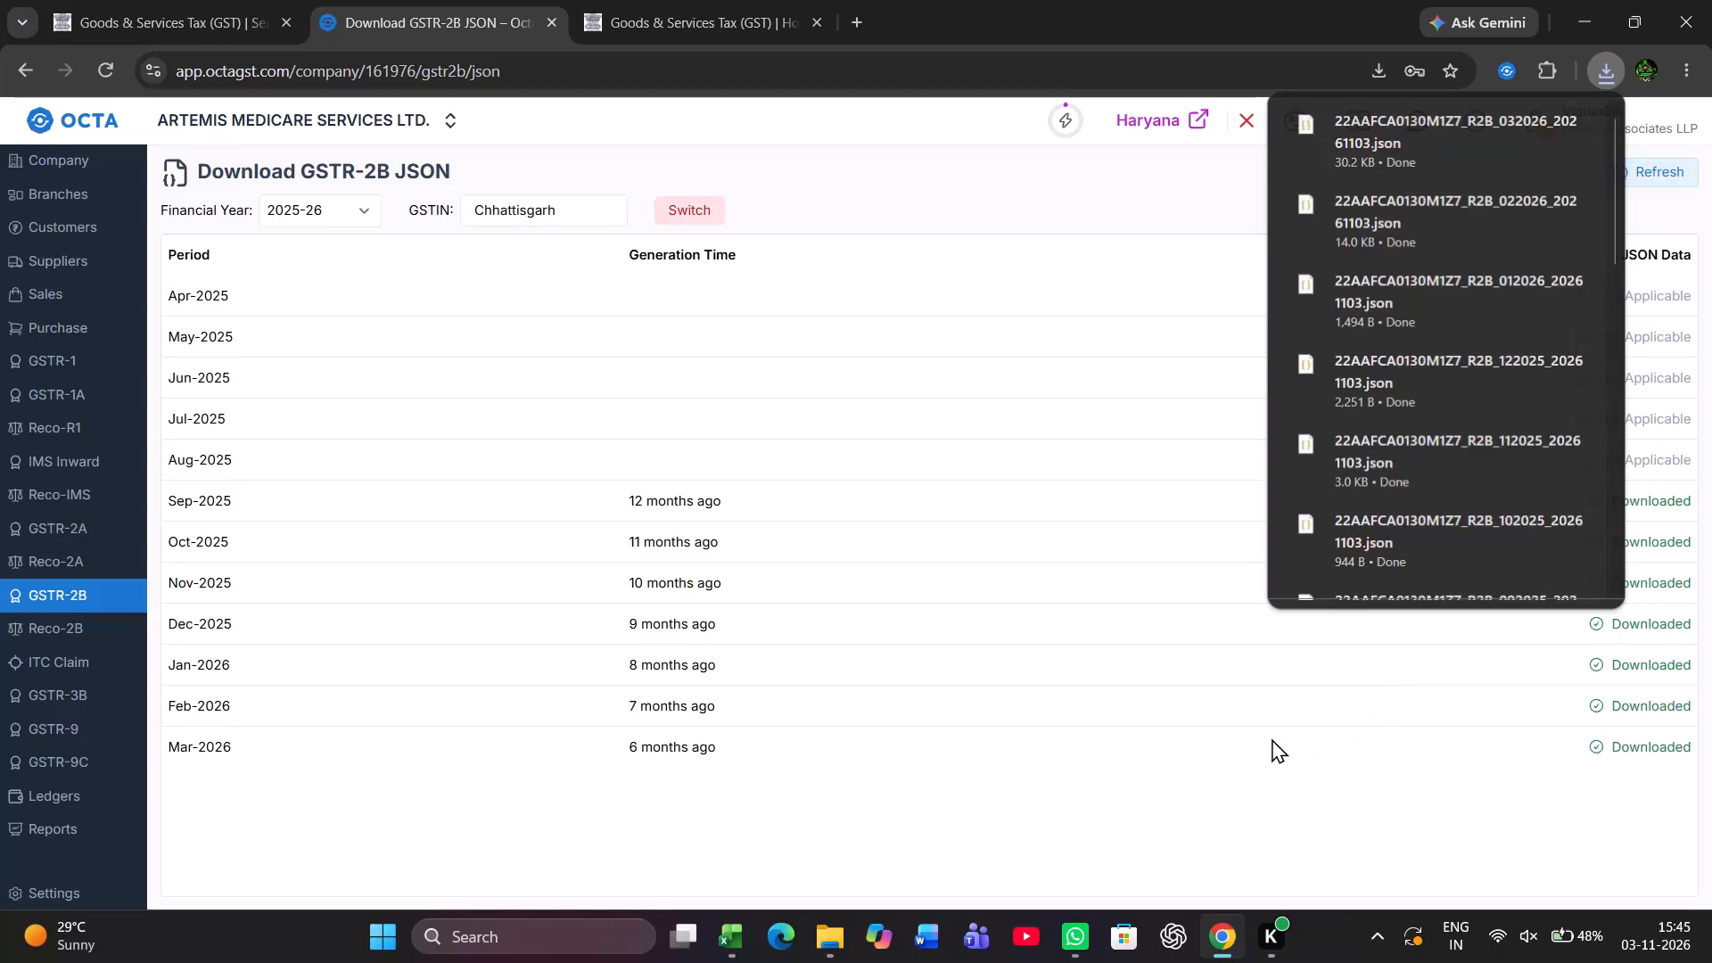
Import the seven downloaded Chhattisgarh GSTR-2B JSON files, September 2025 to March 2026, and refresh the GSTR-2B overview.
{"action": "left_click", "coordinate": [41, 597]}
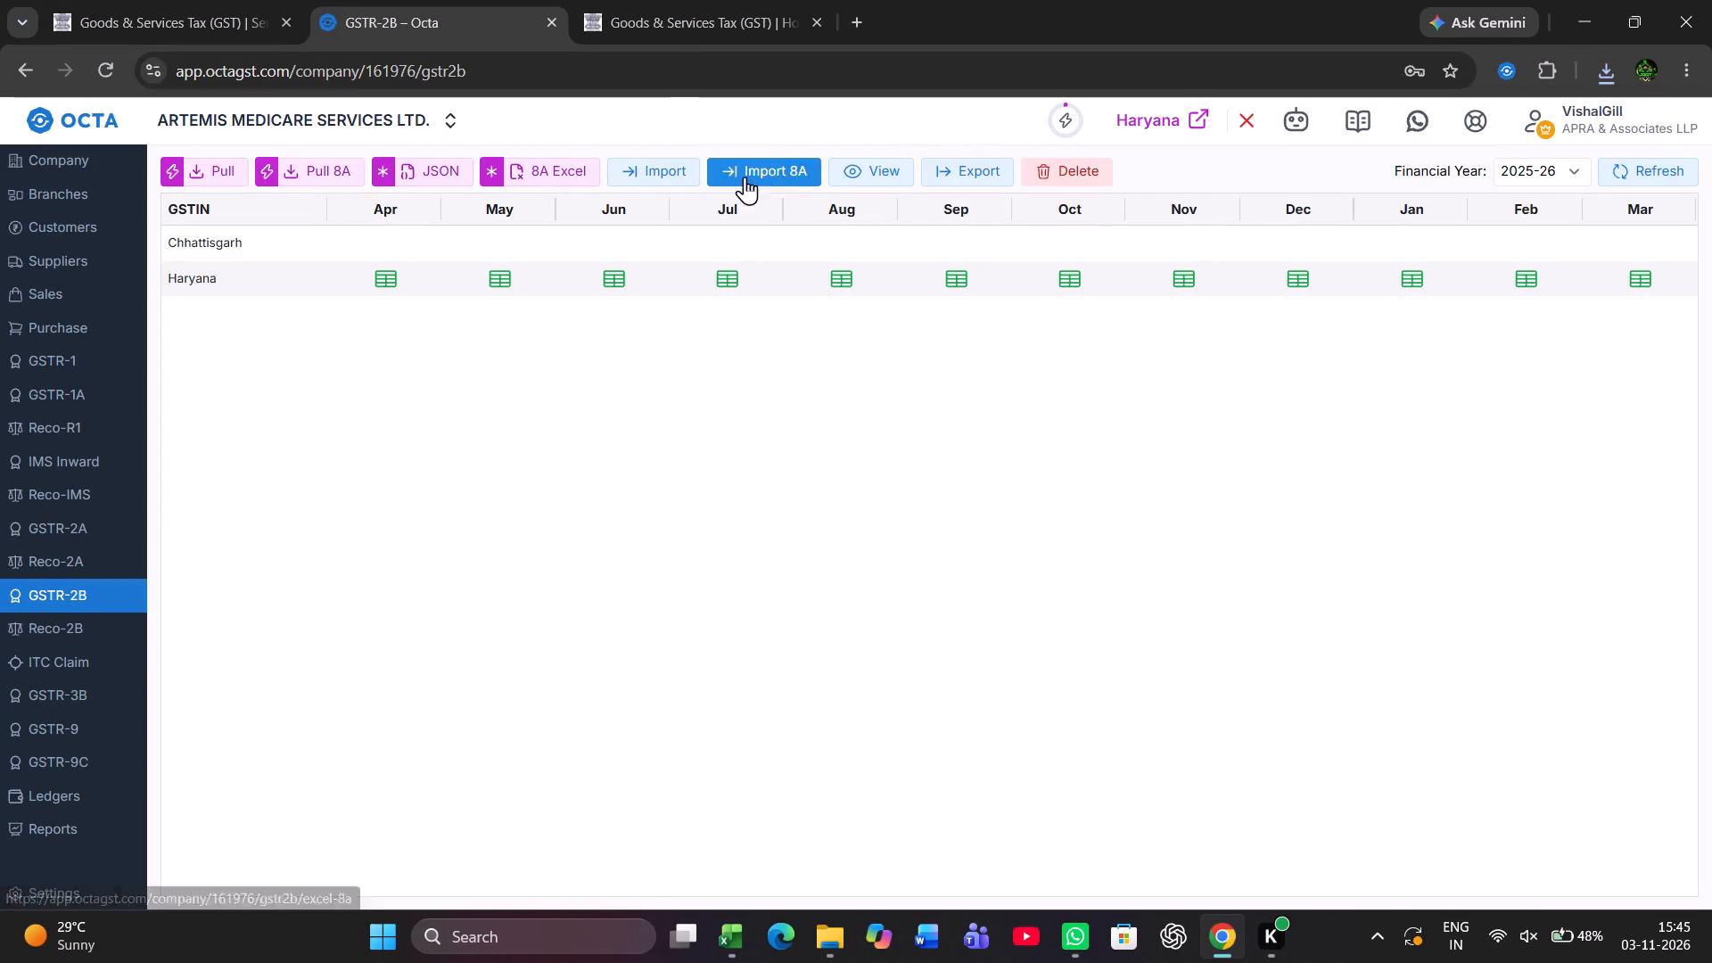
{"action": "left_click", "coordinate": [671, 172]}
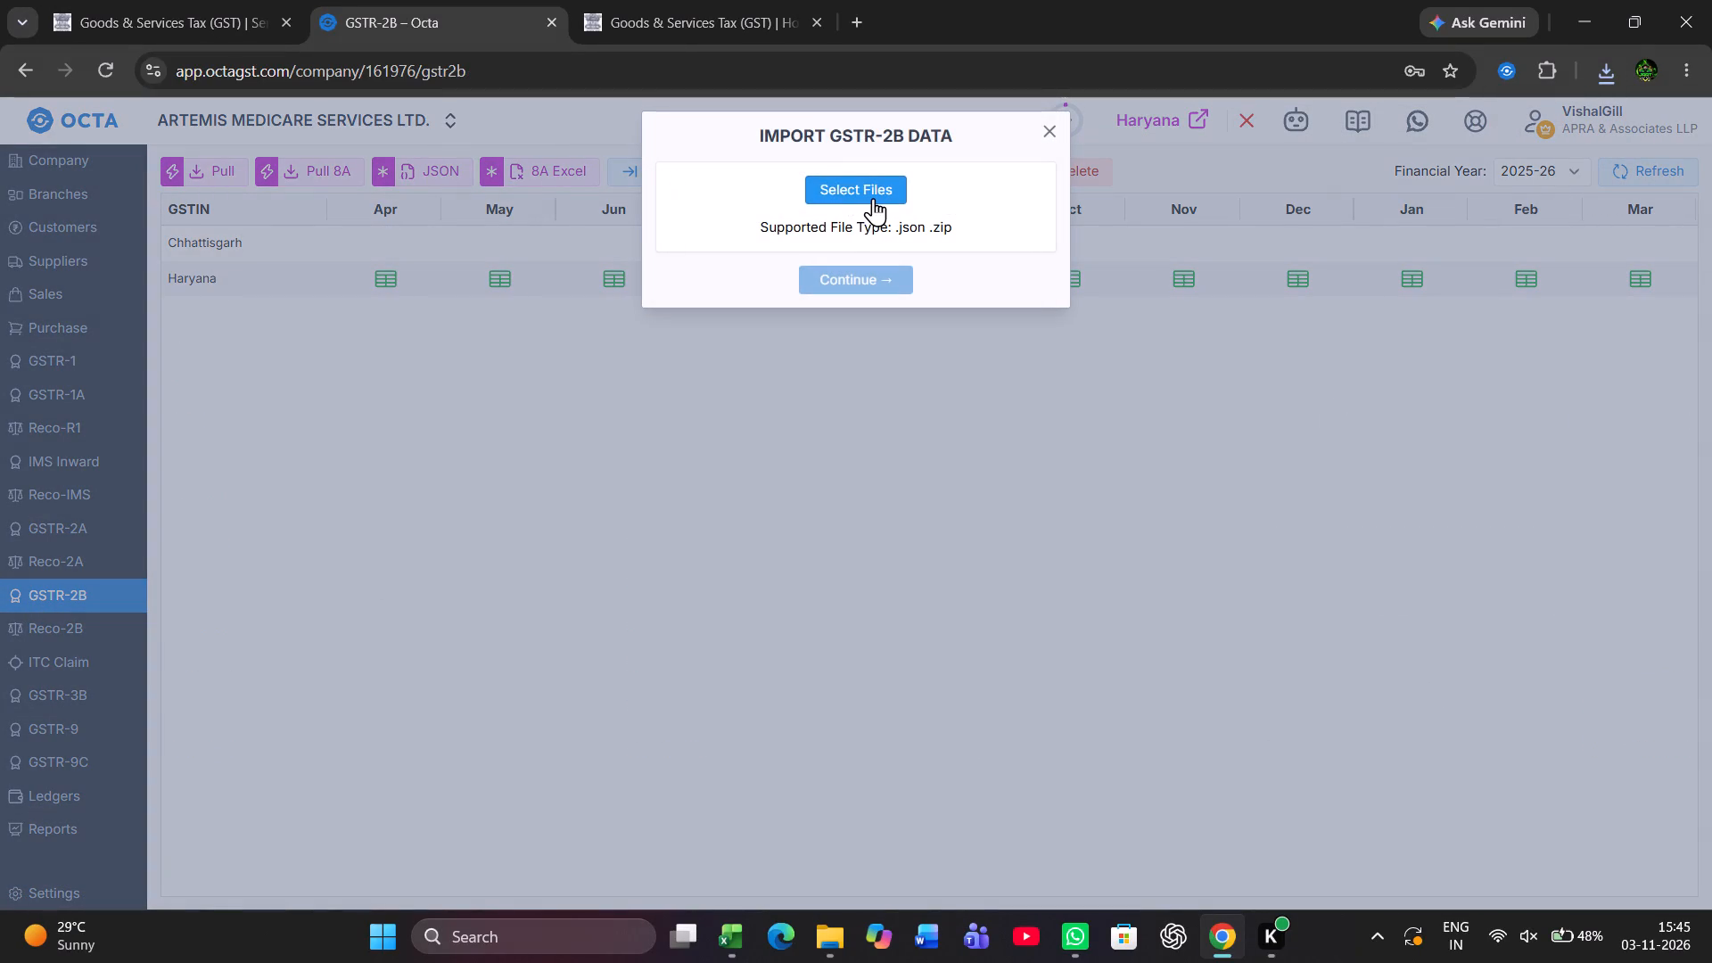
{"action": "left_click", "coordinate": [873, 196]}
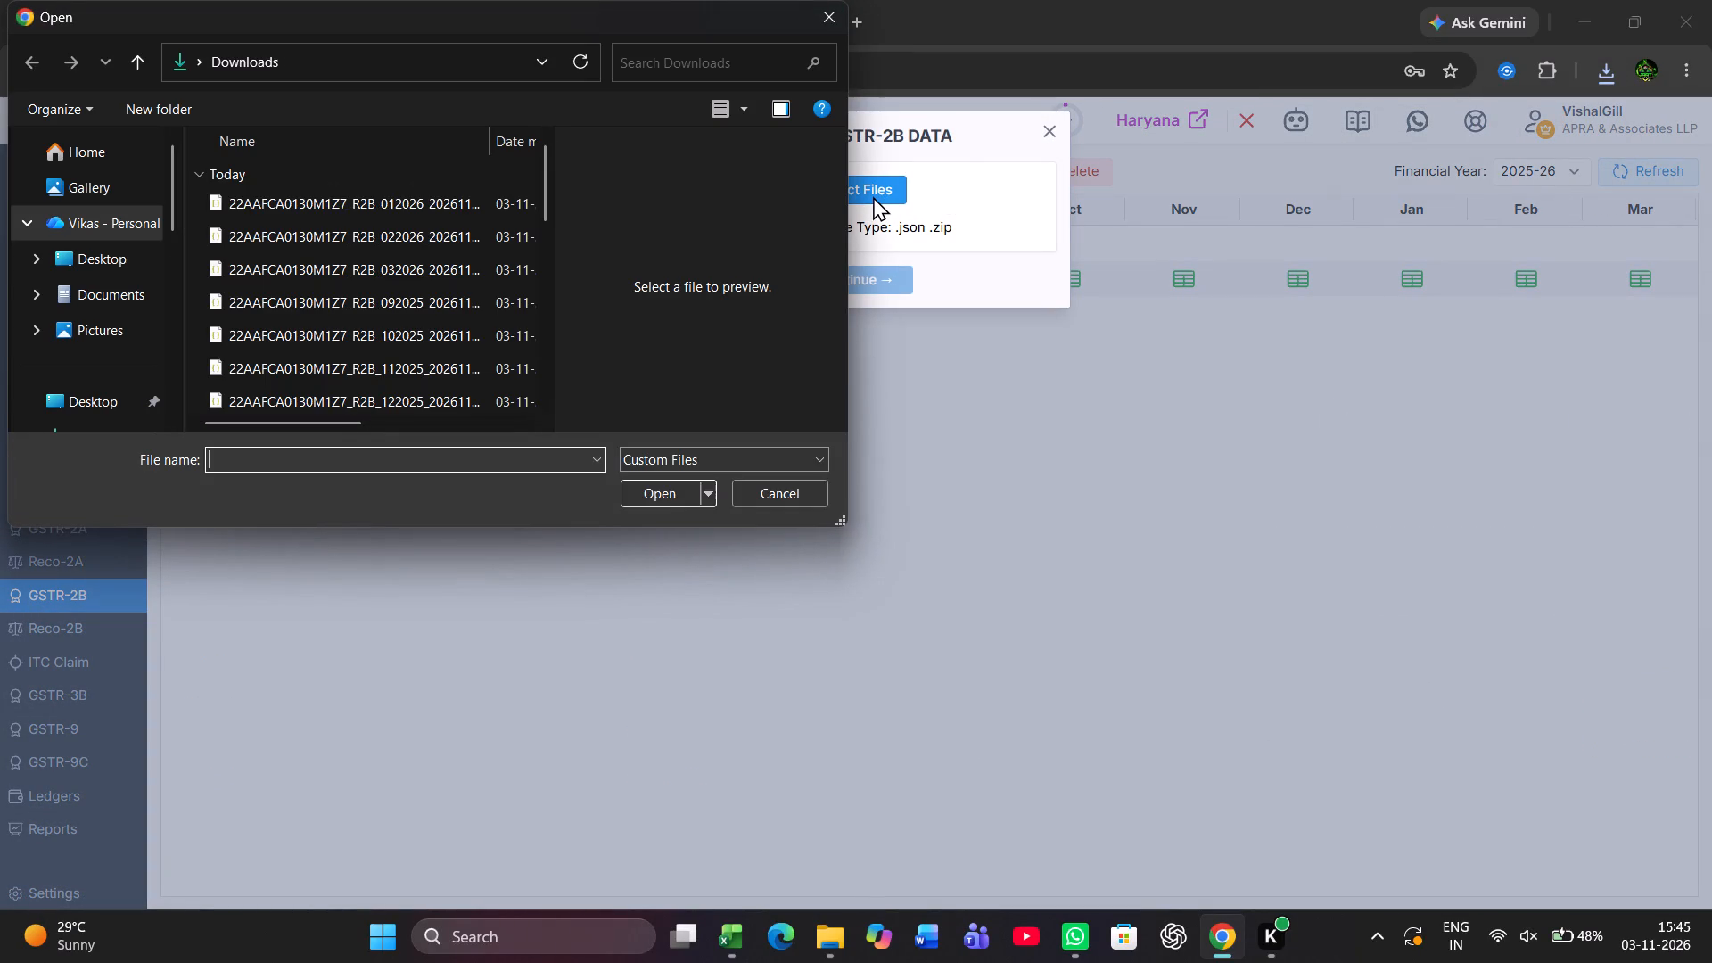
{"action": "left_click", "coordinate": [379, 197]}
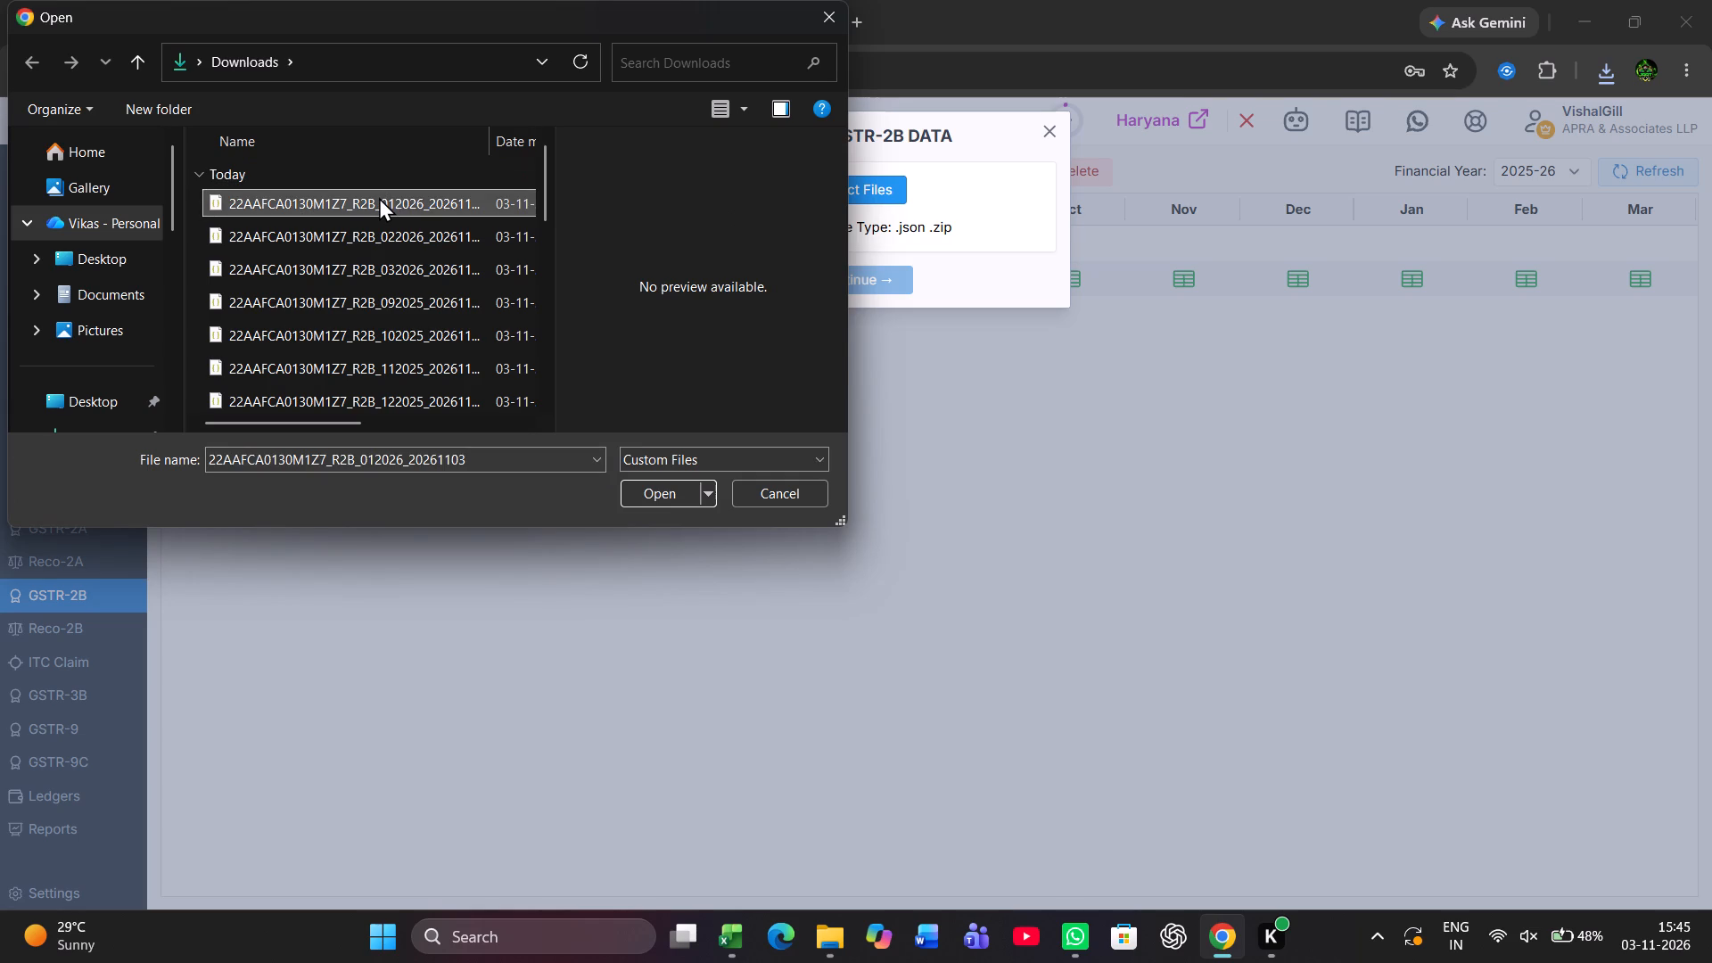
{"action": "key", "text": "shift+Down"}
{"action": "key", "text": "shift+Down"}
{"action": "key", "text": "shift+Down"}
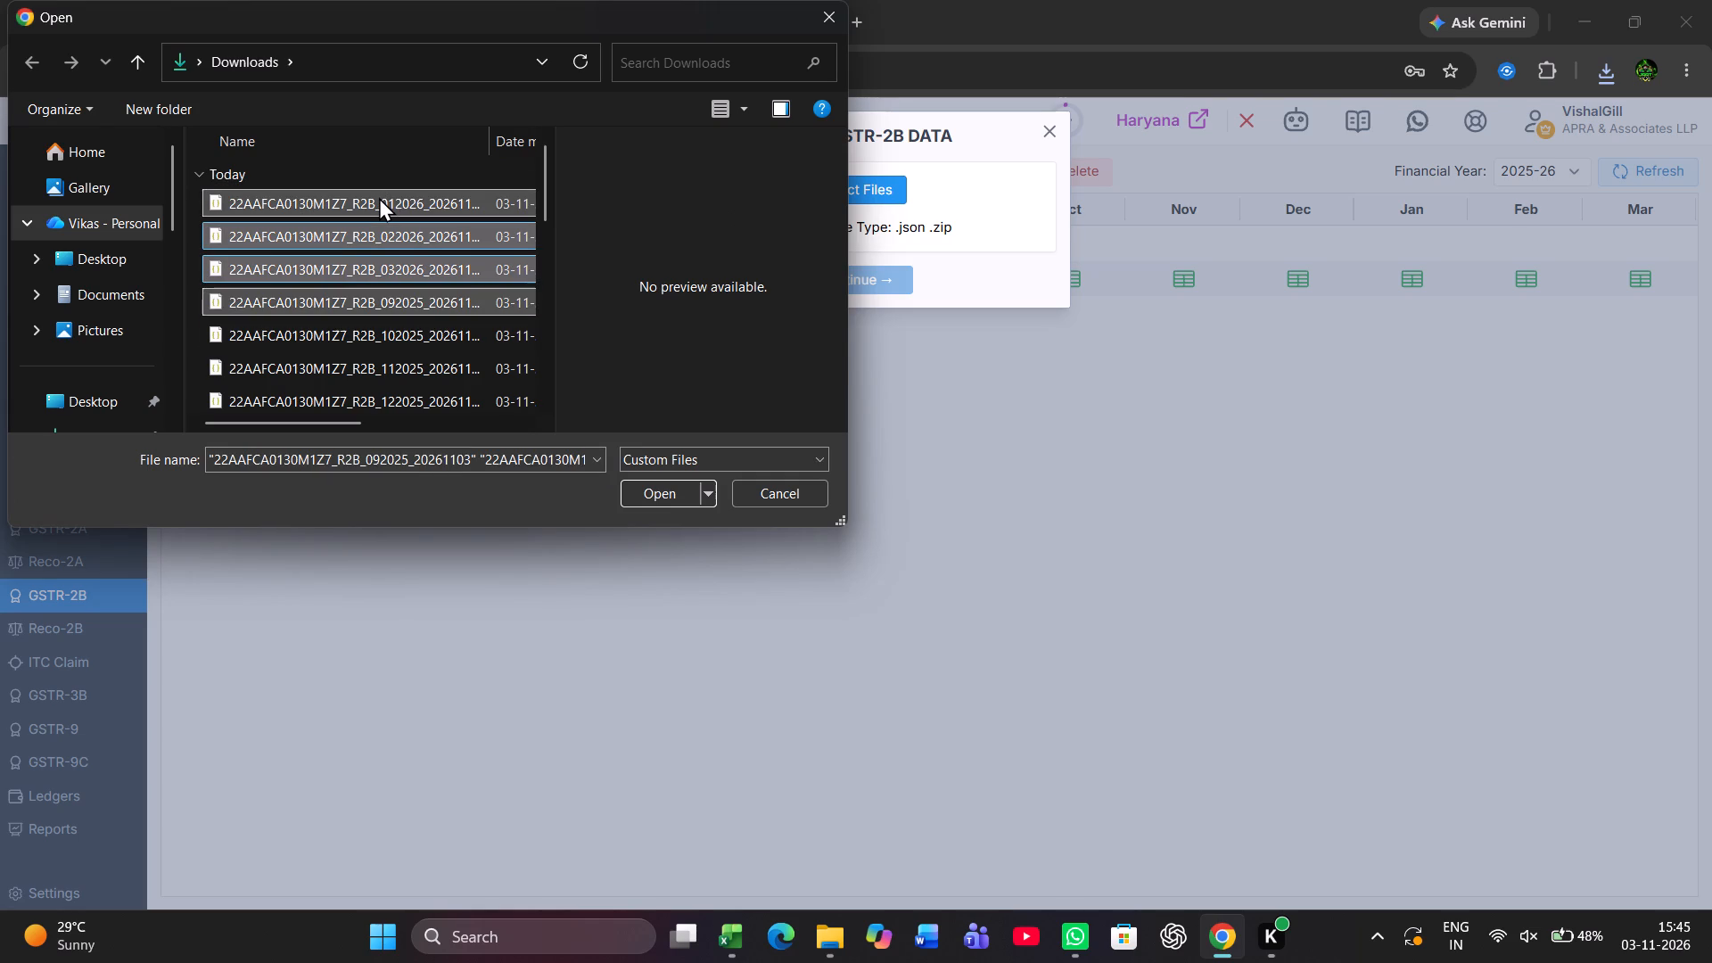
{"action": "key", "text": "shift+Down"}
{"action": "key", "text": "shift+Down"}
{"action": "key", "text": "shift+Down"}
{"action": "key", "text": "shift+Down"}
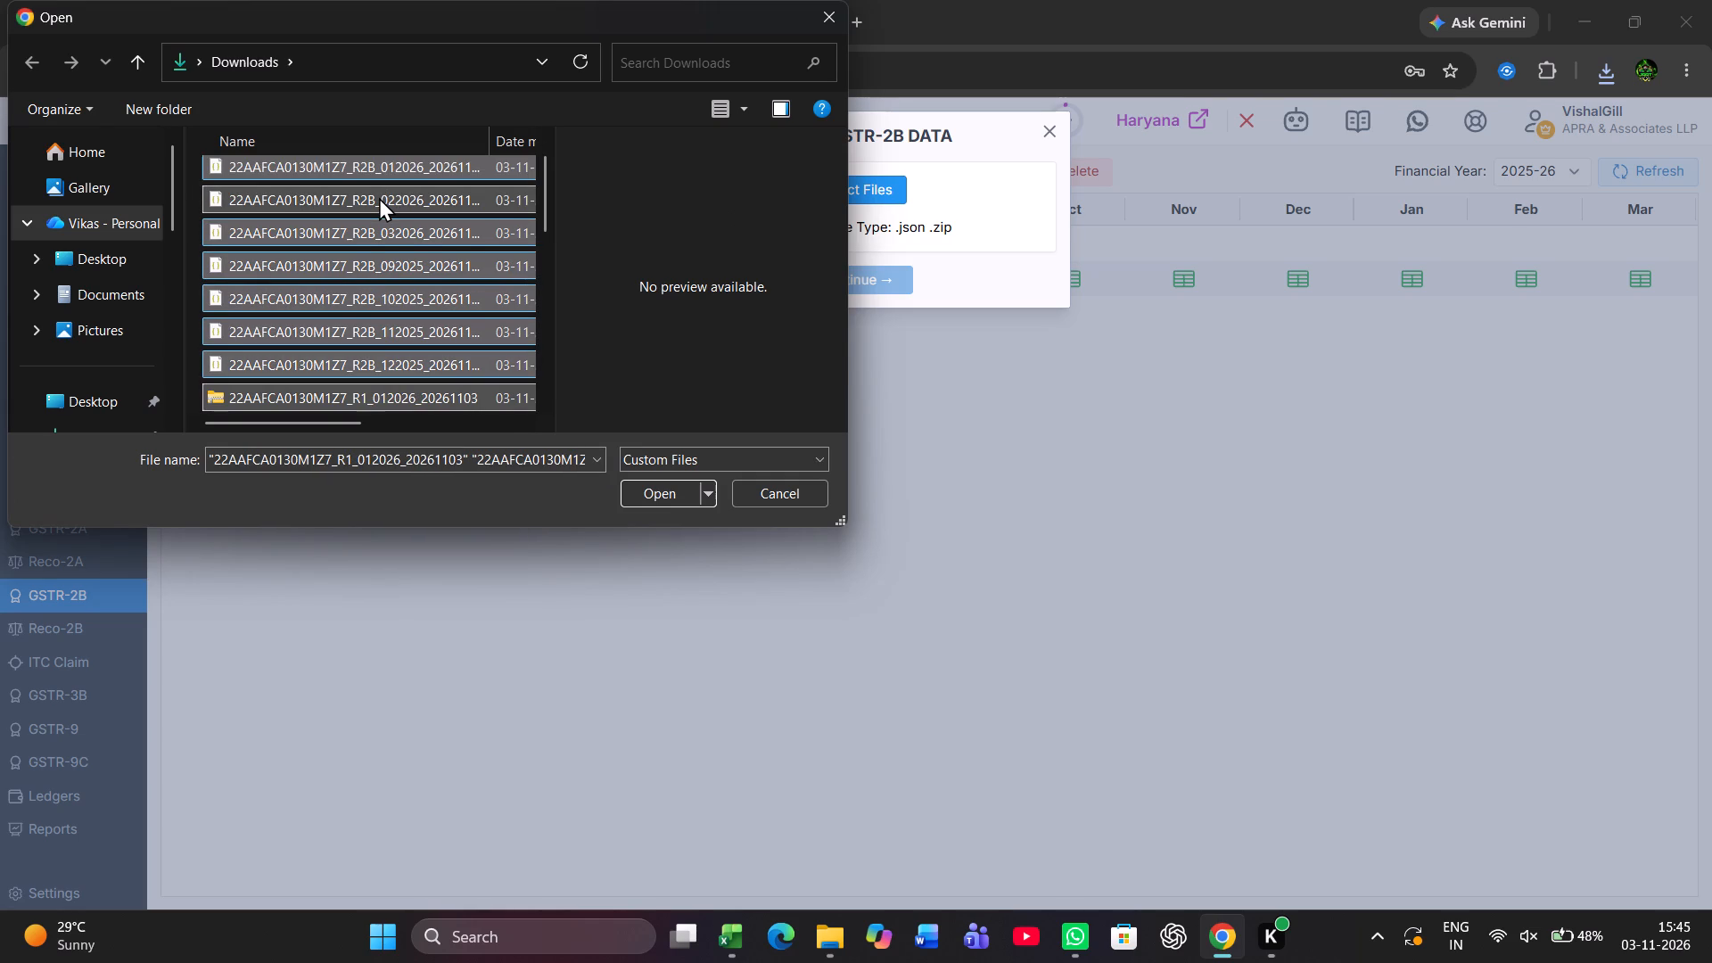
{"action": "key", "text": "shift+Up"}
{"action": "key", "text": "Return"}
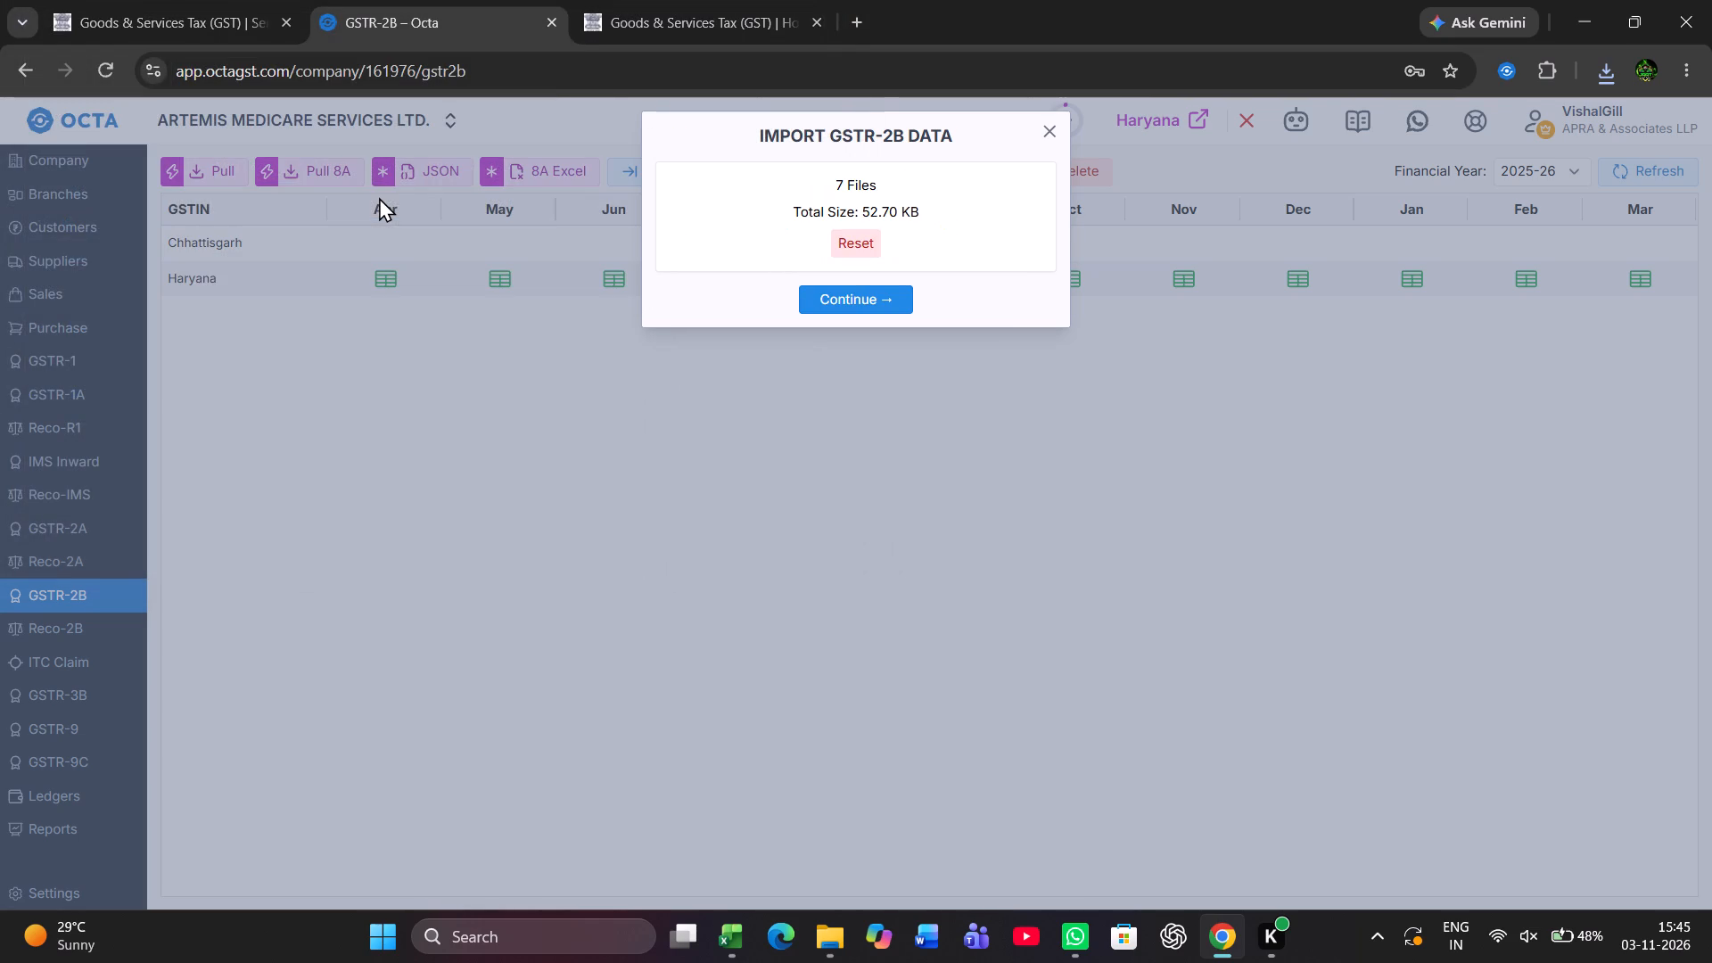
{"action": "left_click", "coordinate": [852, 297]}
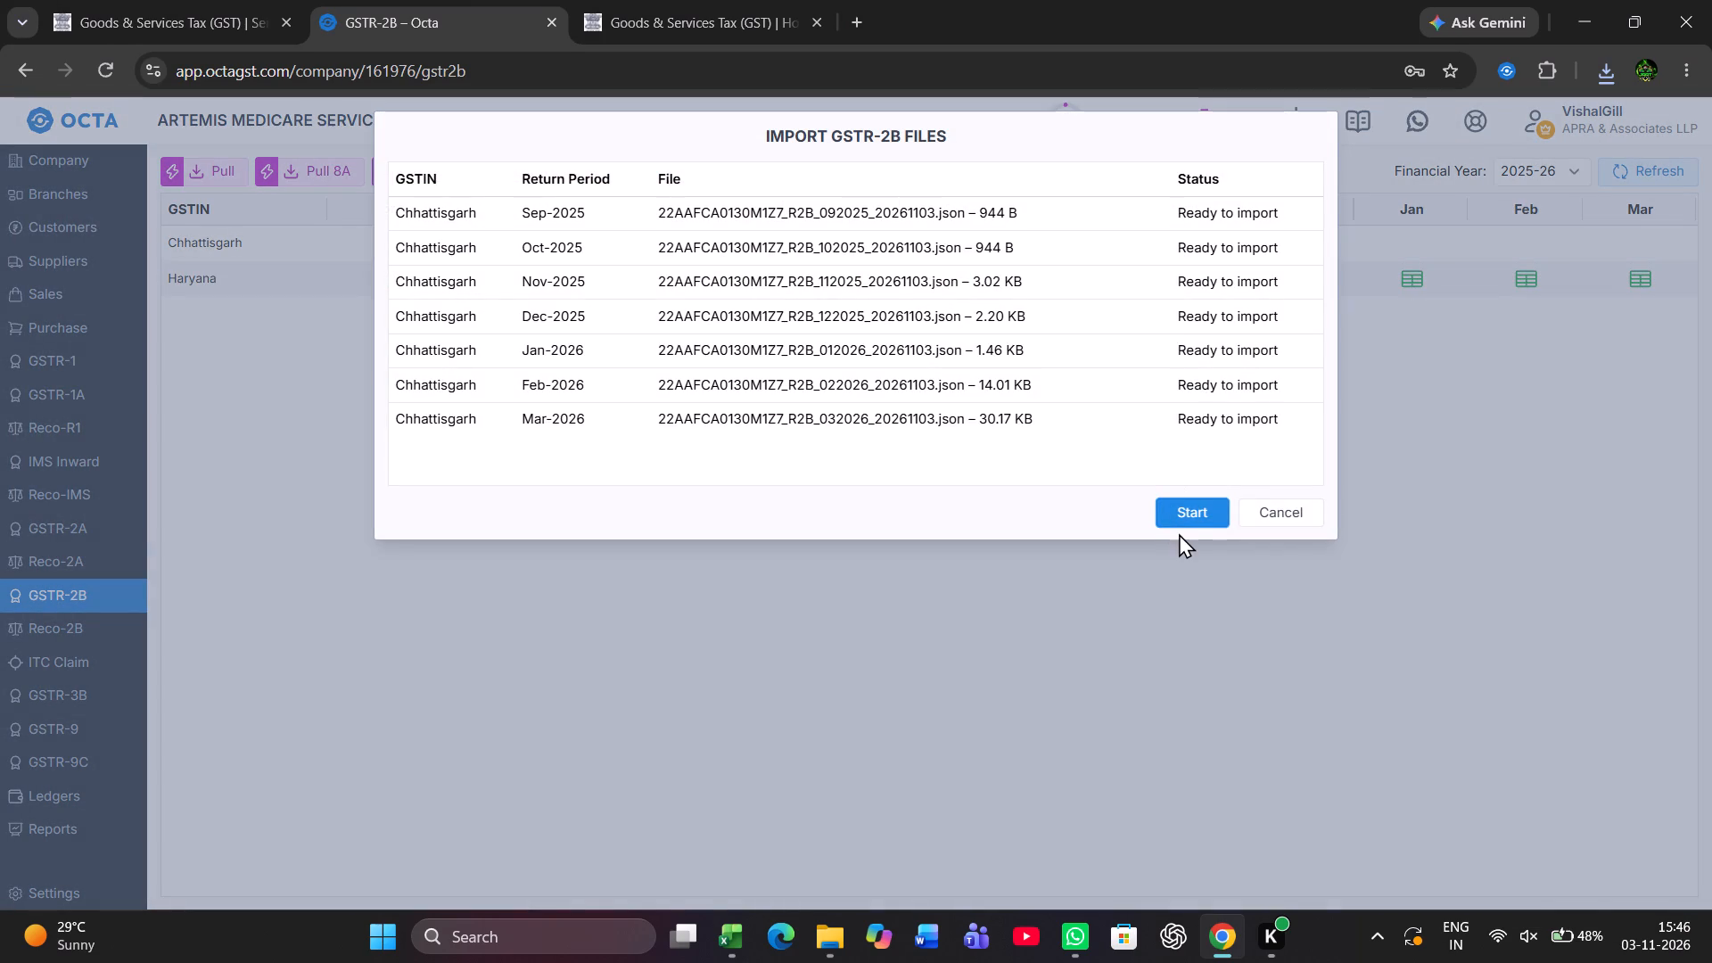
{"action": "left_click", "coordinate": [1189, 522]}
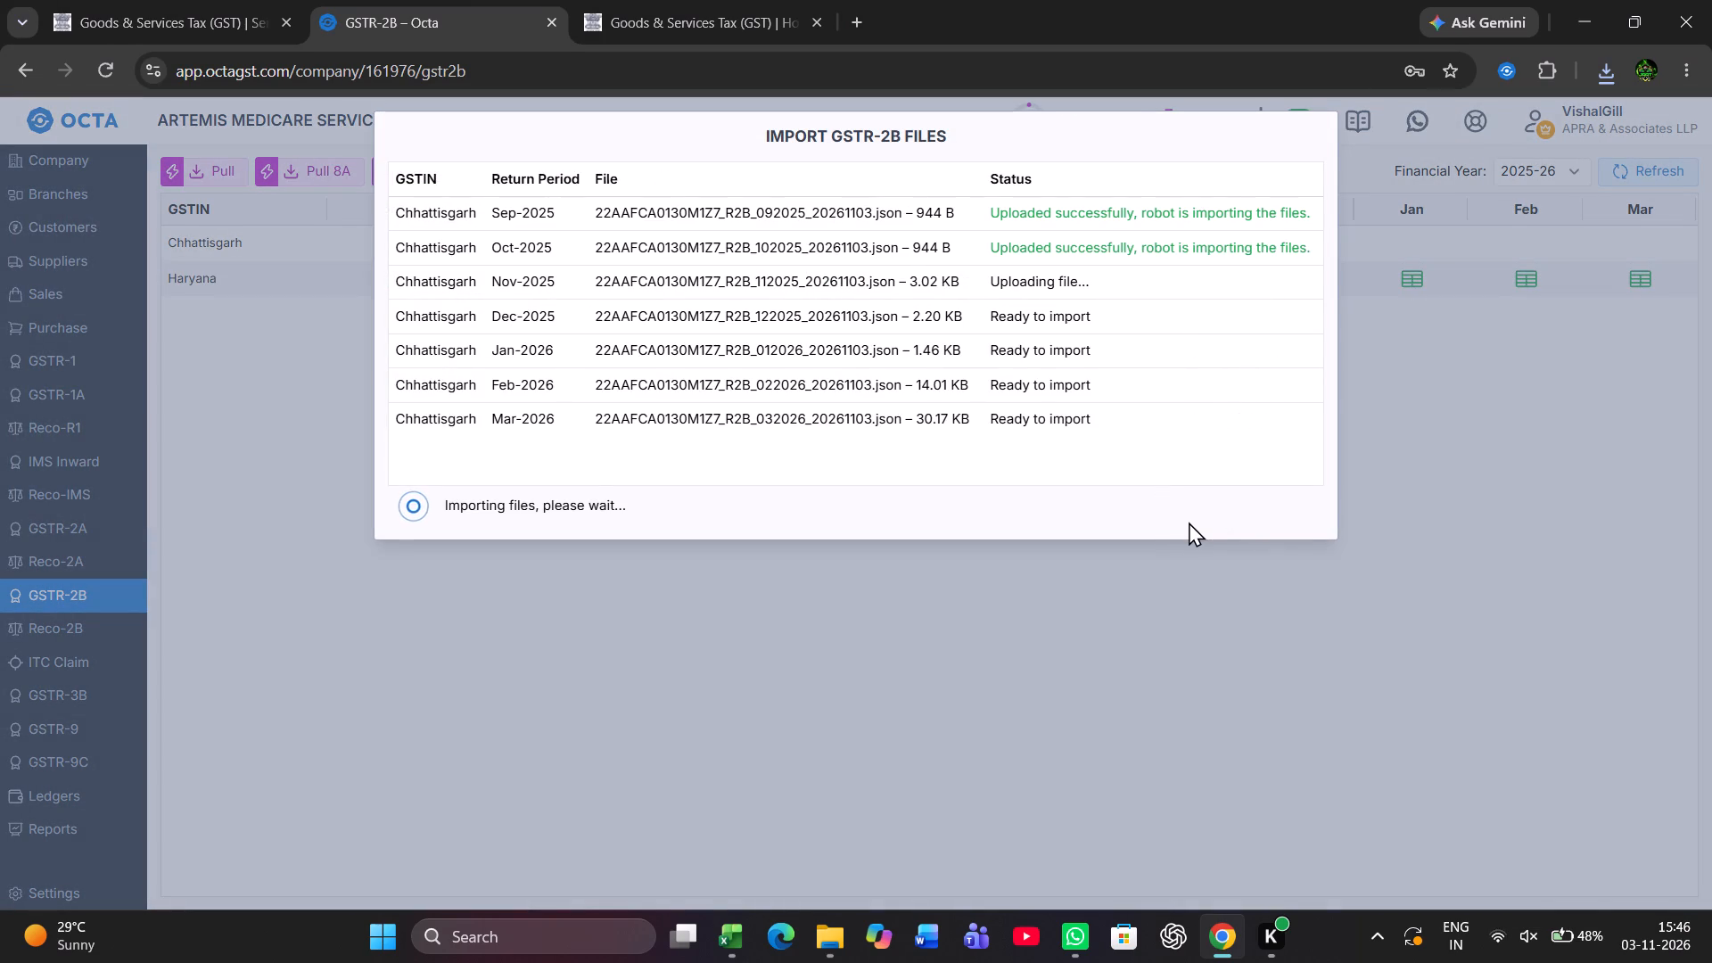
{"action": "left_click", "coordinate": [1263, 510]}
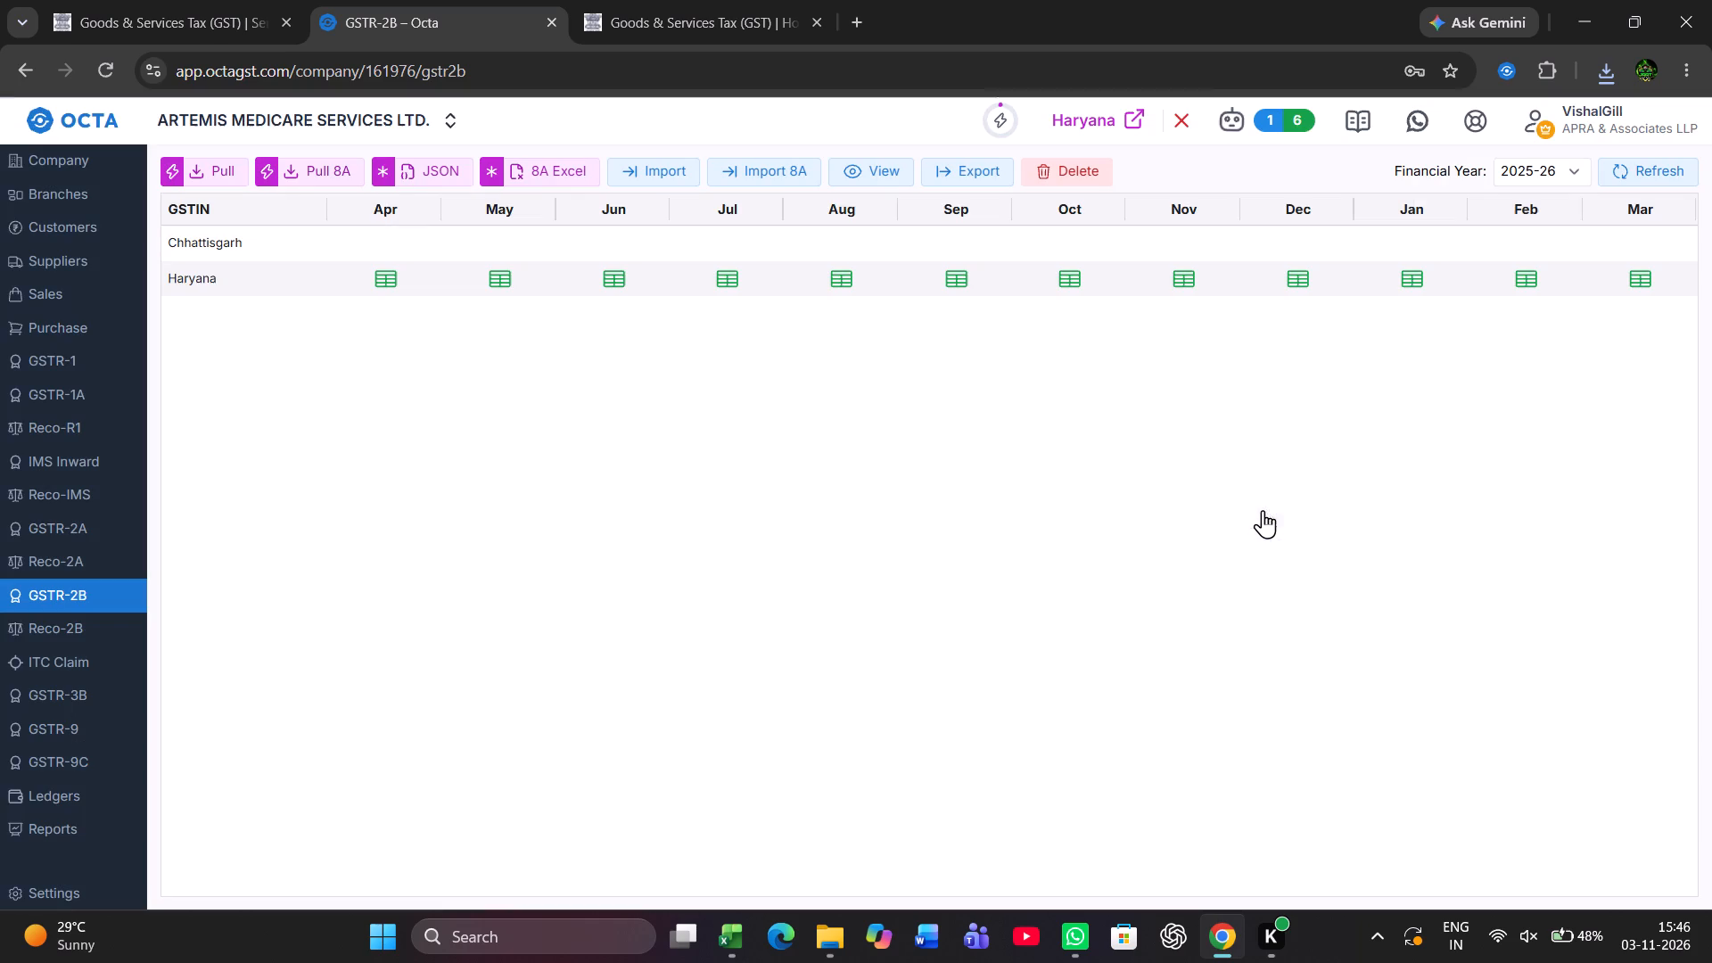
{"action": "left_click", "coordinate": [1643, 165]}
{"action": "scroll", "coordinate": [1362, 367], "scroll_direction": "up", "scroll_amount": 3}
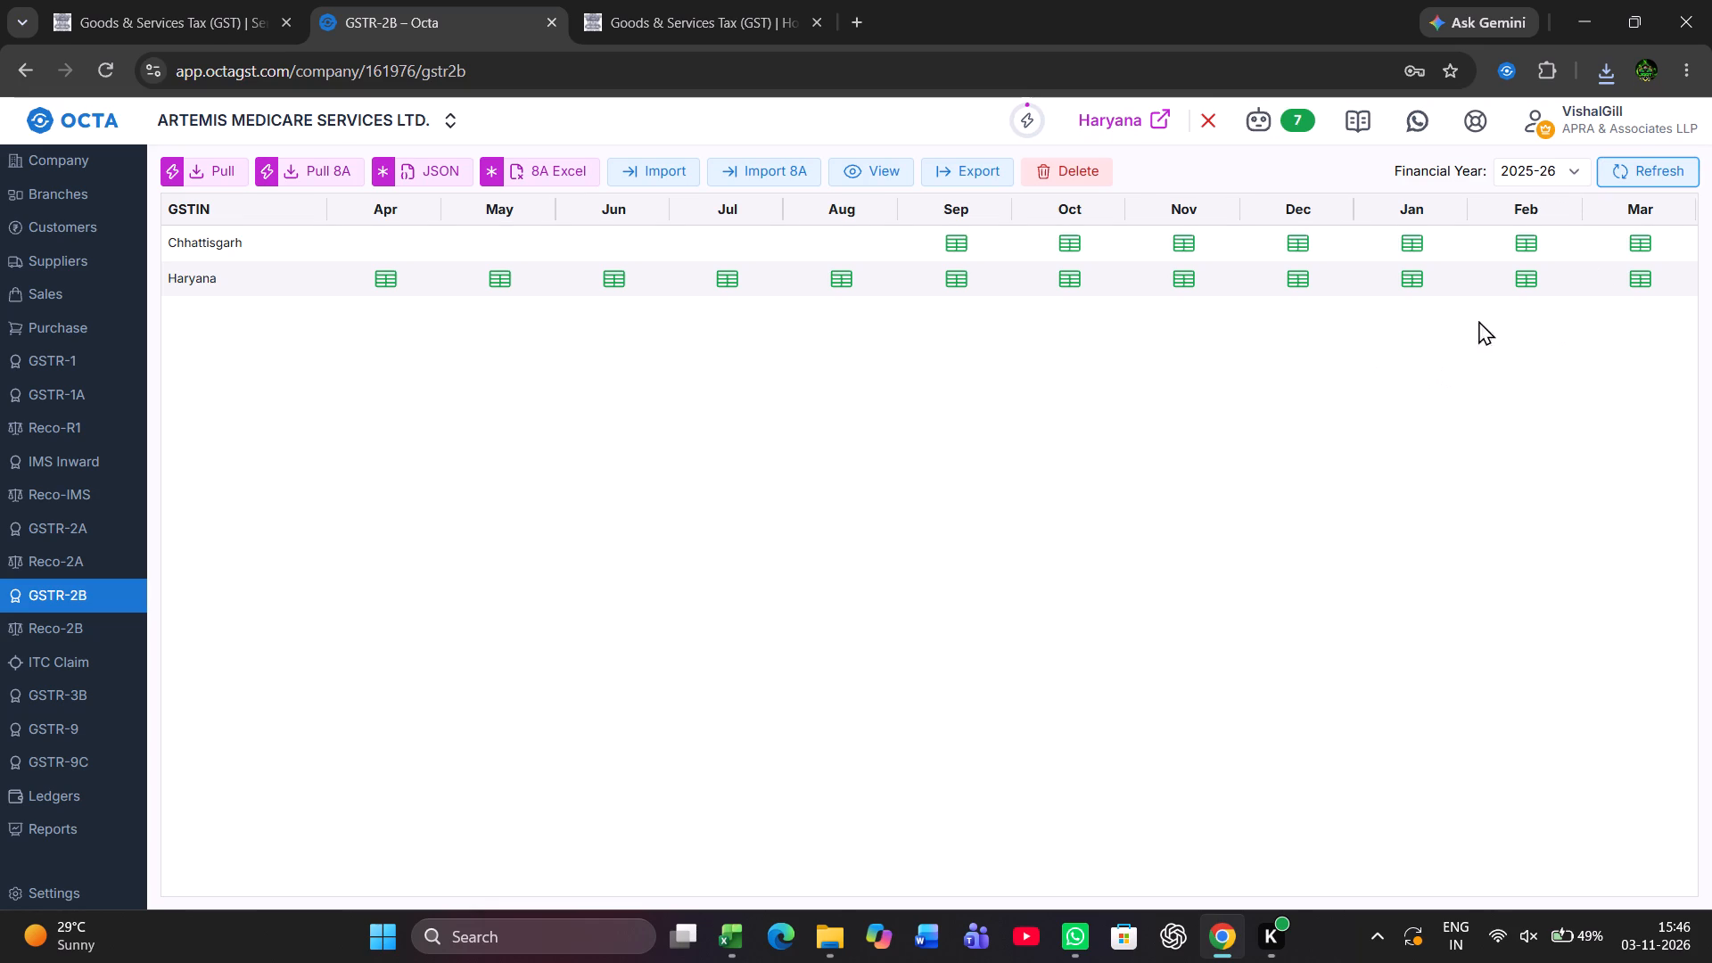
{"action": "left_click", "coordinate": [1652, 175]}
Export GSTR-2B data for Chhattisgarh only, period 04-2025 to 03-2026, in Octa Format – Smart, and download the resulting workbook.
{"action": "left_click", "coordinate": [968, 168]}
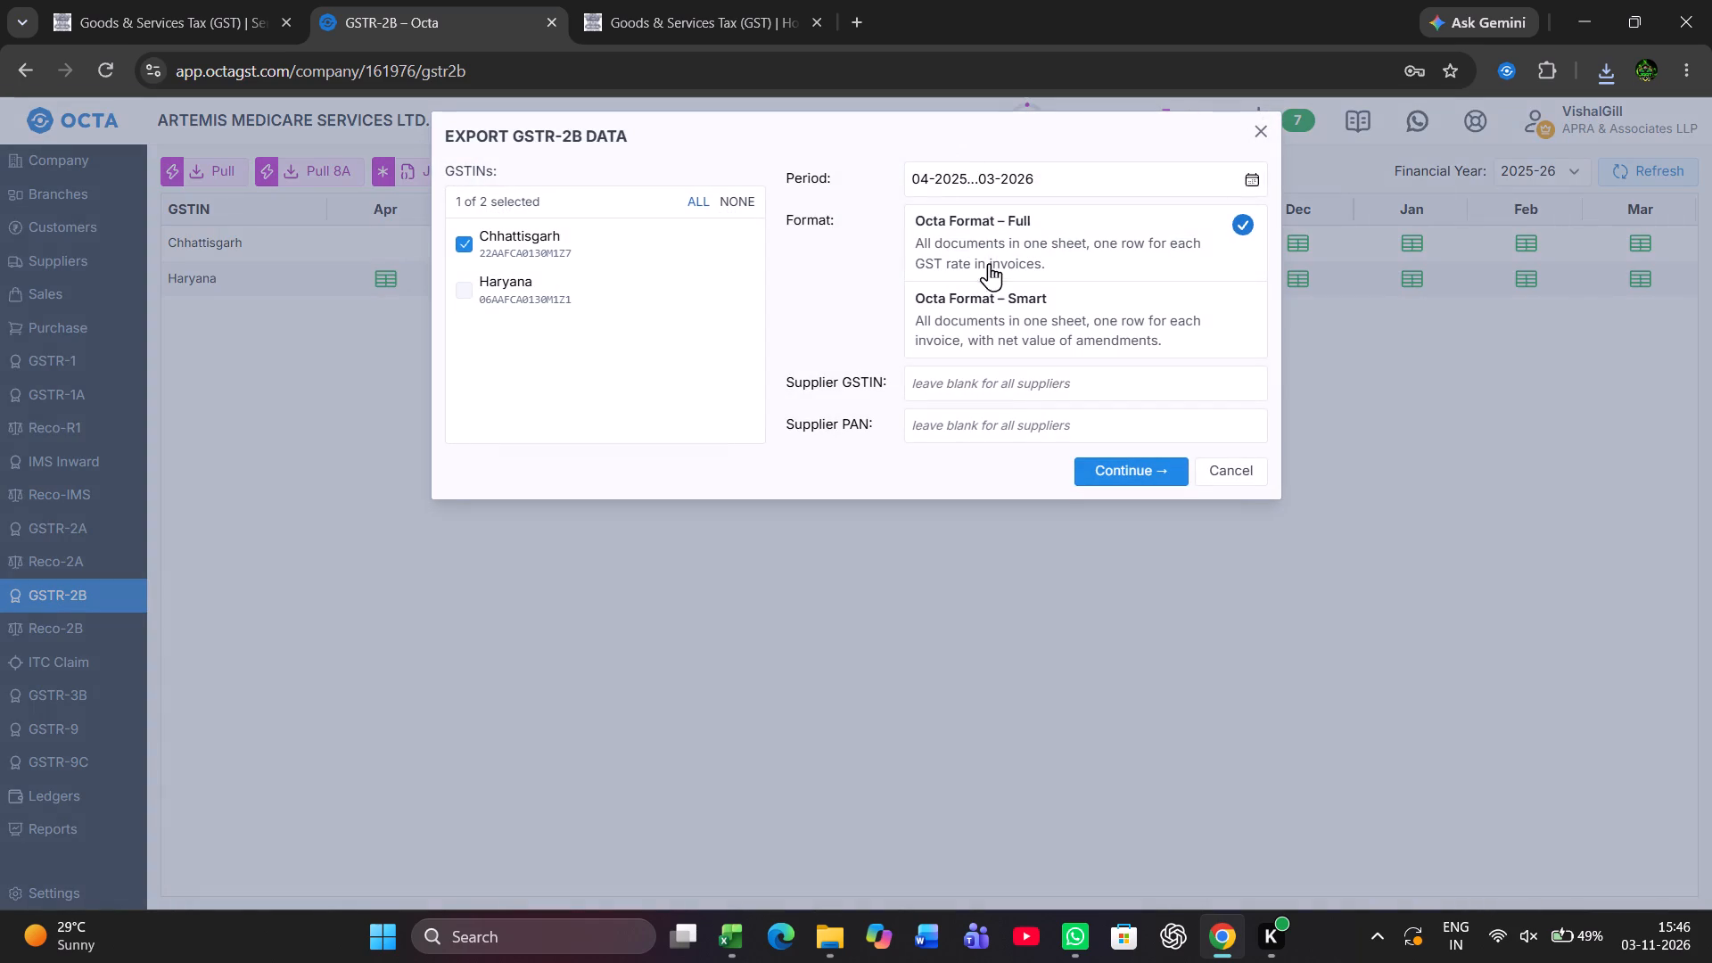
{"action": "left_click", "coordinate": [1049, 319]}
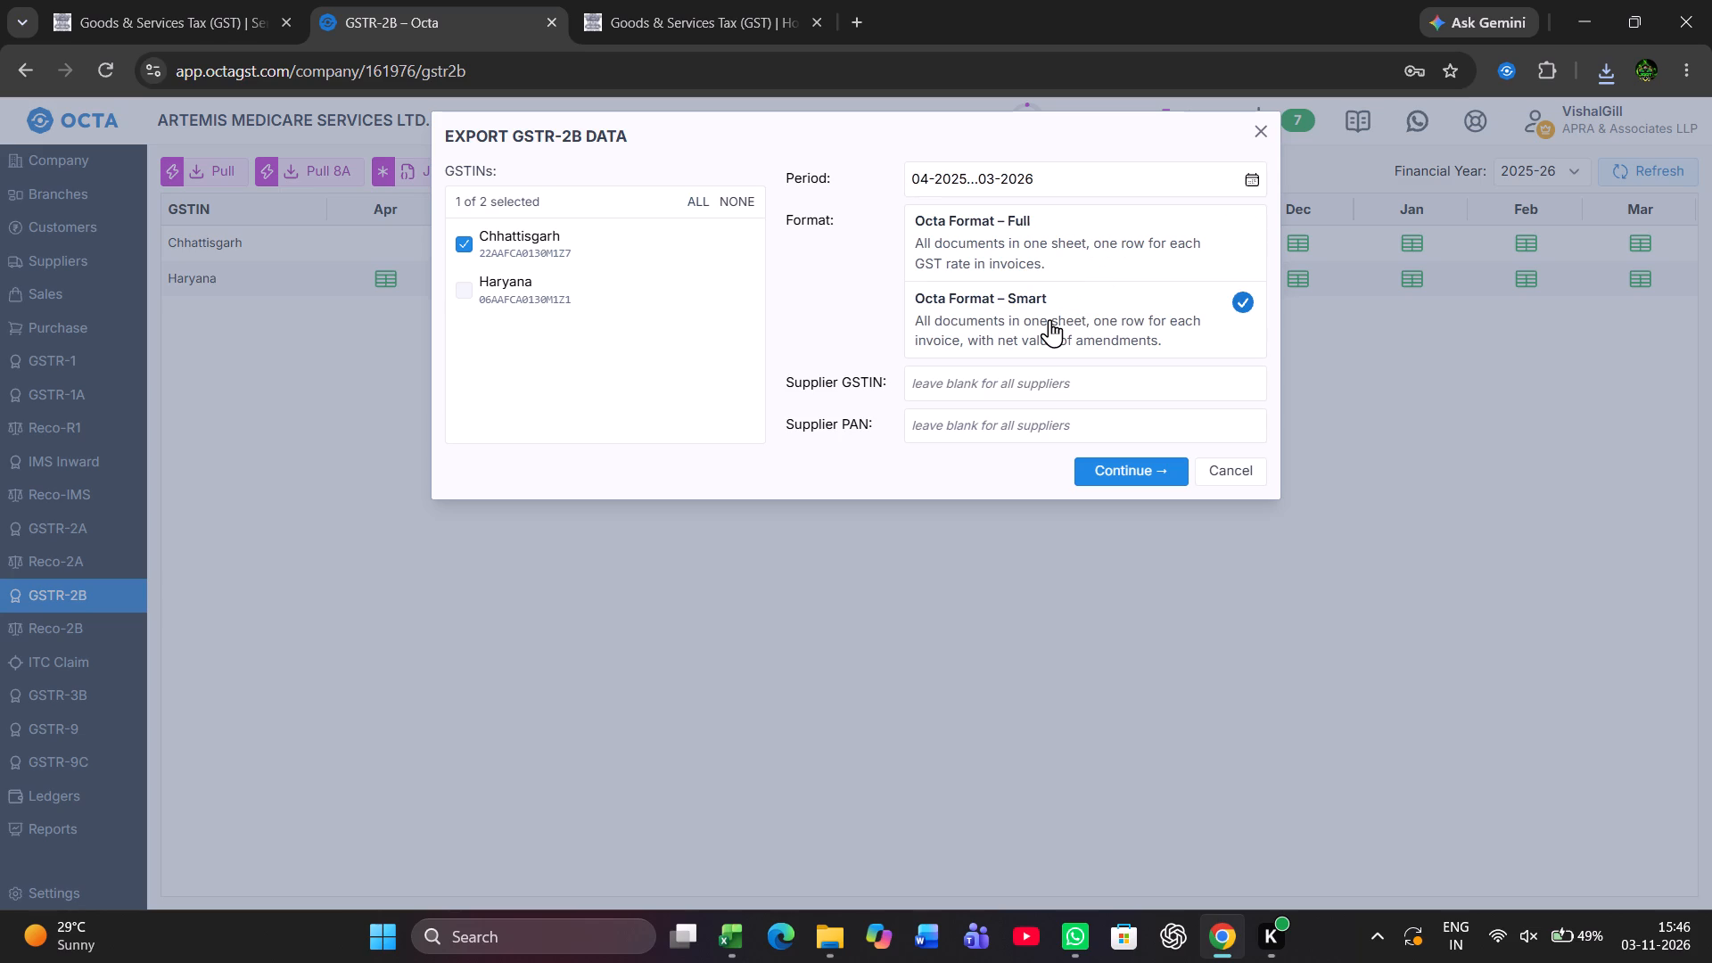
{"action": "left_click", "coordinate": [1125, 473]}
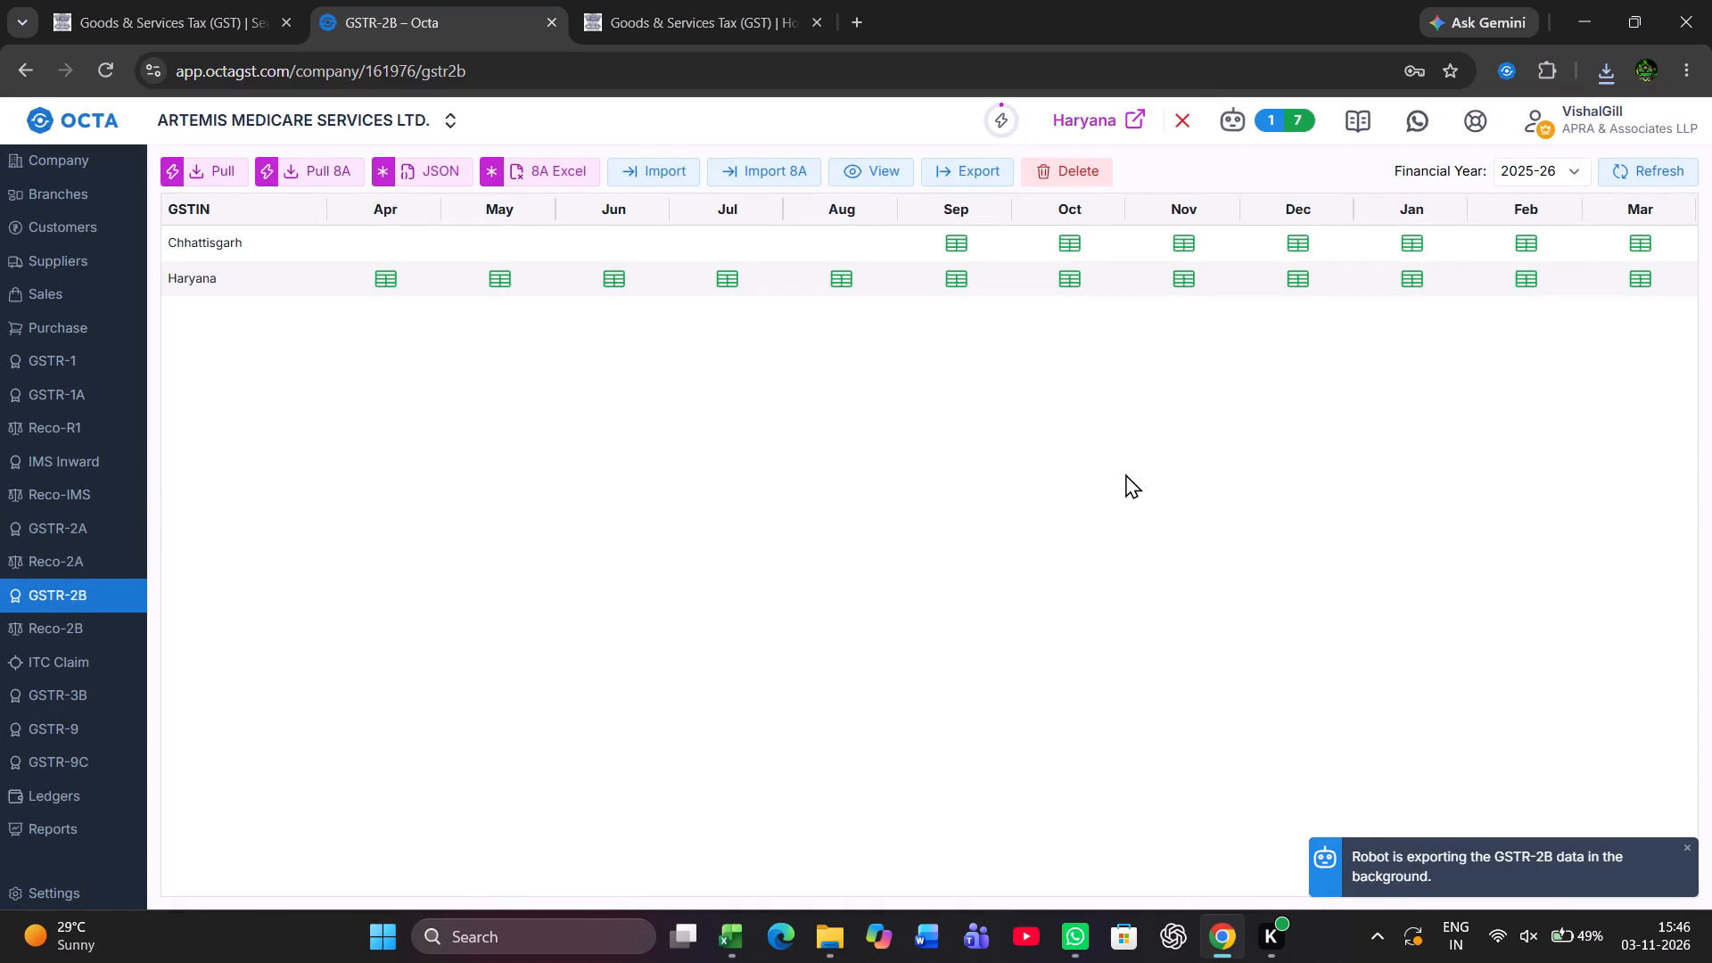
{"action": "left_click", "coordinate": [1284, 130]}
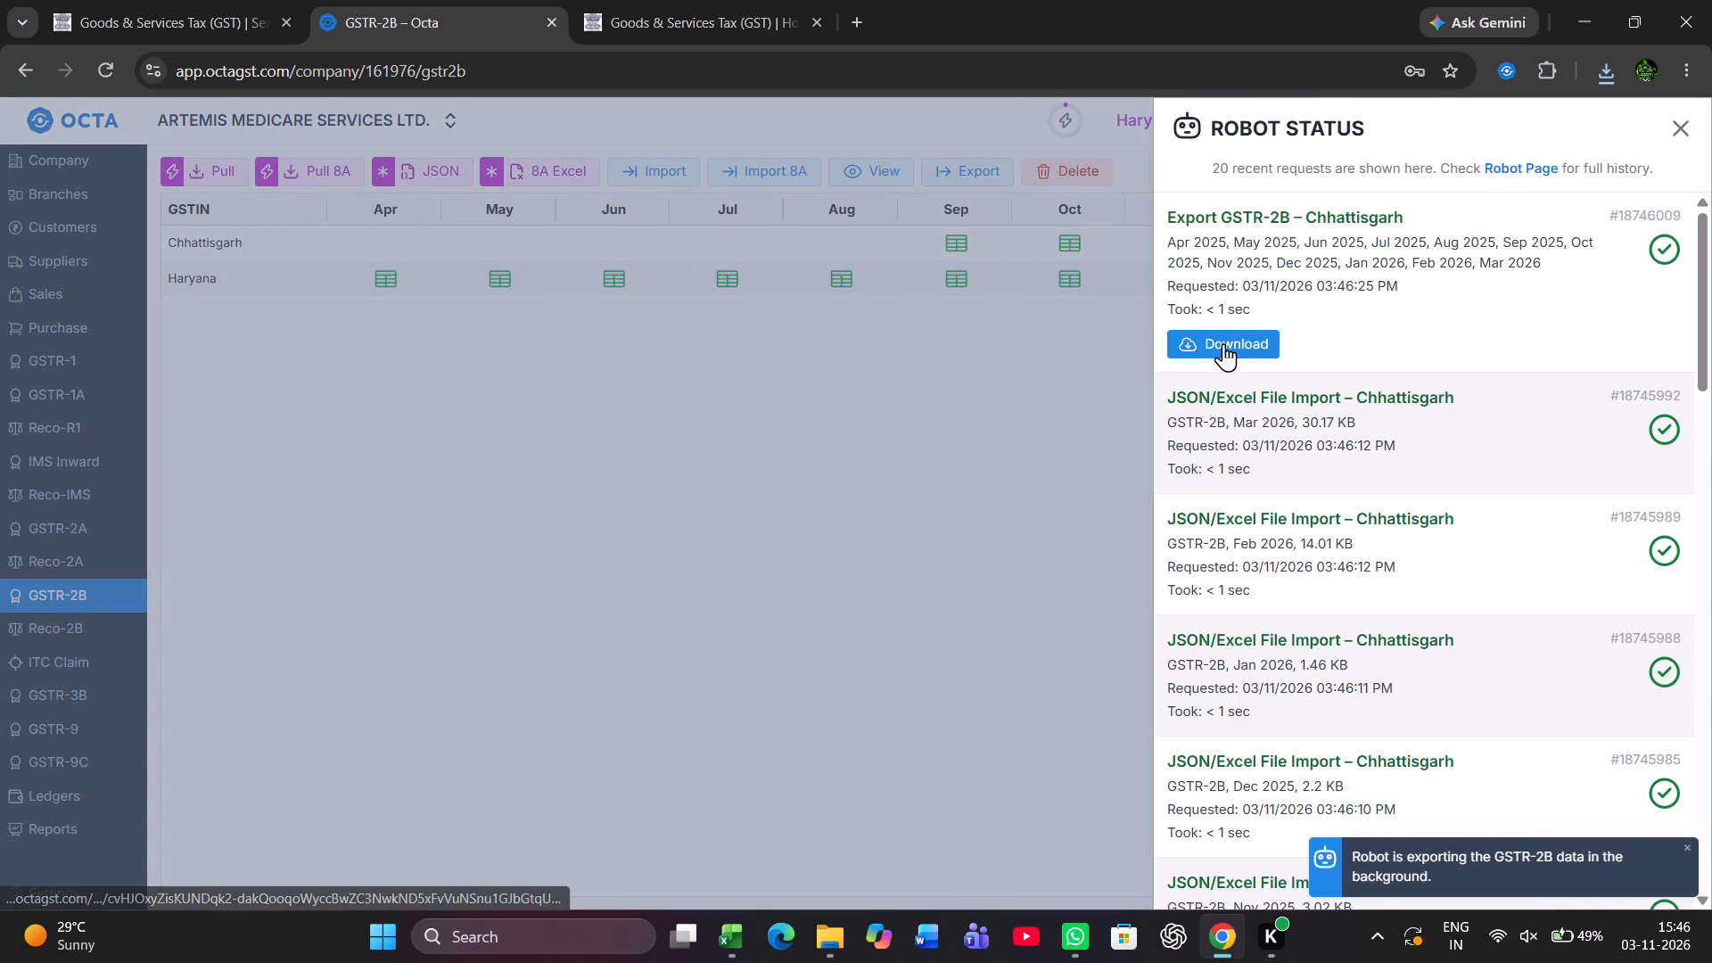
{"action": "left_click", "coordinate": [1223, 343]}
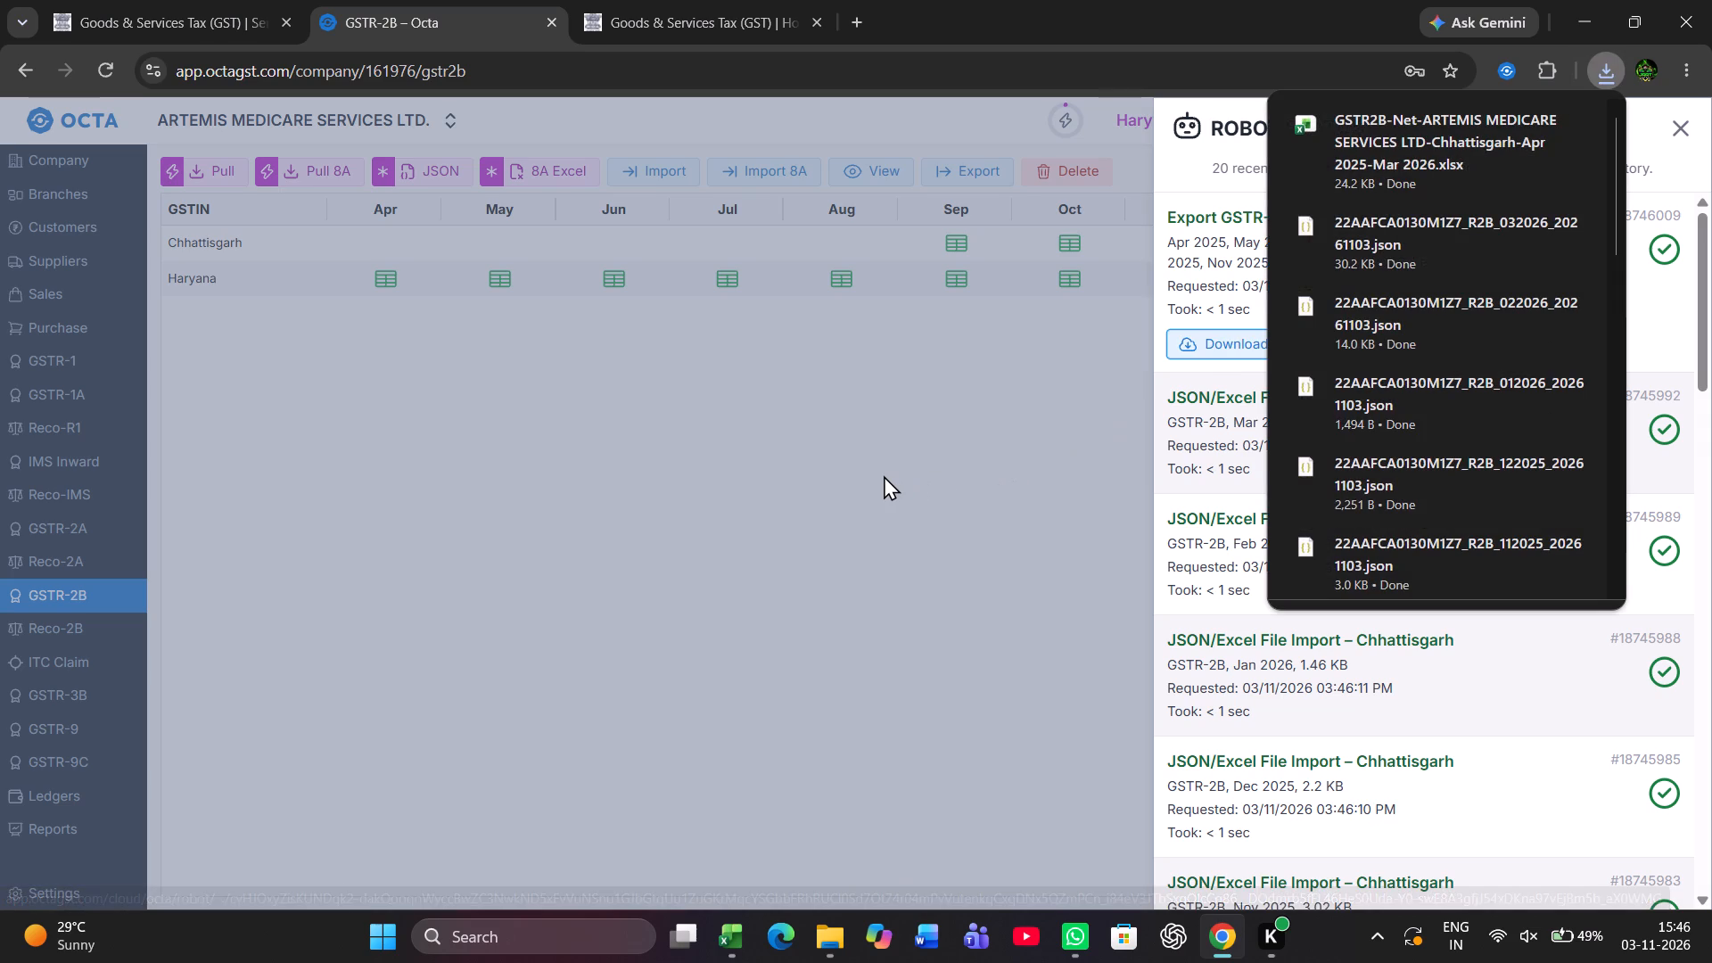
In File Explorer, sort Downloads by date modified and move the new GSTR2B-Net workbook into the Raipur folder under Artemis.
{"action": "key", "text": "alt+Tab"}
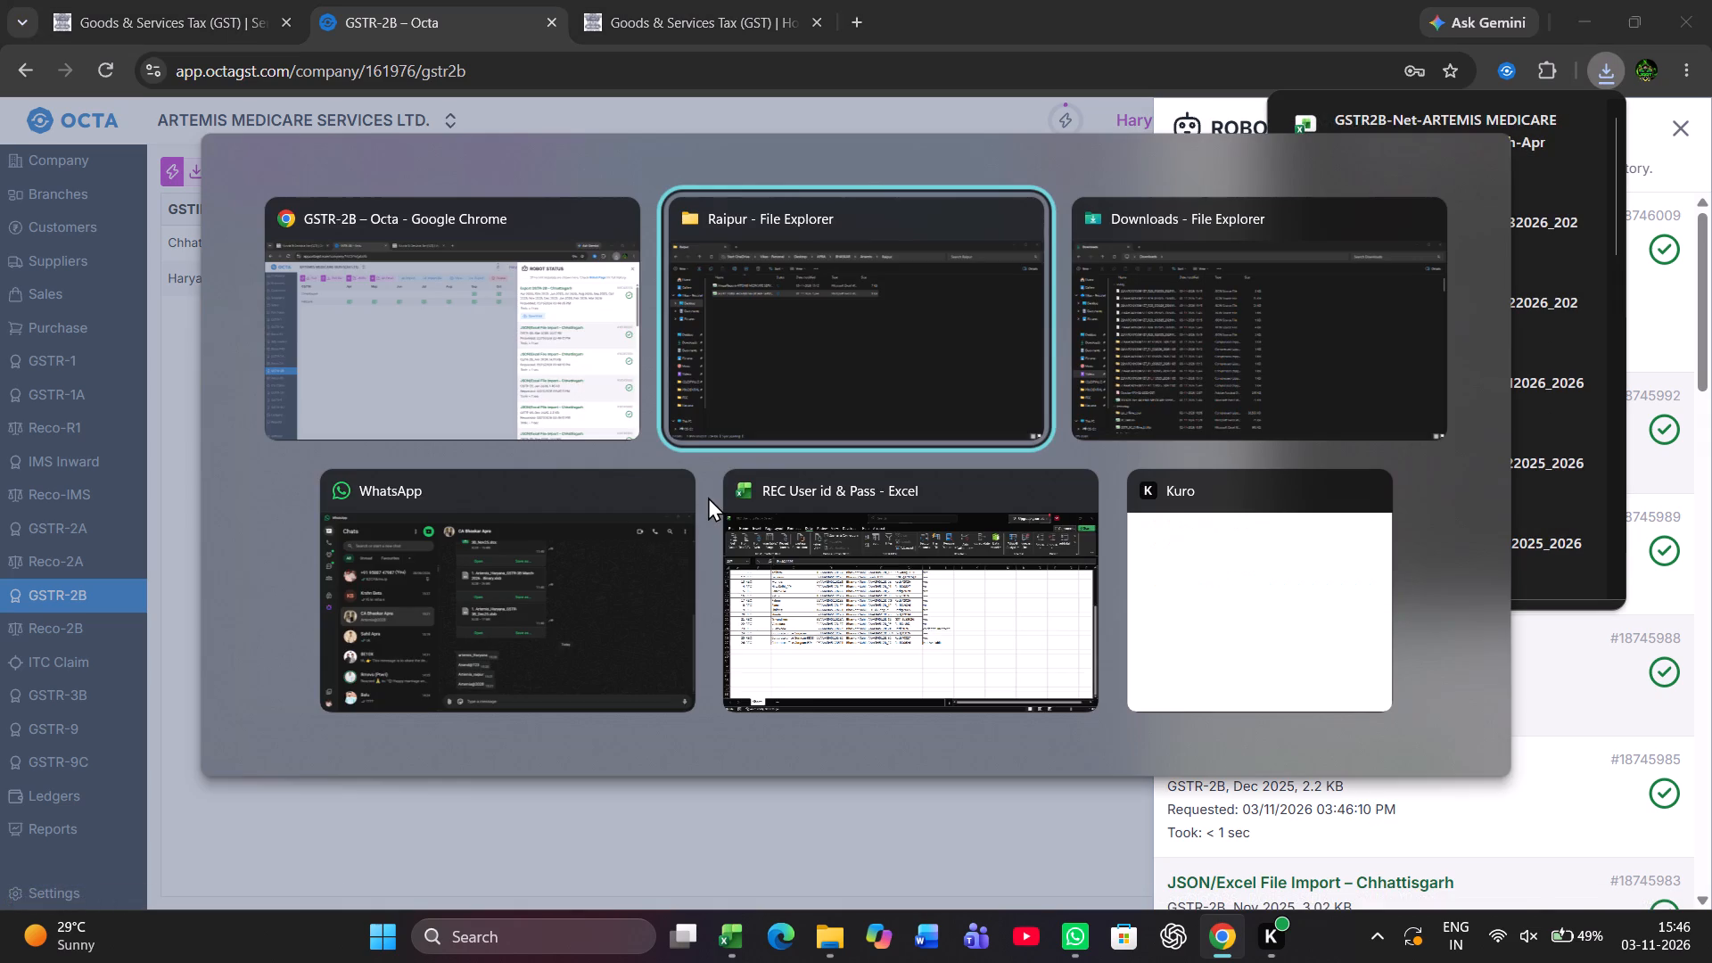
{"action": "key", "text": "alt+Tab"}
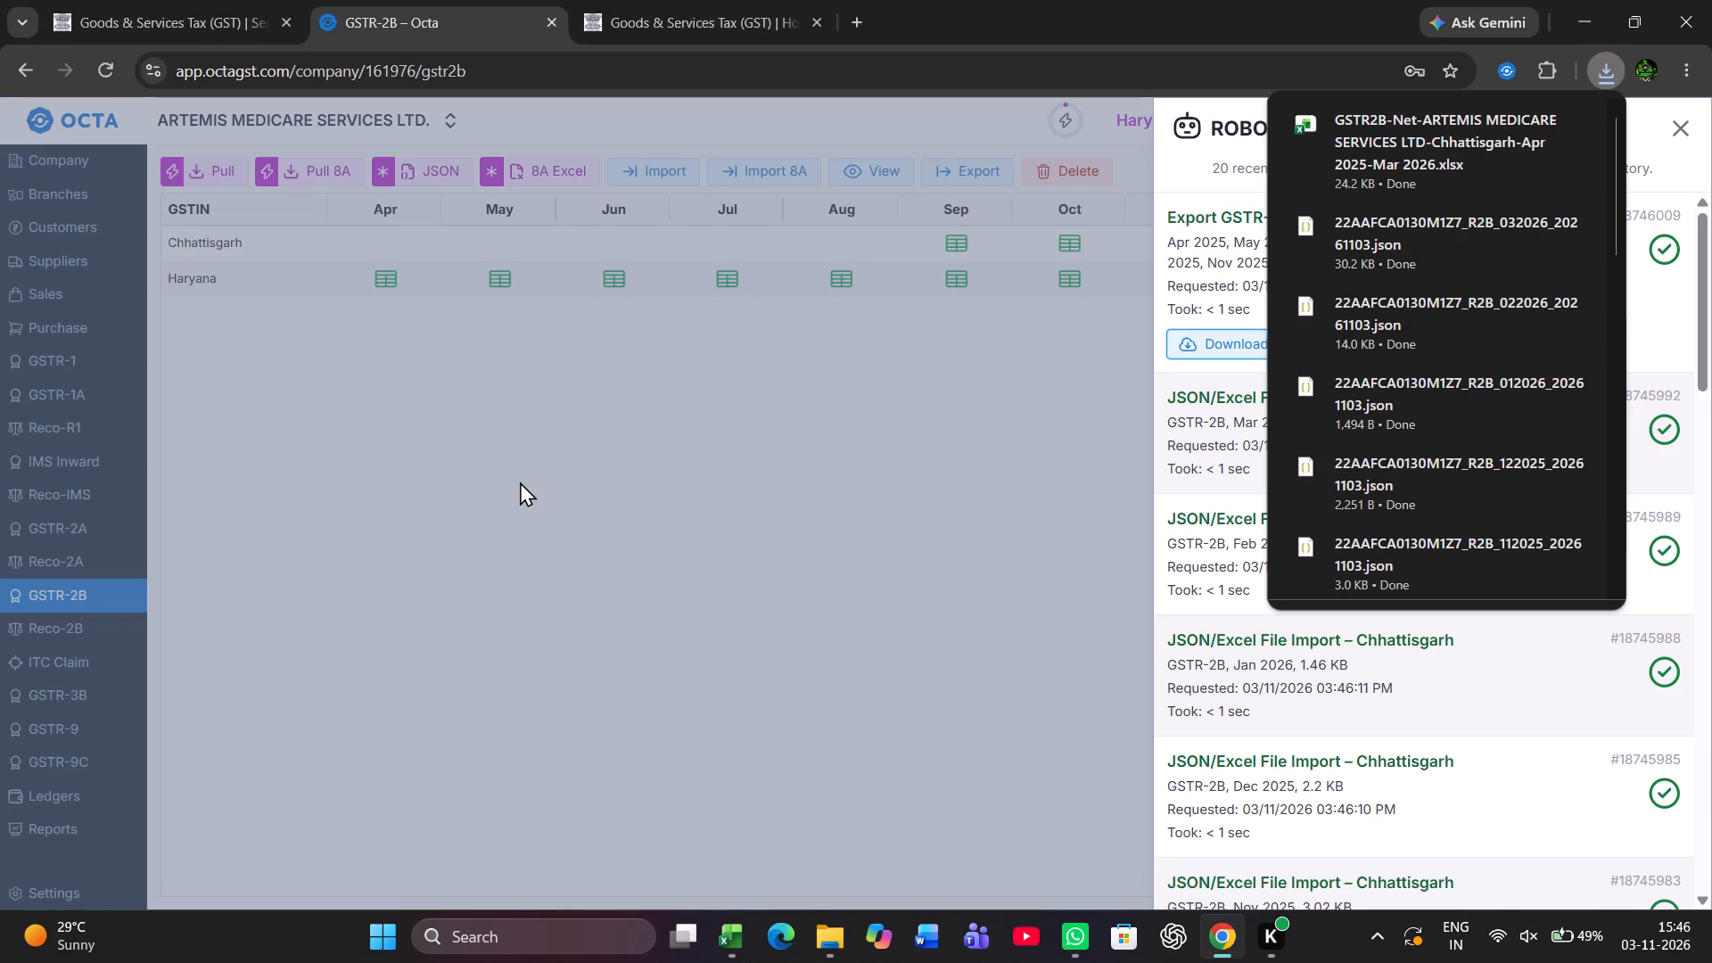
{"action": "key", "text": "alt+Tab"}
{"action": "key", "text": "alt+Tab"}
{"action": "key", "text": "alt+Tab"}
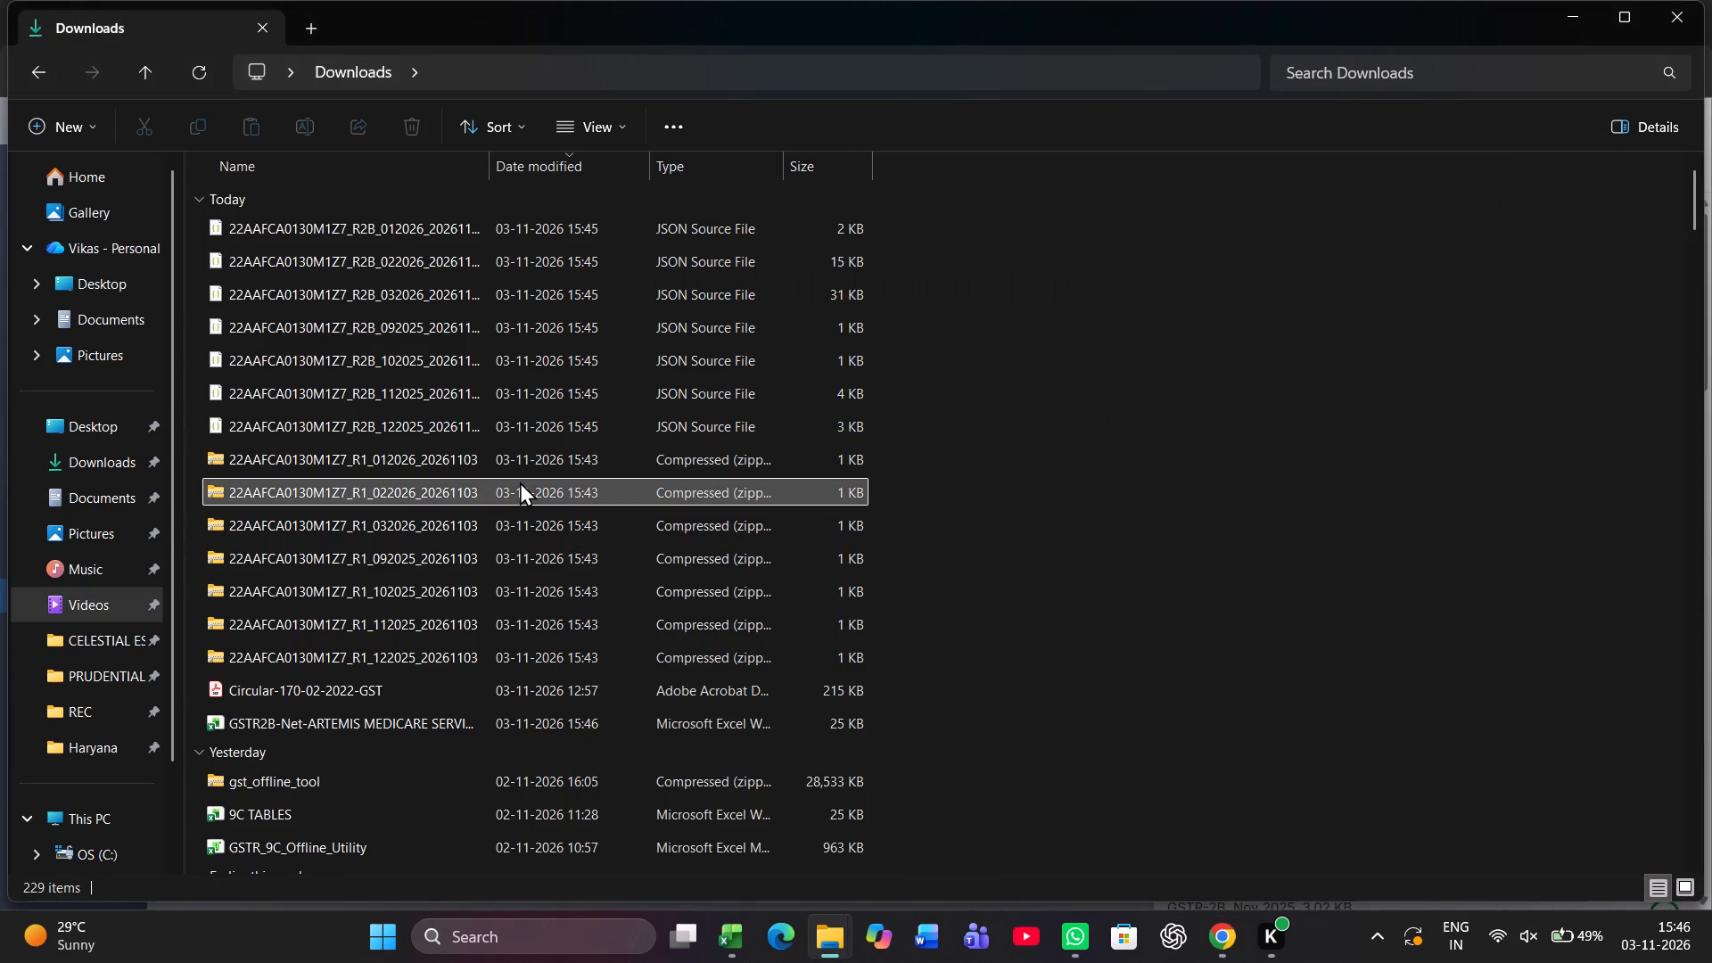
{"action": "left_click", "coordinate": [546, 157]}
{"action": "left_click", "coordinate": [546, 157]}
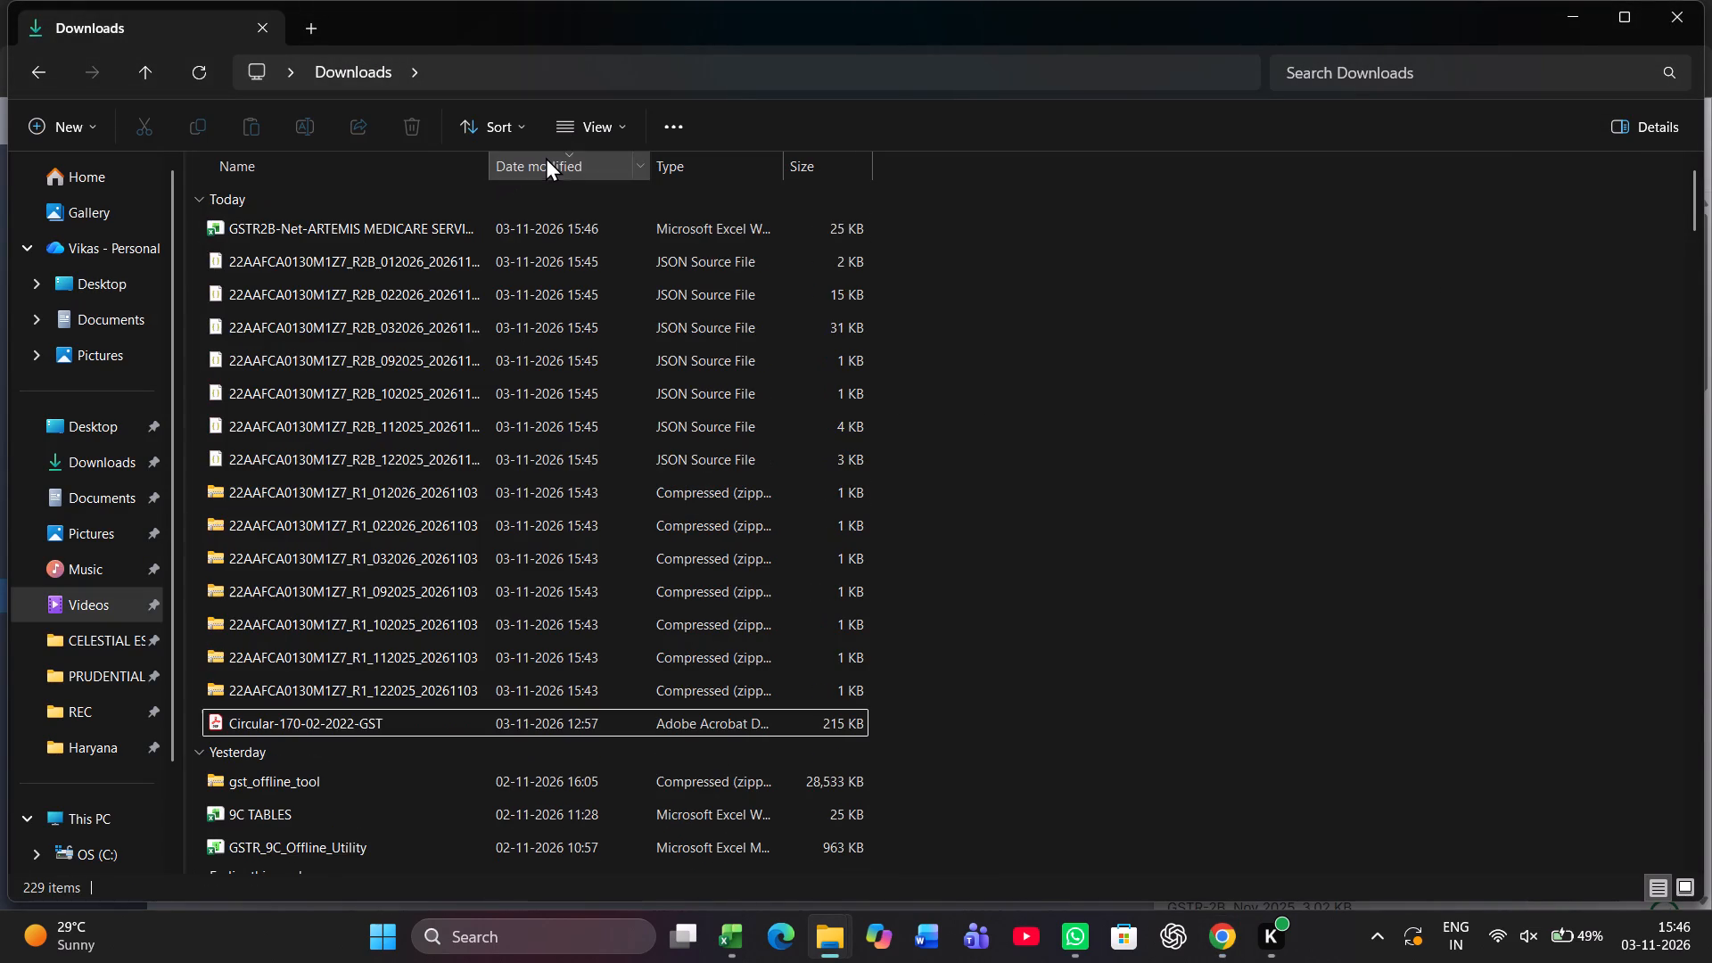
{"action": "left_click", "coordinate": [373, 235]}
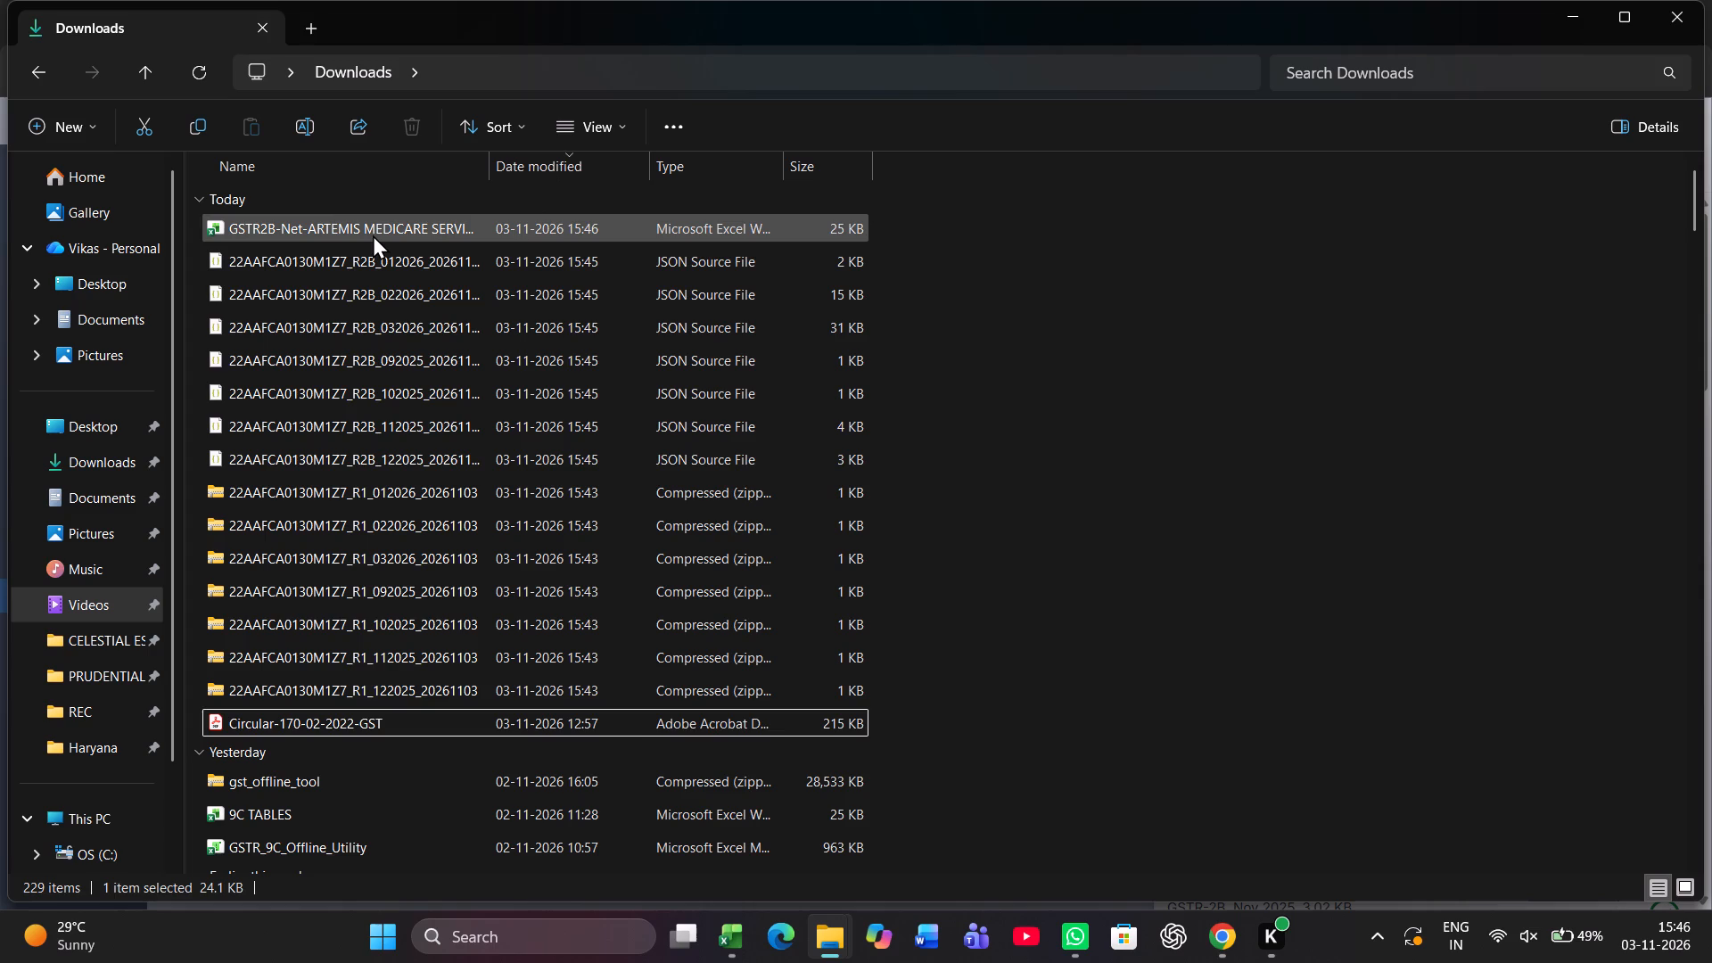
{"action": "key", "text": "ctrl+x"}
{"action": "key", "text": "alt+Tab"}
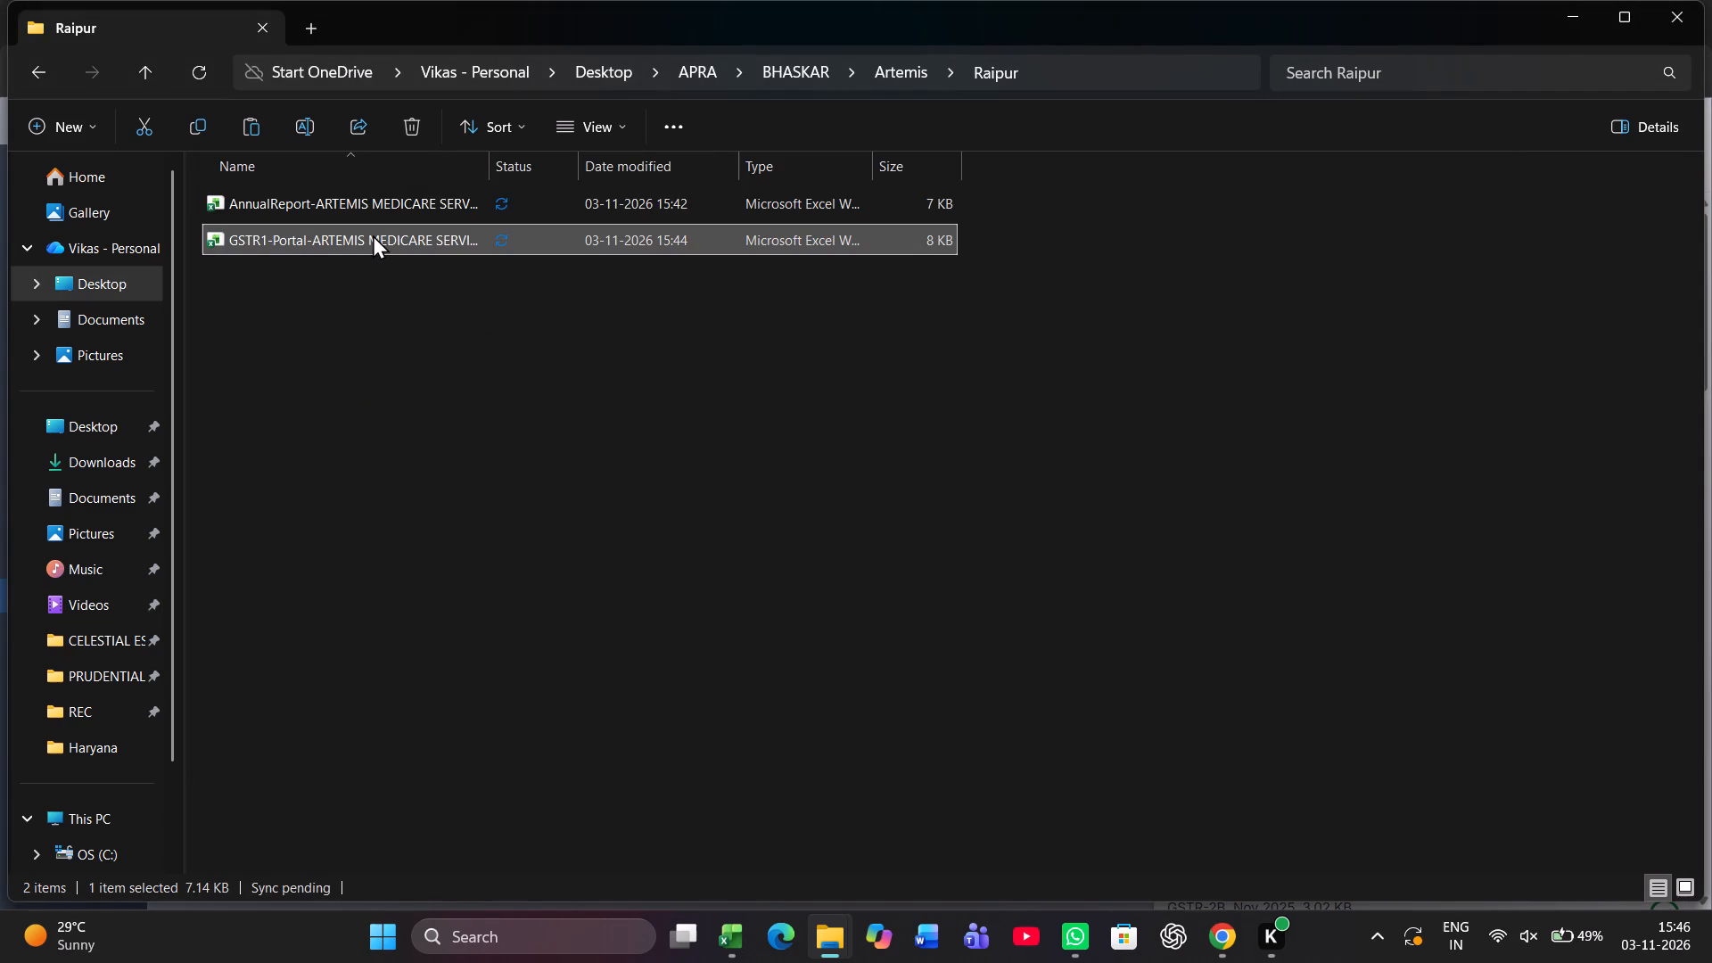
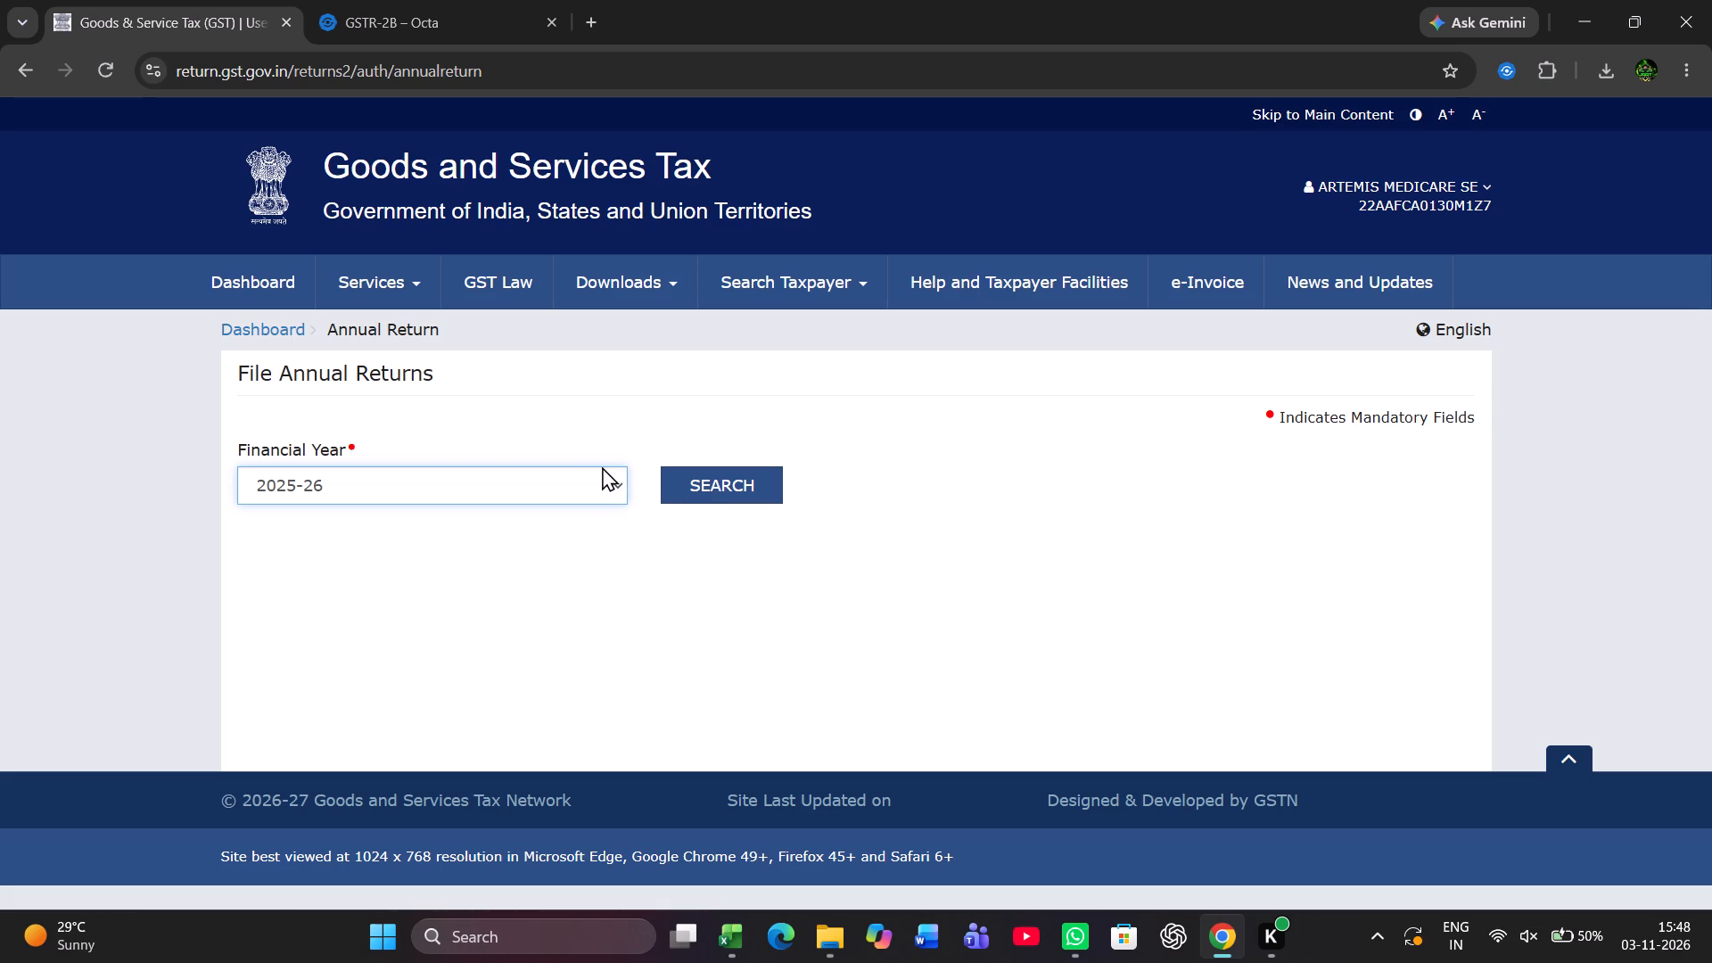
Search the annual returns for financial year 2025-26 and open the GSTR-9 annual return.
{"action": "left_click", "coordinate": [577, 487]}
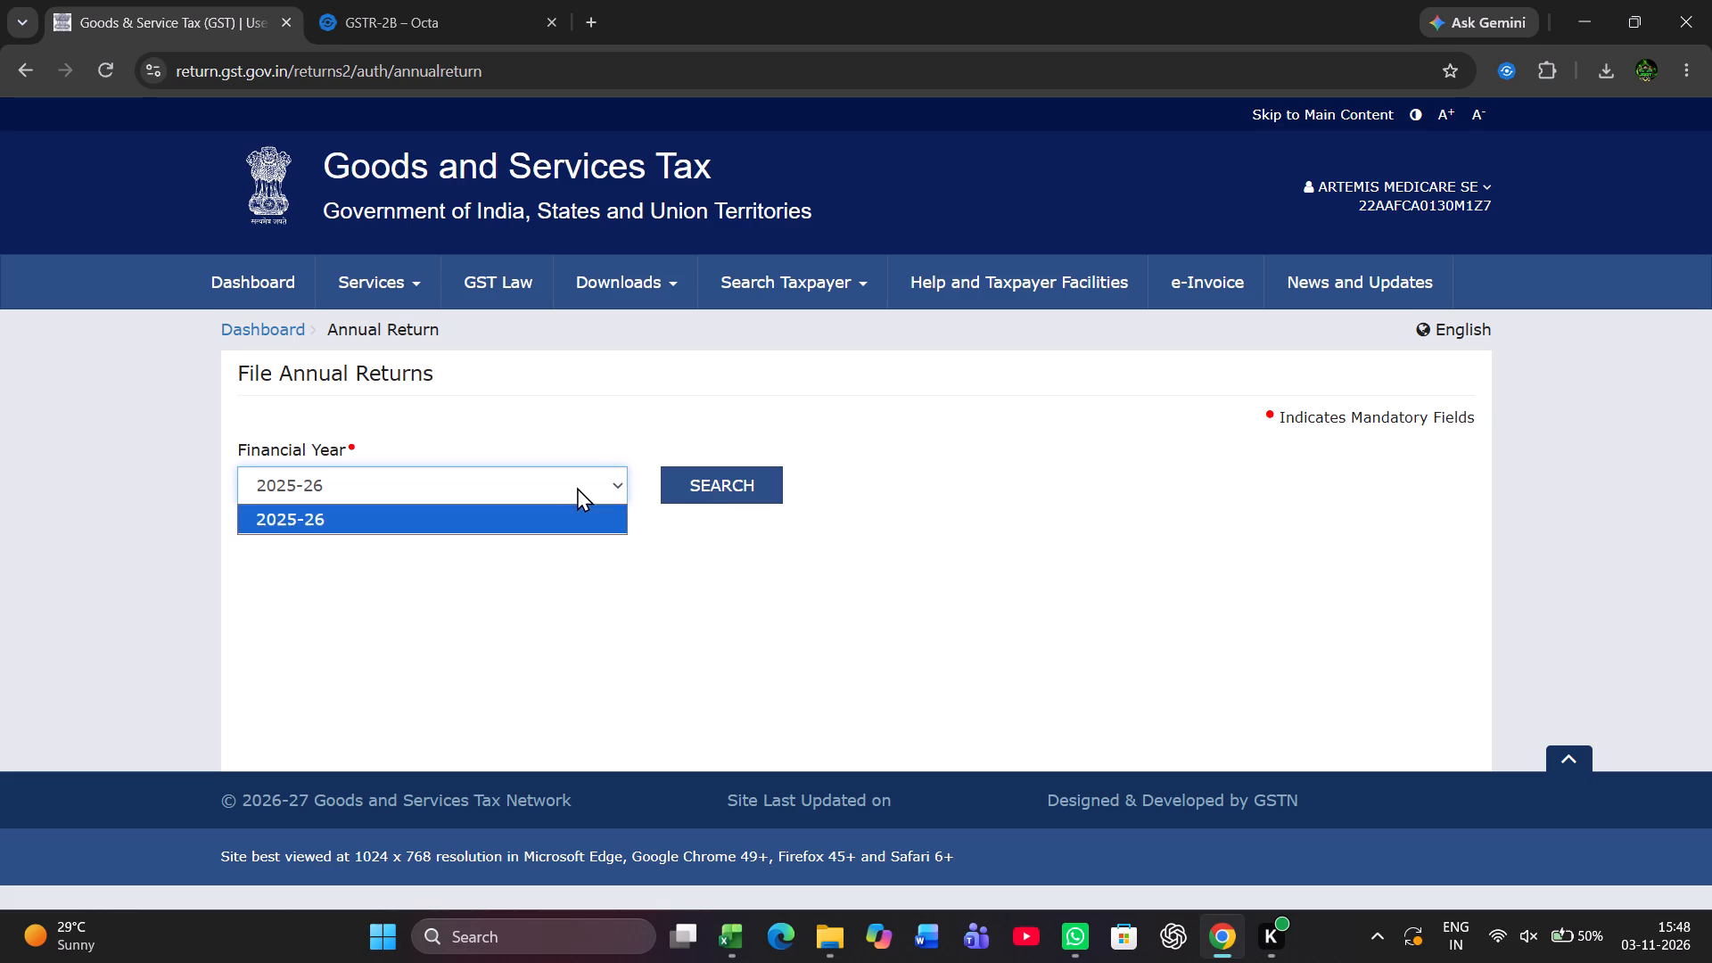
{"action": "left_click", "coordinate": [577, 487]}
{"action": "double_click", "coordinate": [577, 487]}
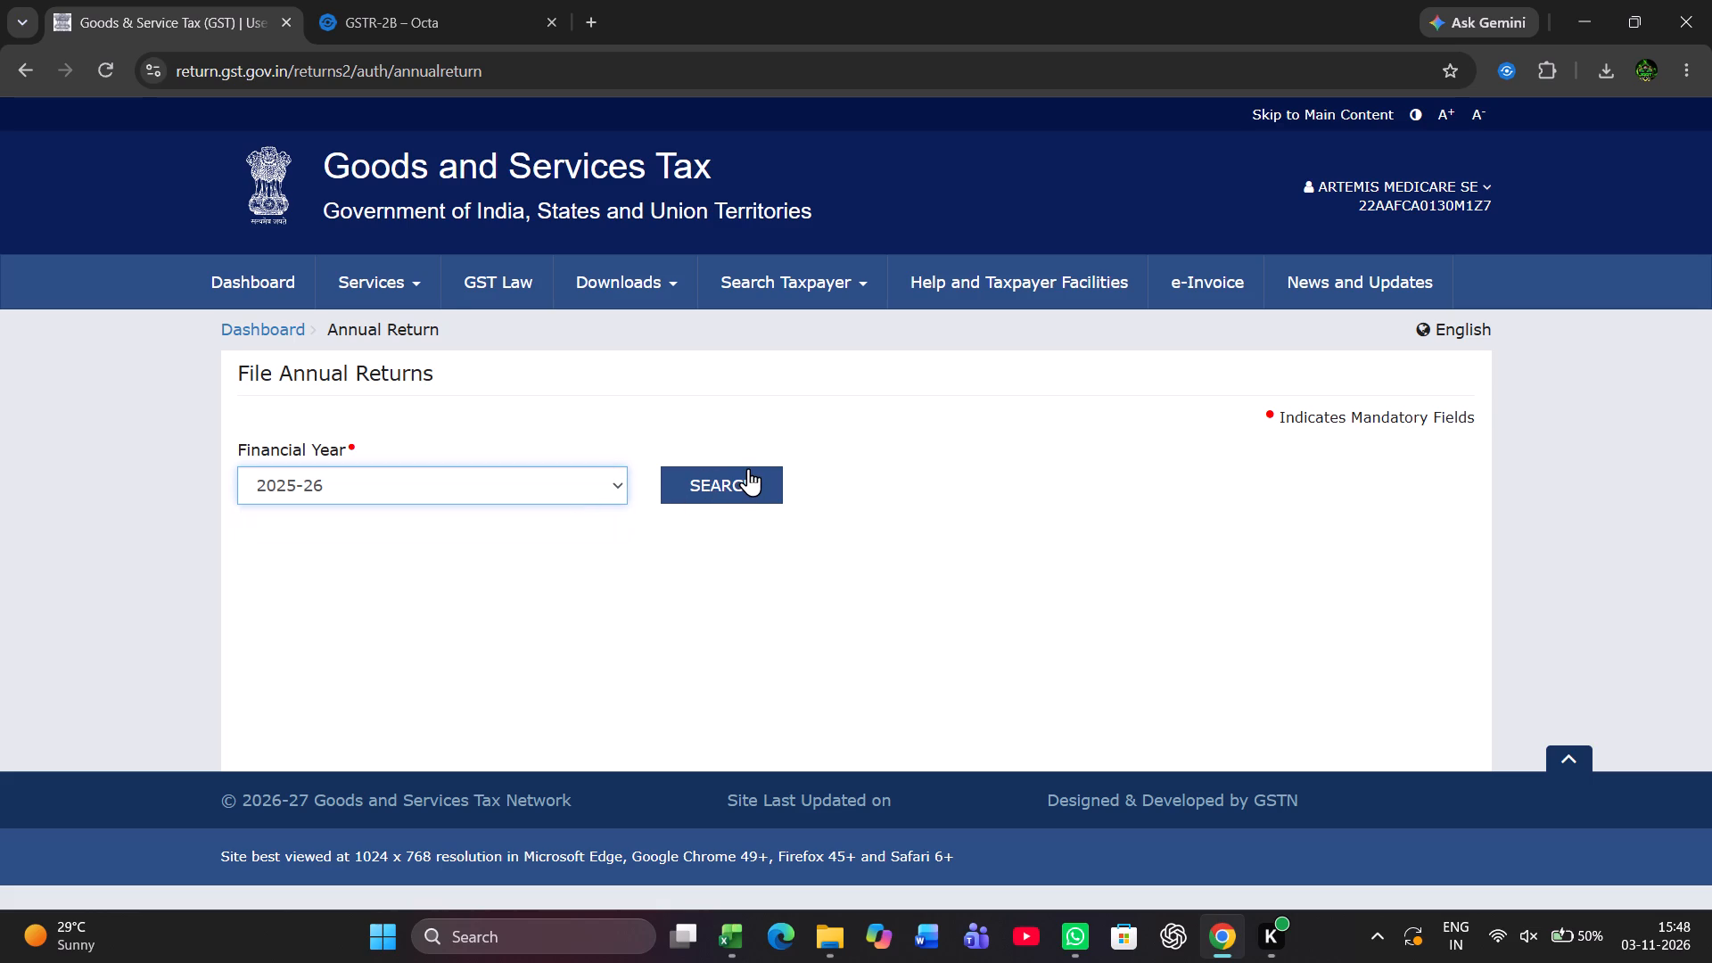
{"action": "left_click", "coordinate": [748, 468]}
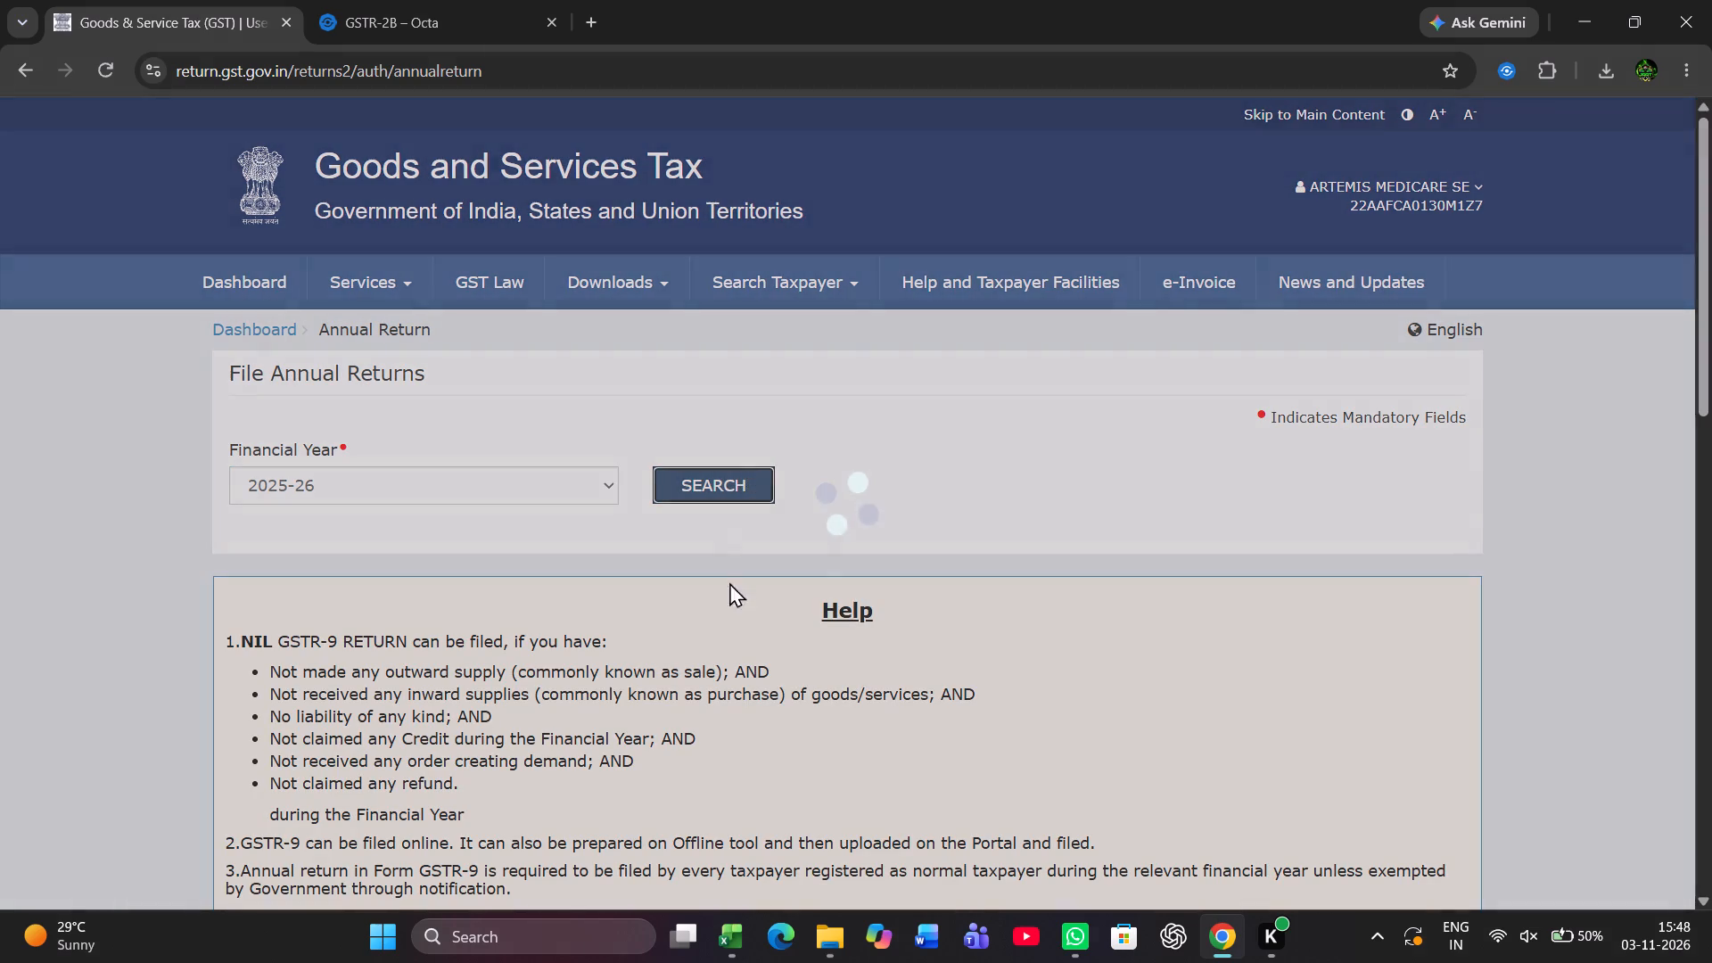
{"action": "scroll", "coordinate": [825, 597], "scroll_direction": "down", "scroll_amount": 5}
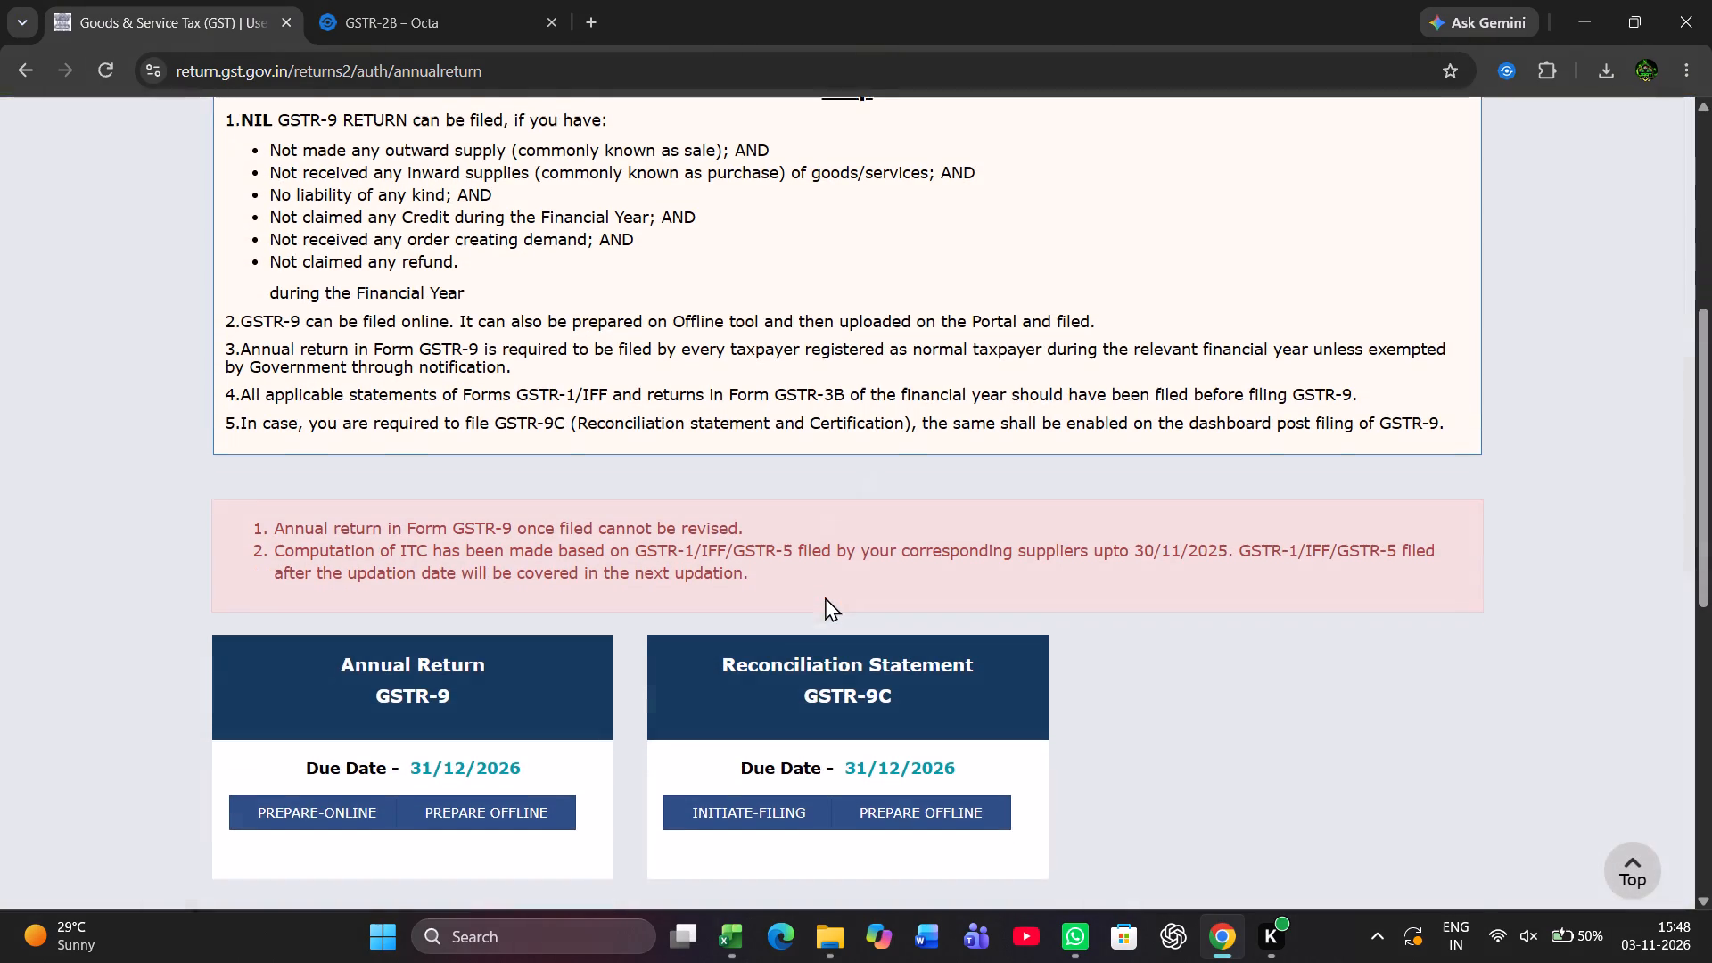
{"action": "scroll", "coordinate": [459, 665], "scroll_direction": "down", "scroll_amount": 1}
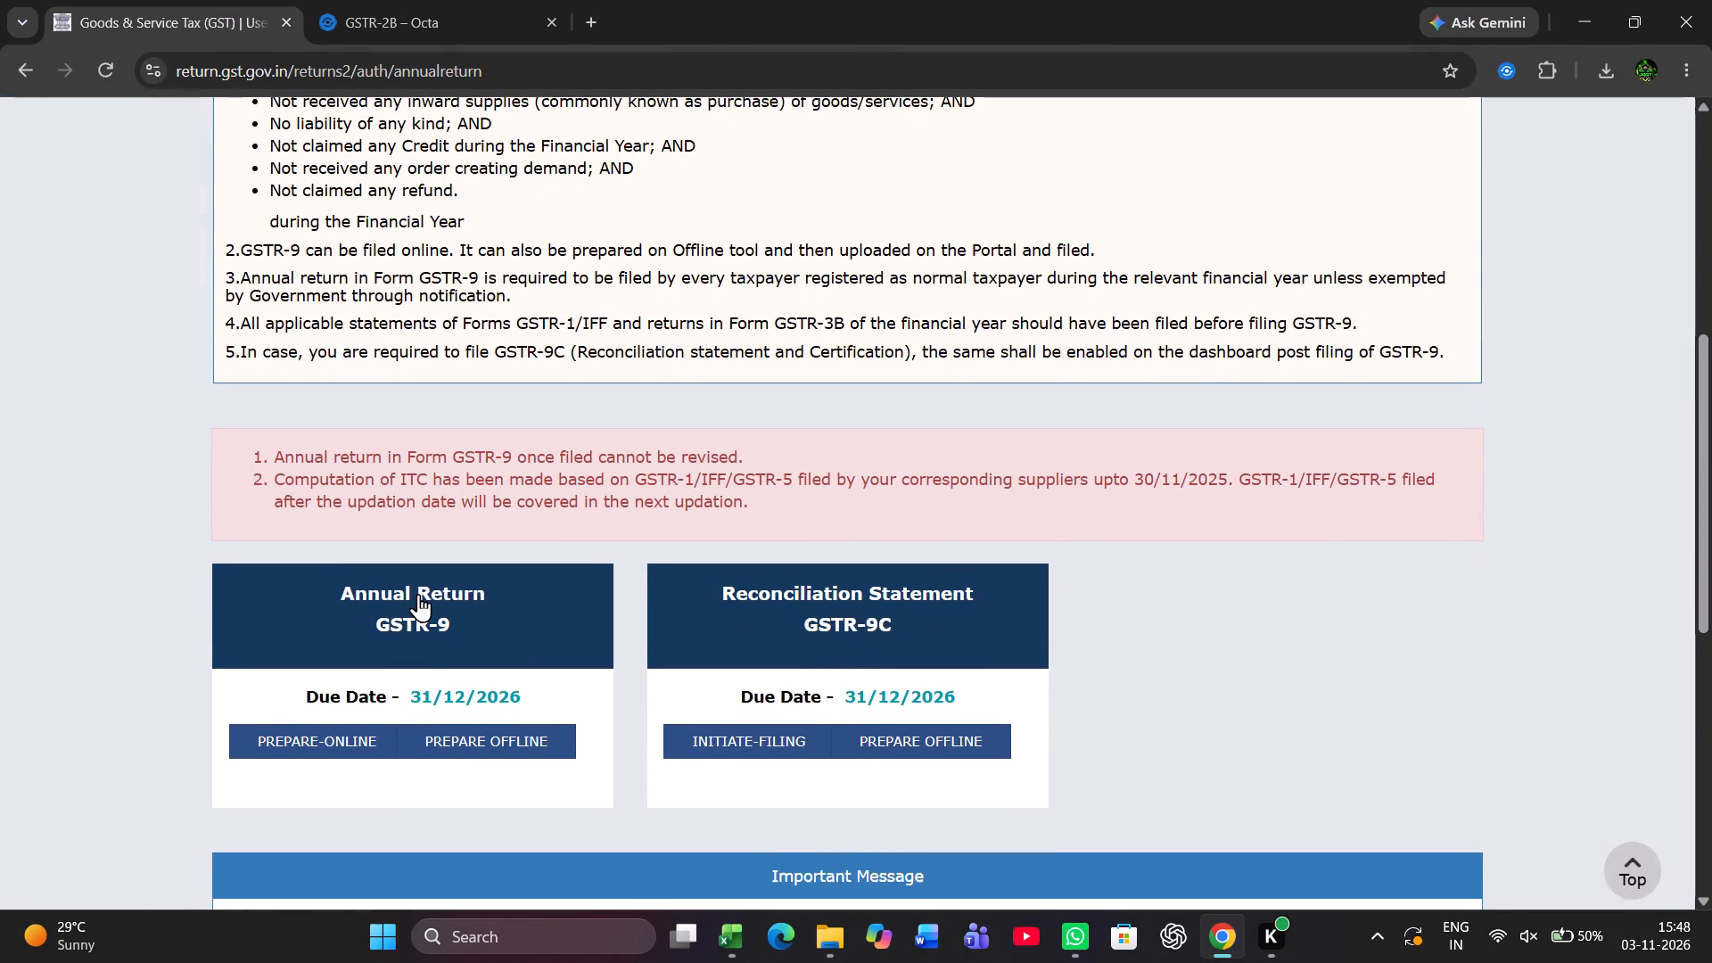
{"action": "left_click", "coordinate": [418, 594]}
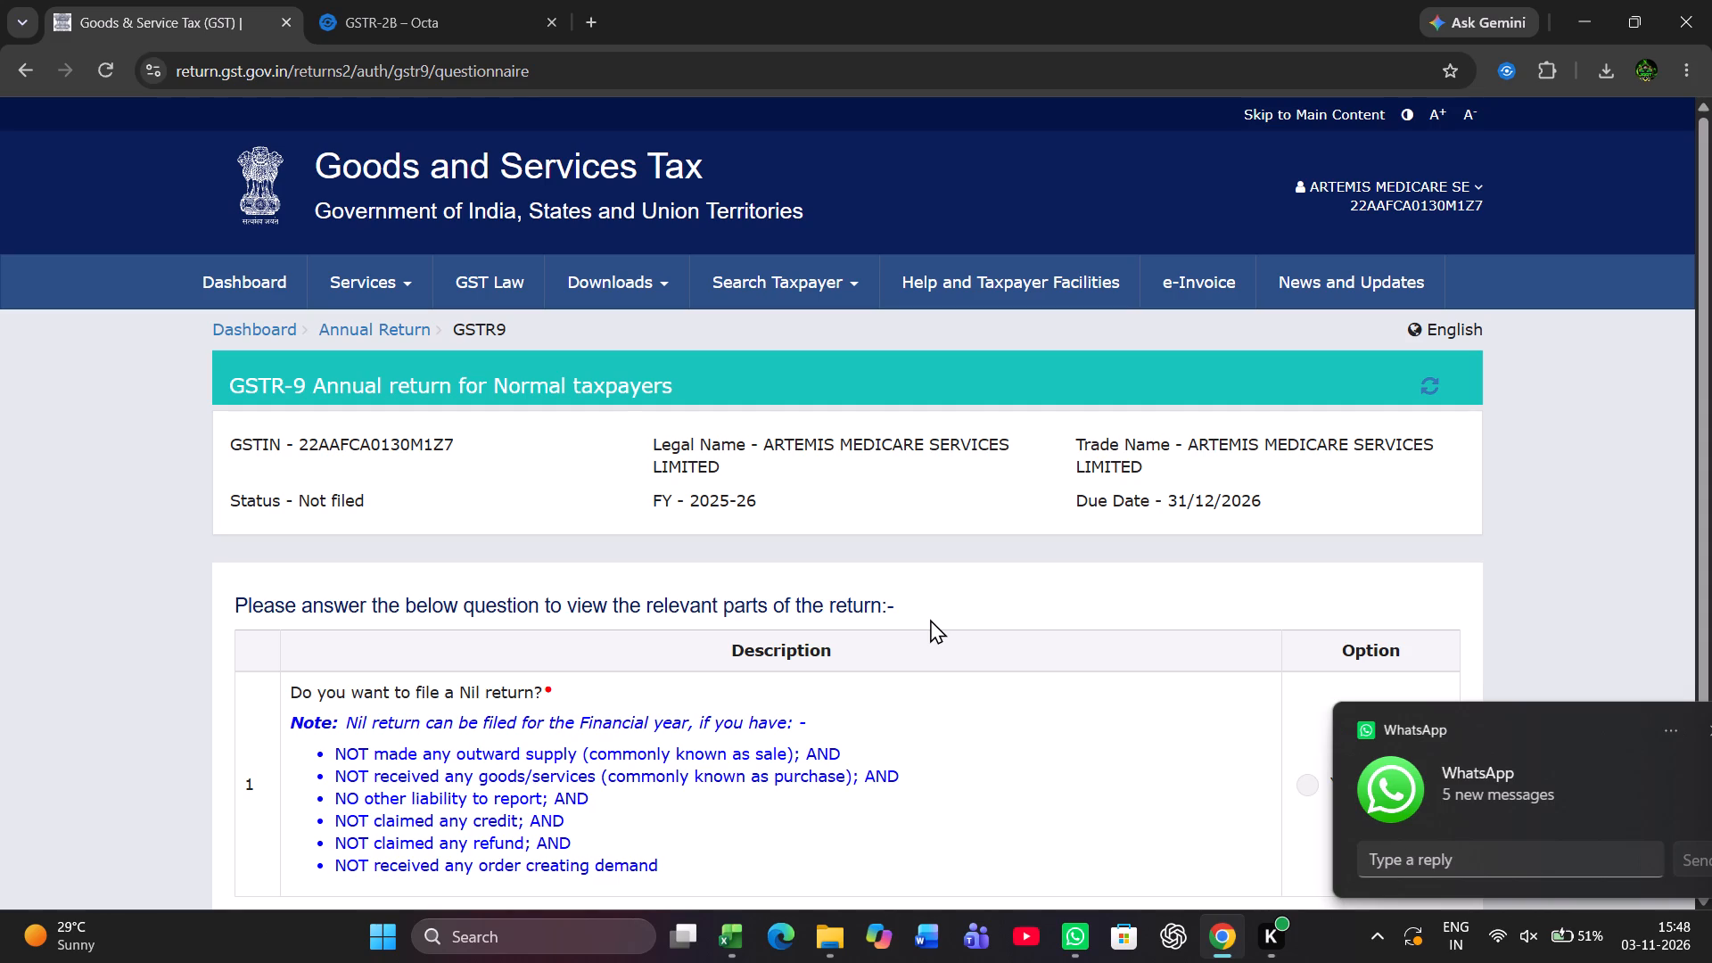
Answer No to filing a Nil return and continue to the GSTR-9 preparation page.
{"action": "left_click", "coordinate": [1379, 775]}
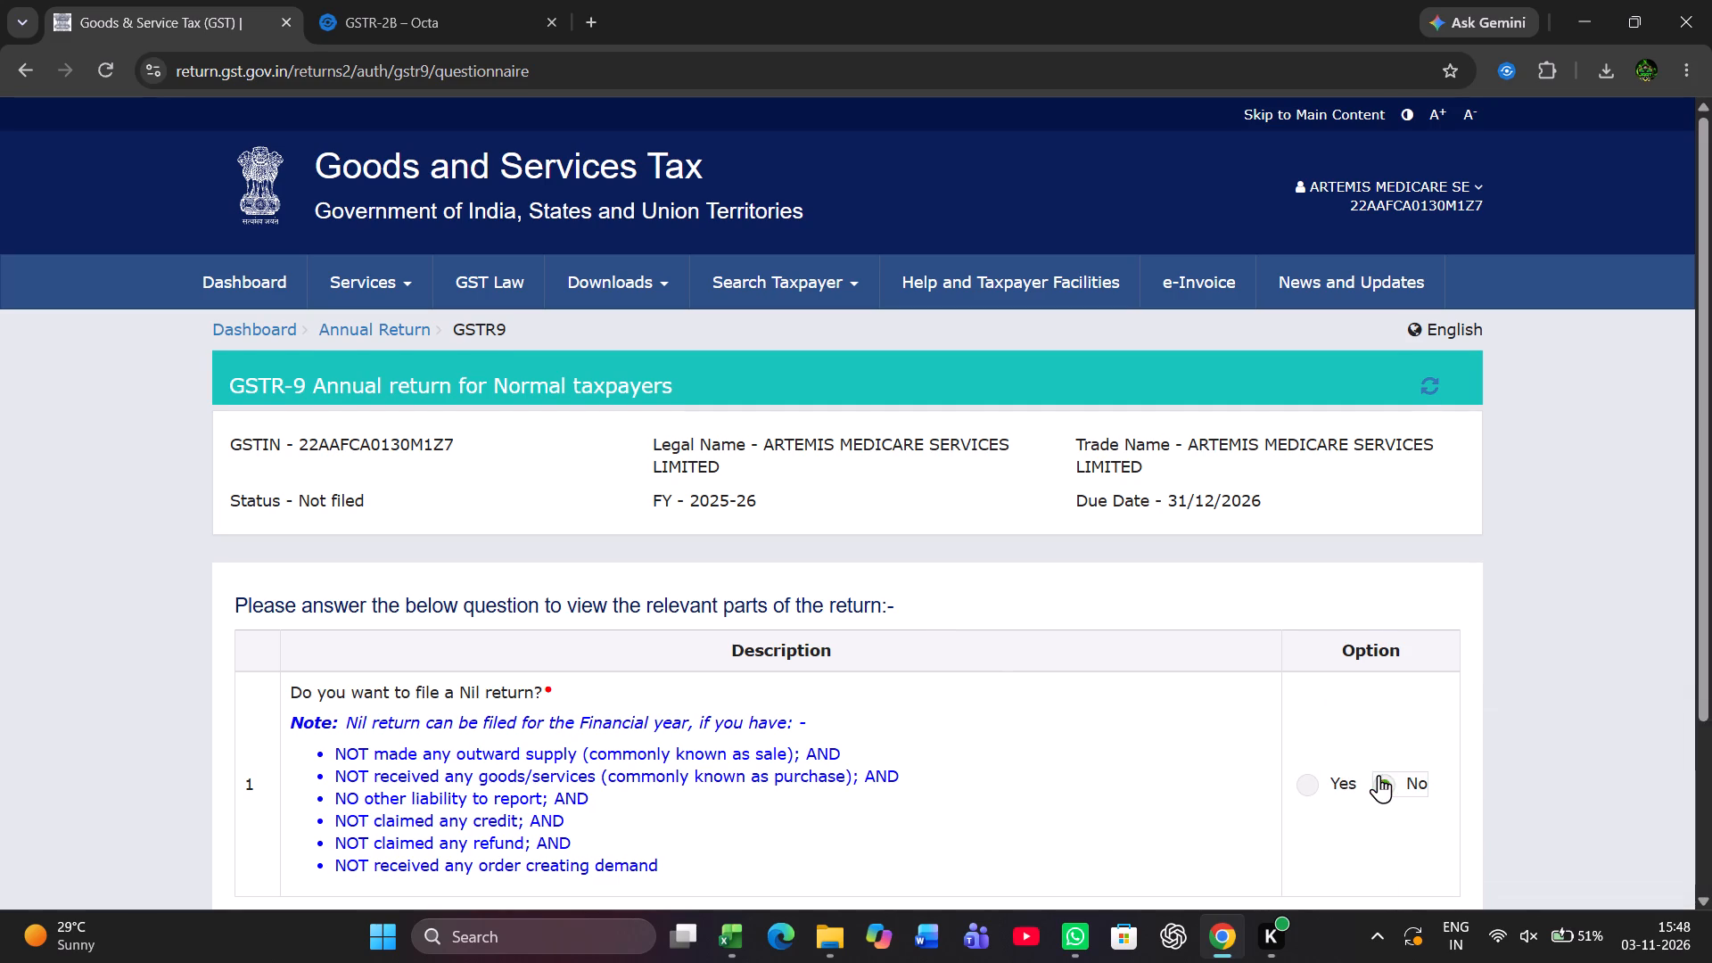
{"action": "scroll", "coordinate": [1379, 775], "scroll_direction": "down", "scroll_amount": 2}
{"action": "left_click", "coordinate": [1402, 733]}
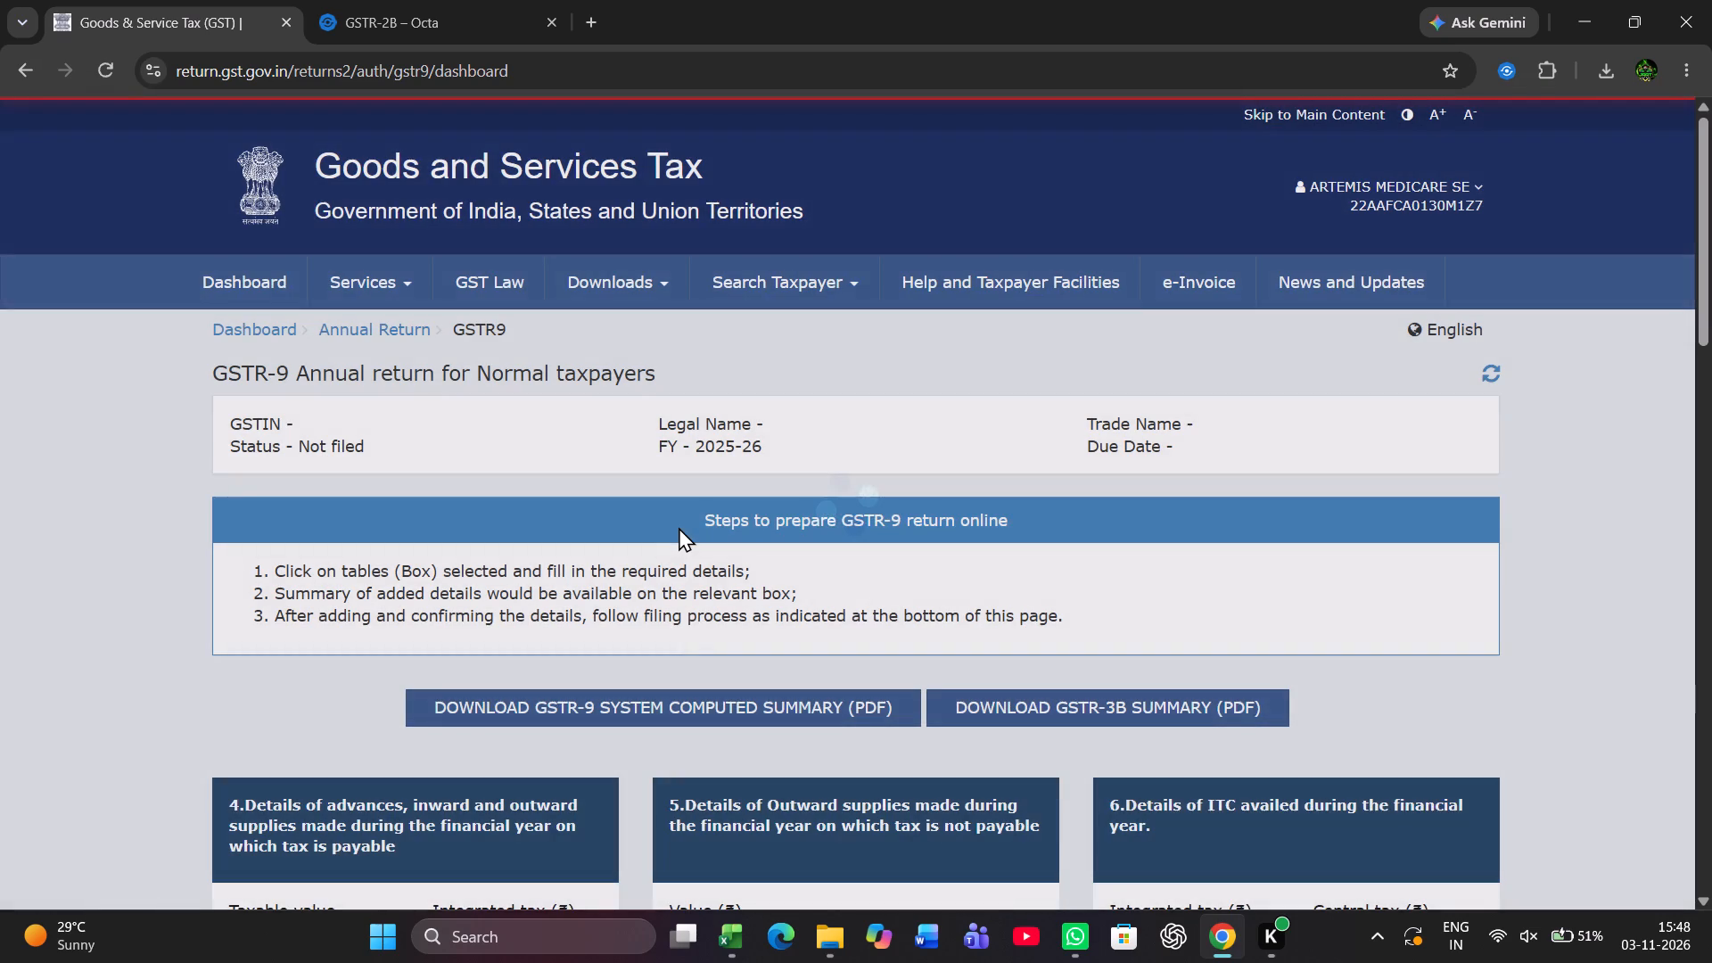
Download the GSTR-9 system computed summary, GSTR-1/1A/IFF summary and GSTR-3B summary as PDFs.
{"action": "scroll", "coordinate": [679, 527], "scroll_direction": "down", "scroll_amount": 4}
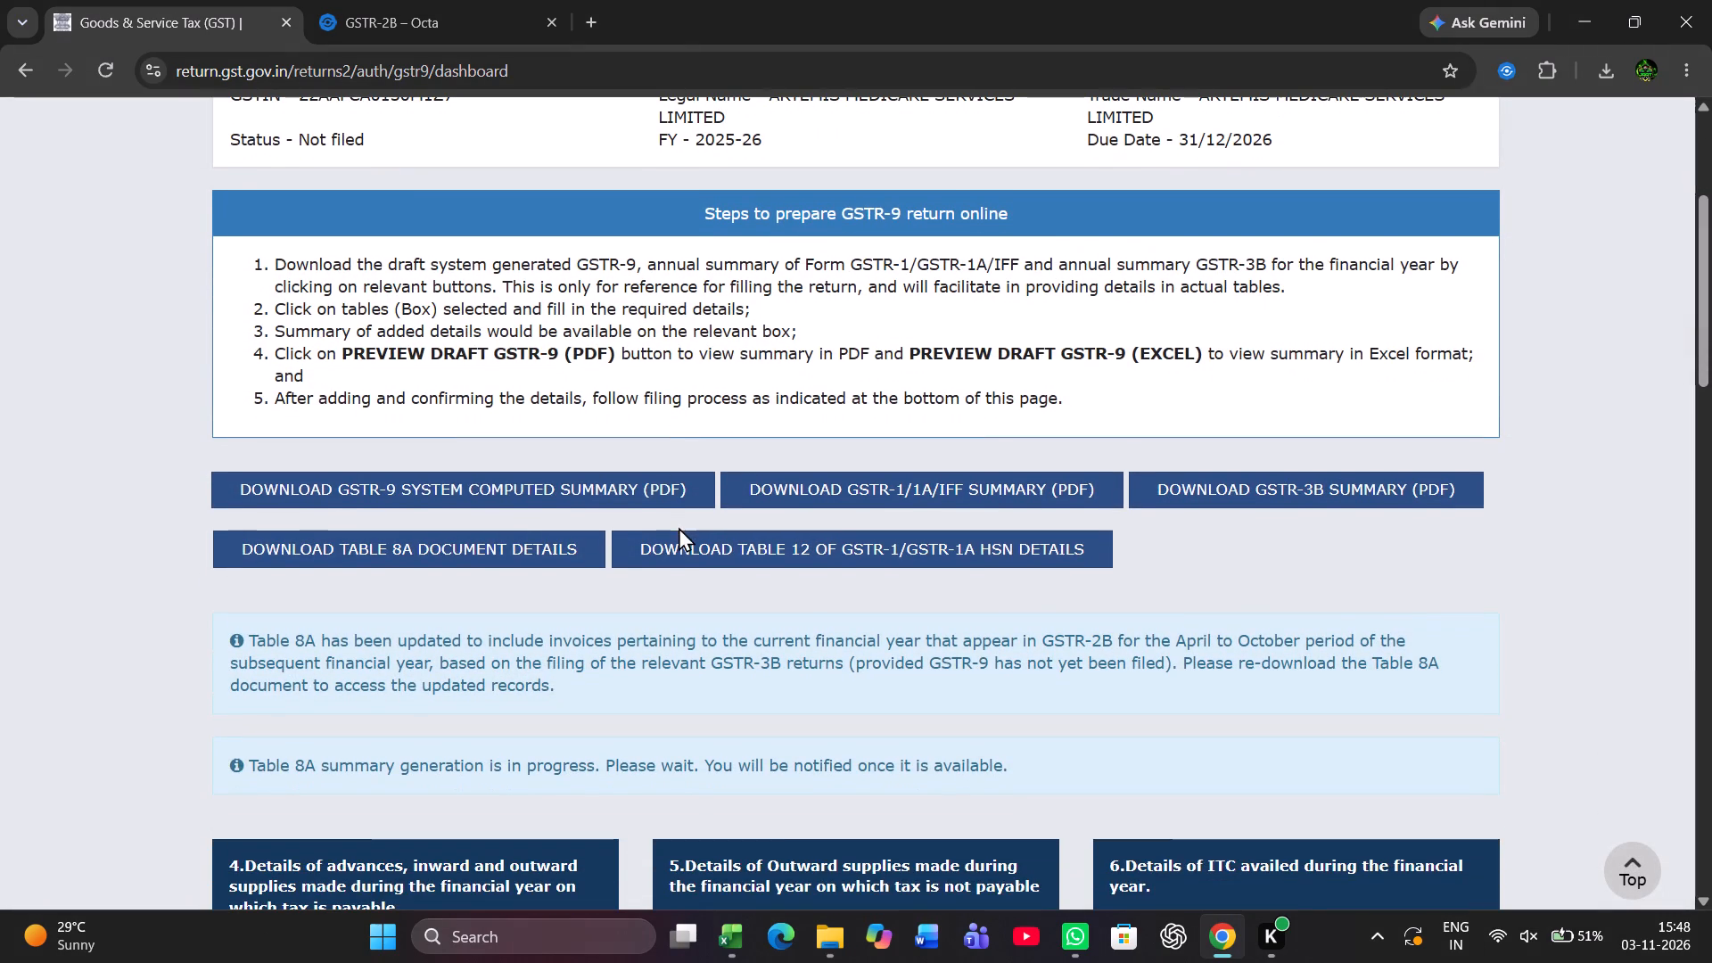
{"action": "left_click", "coordinate": [432, 493]}
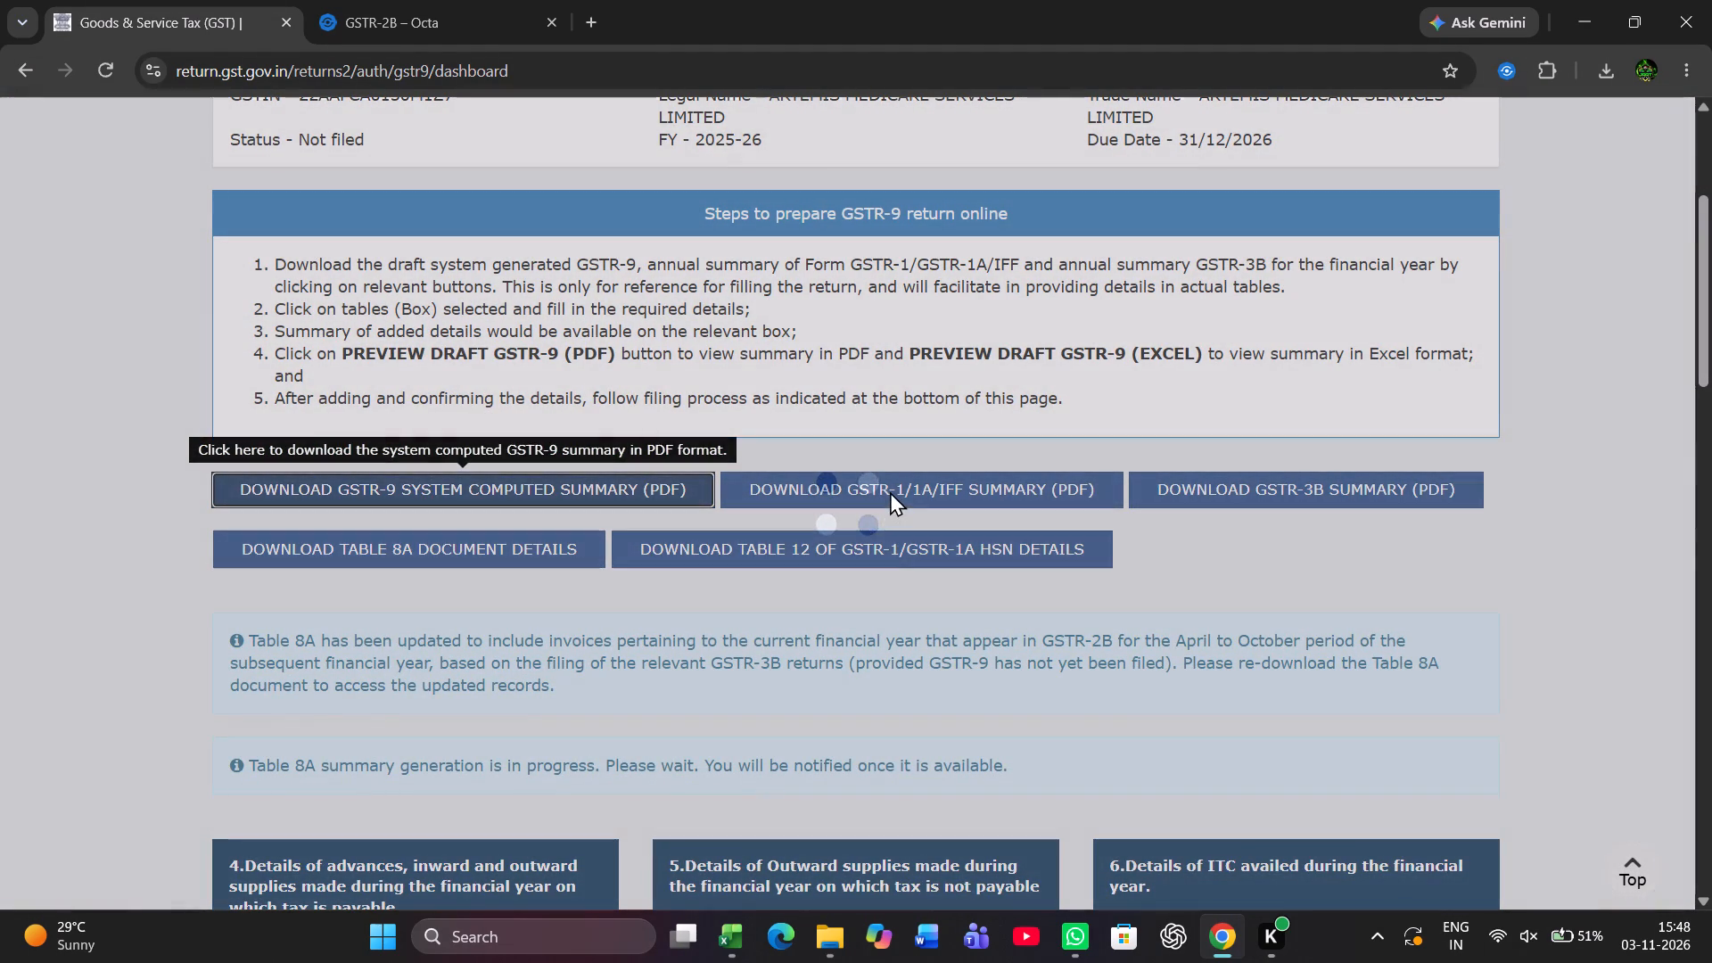
{"action": "left_click", "coordinate": [890, 491]}
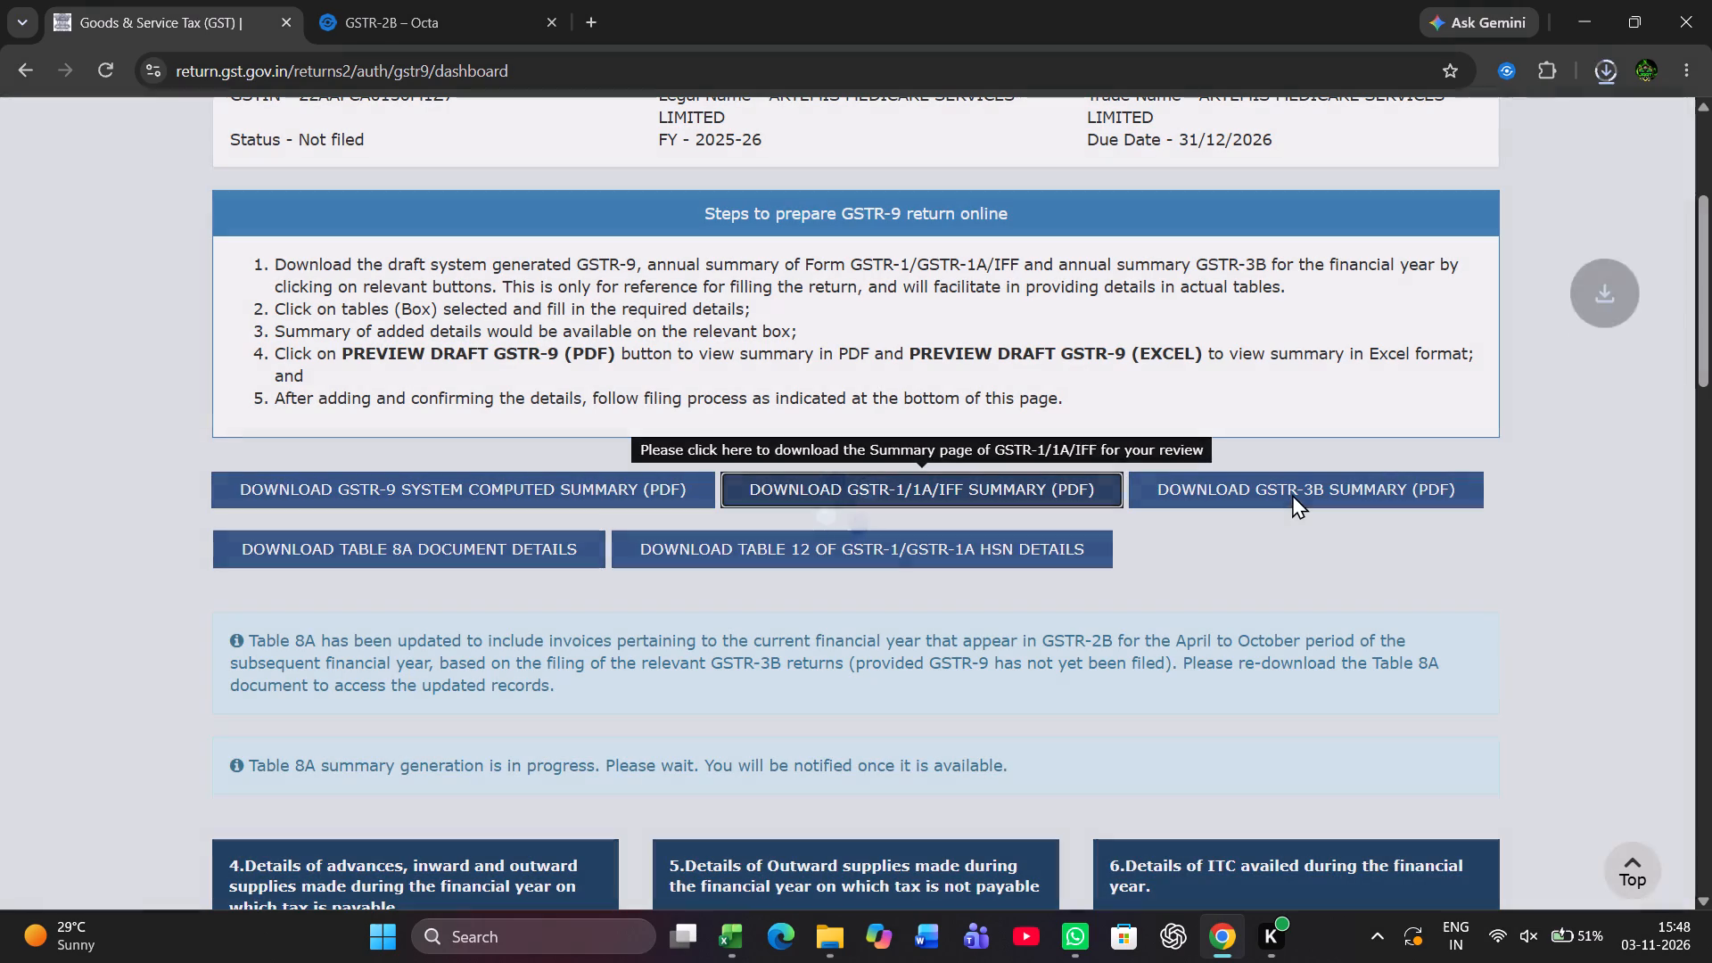
{"action": "left_click", "coordinate": [1292, 494]}
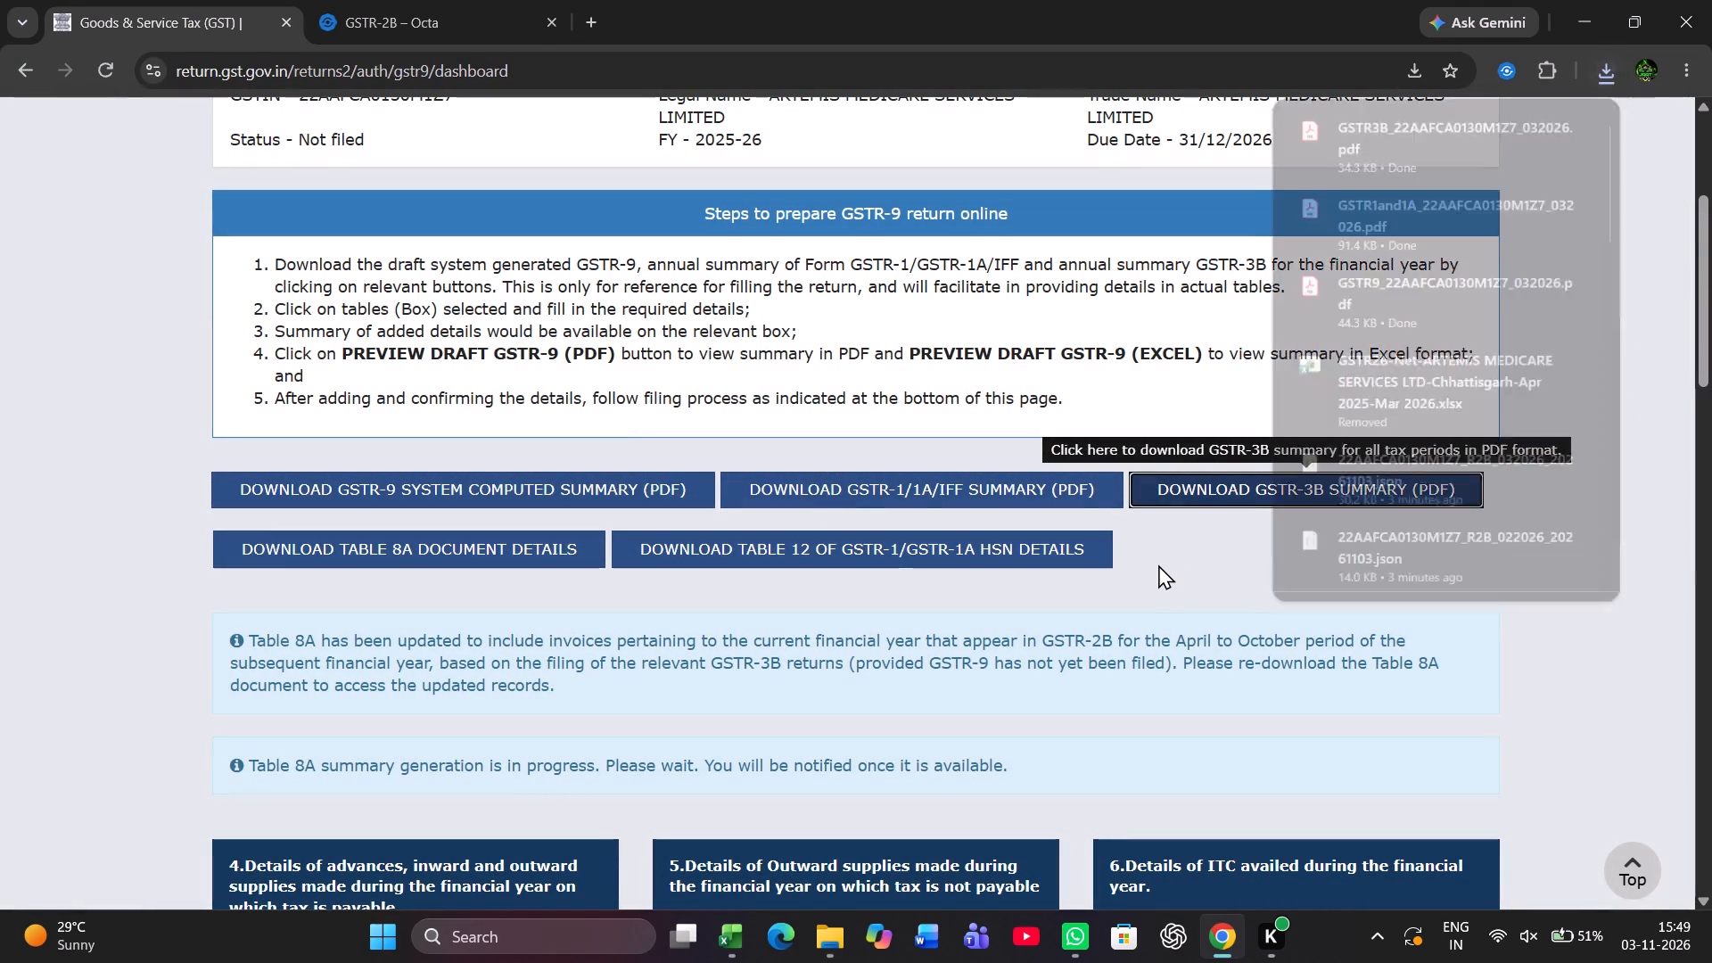
In File Explorer, move the three new GSTR-9, GSTR1and1A and GSTR3B summary PDFs from Downloads into the Raipur folder under Artemis.
{"action": "key", "text": "alt+Tab"}
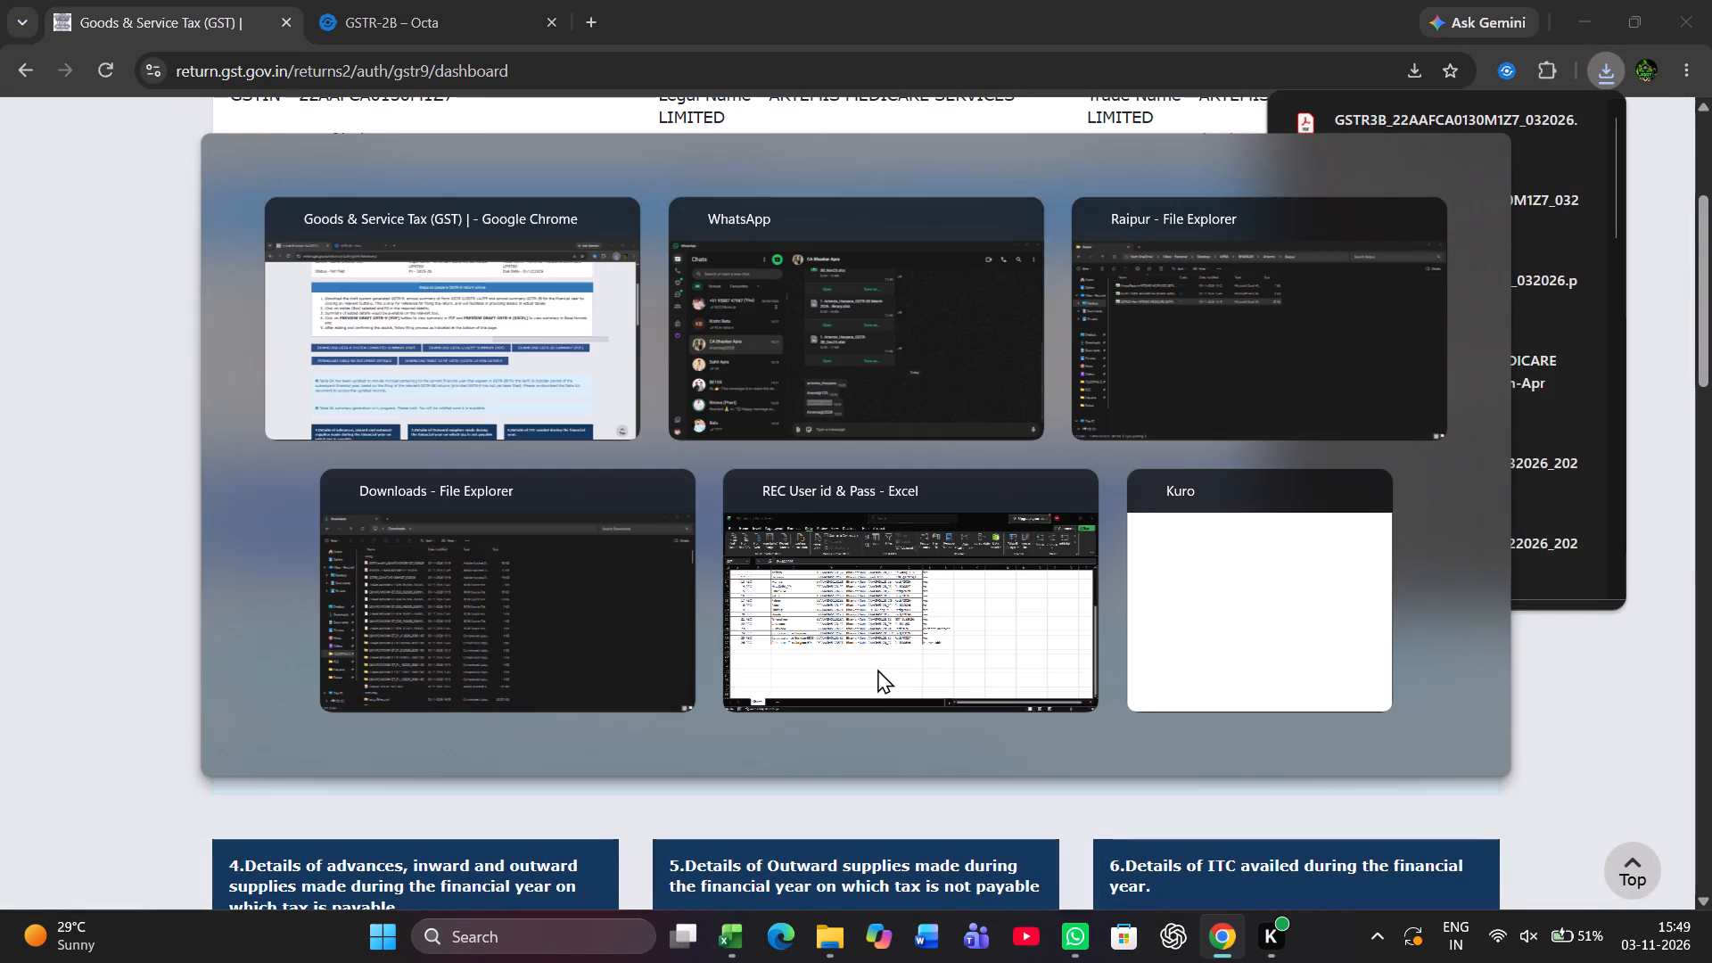
{"action": "key", "text": "alt+Tab"}
{"action": "key", "text": "alt+Tab"}
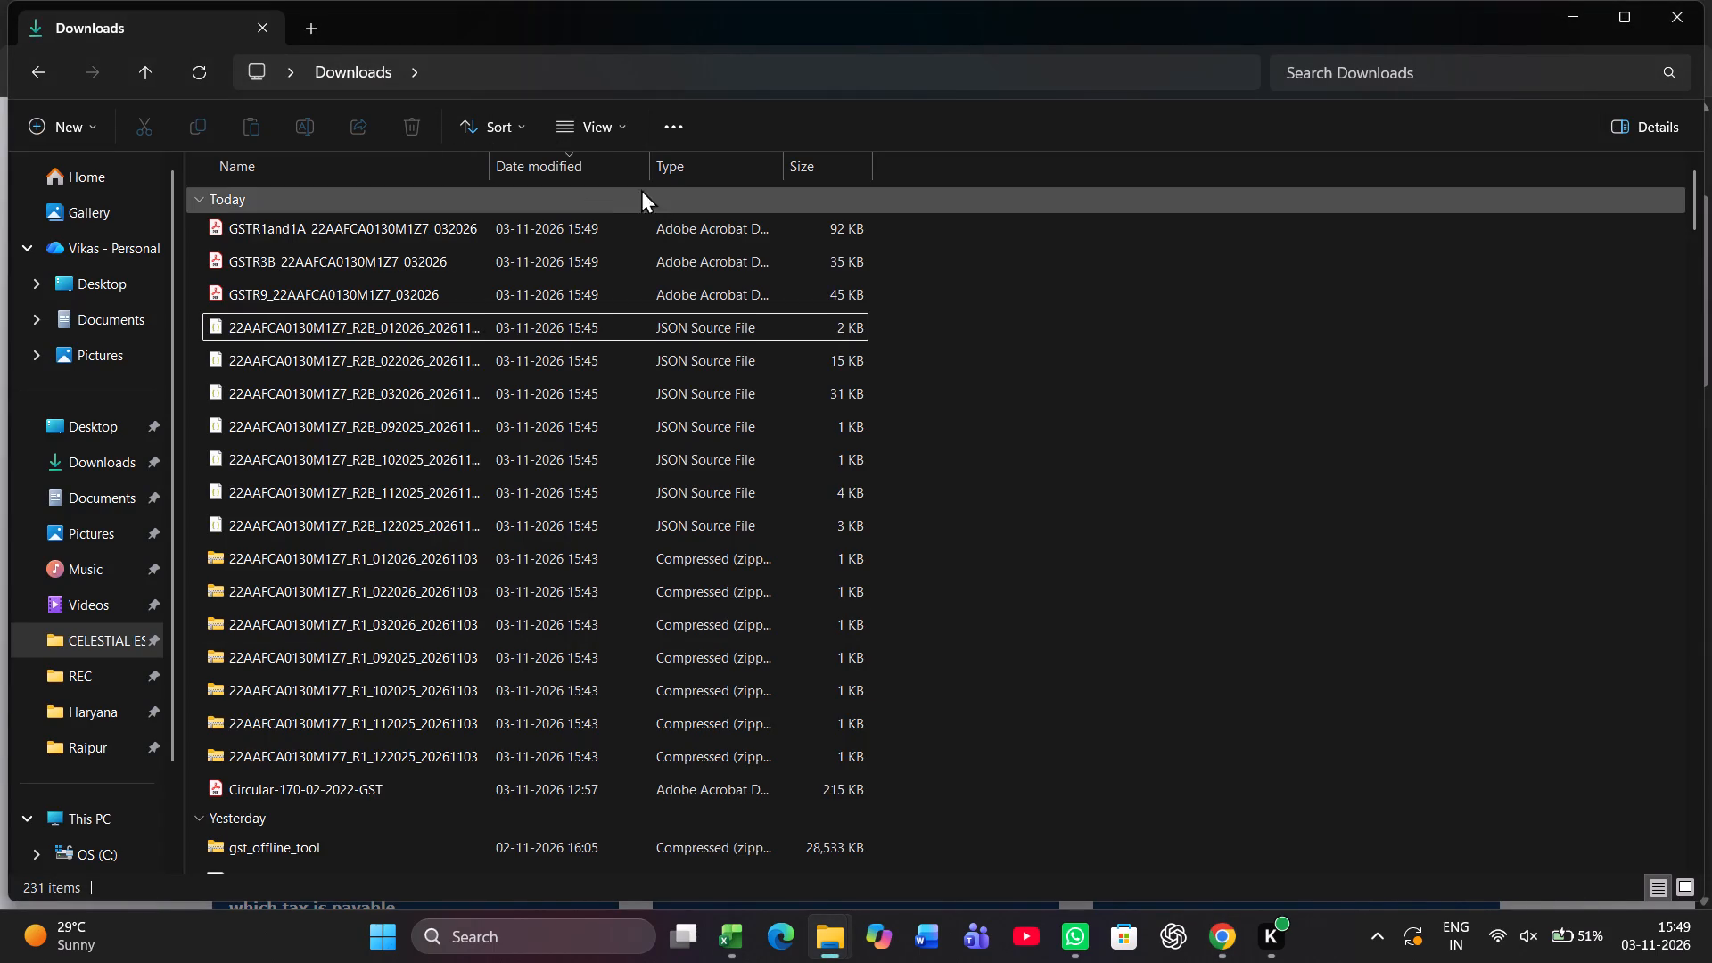
{"action": "left_click", "coordinate": [589, 172]}
{"action": "left_click", "coordinate": [589, 172]}
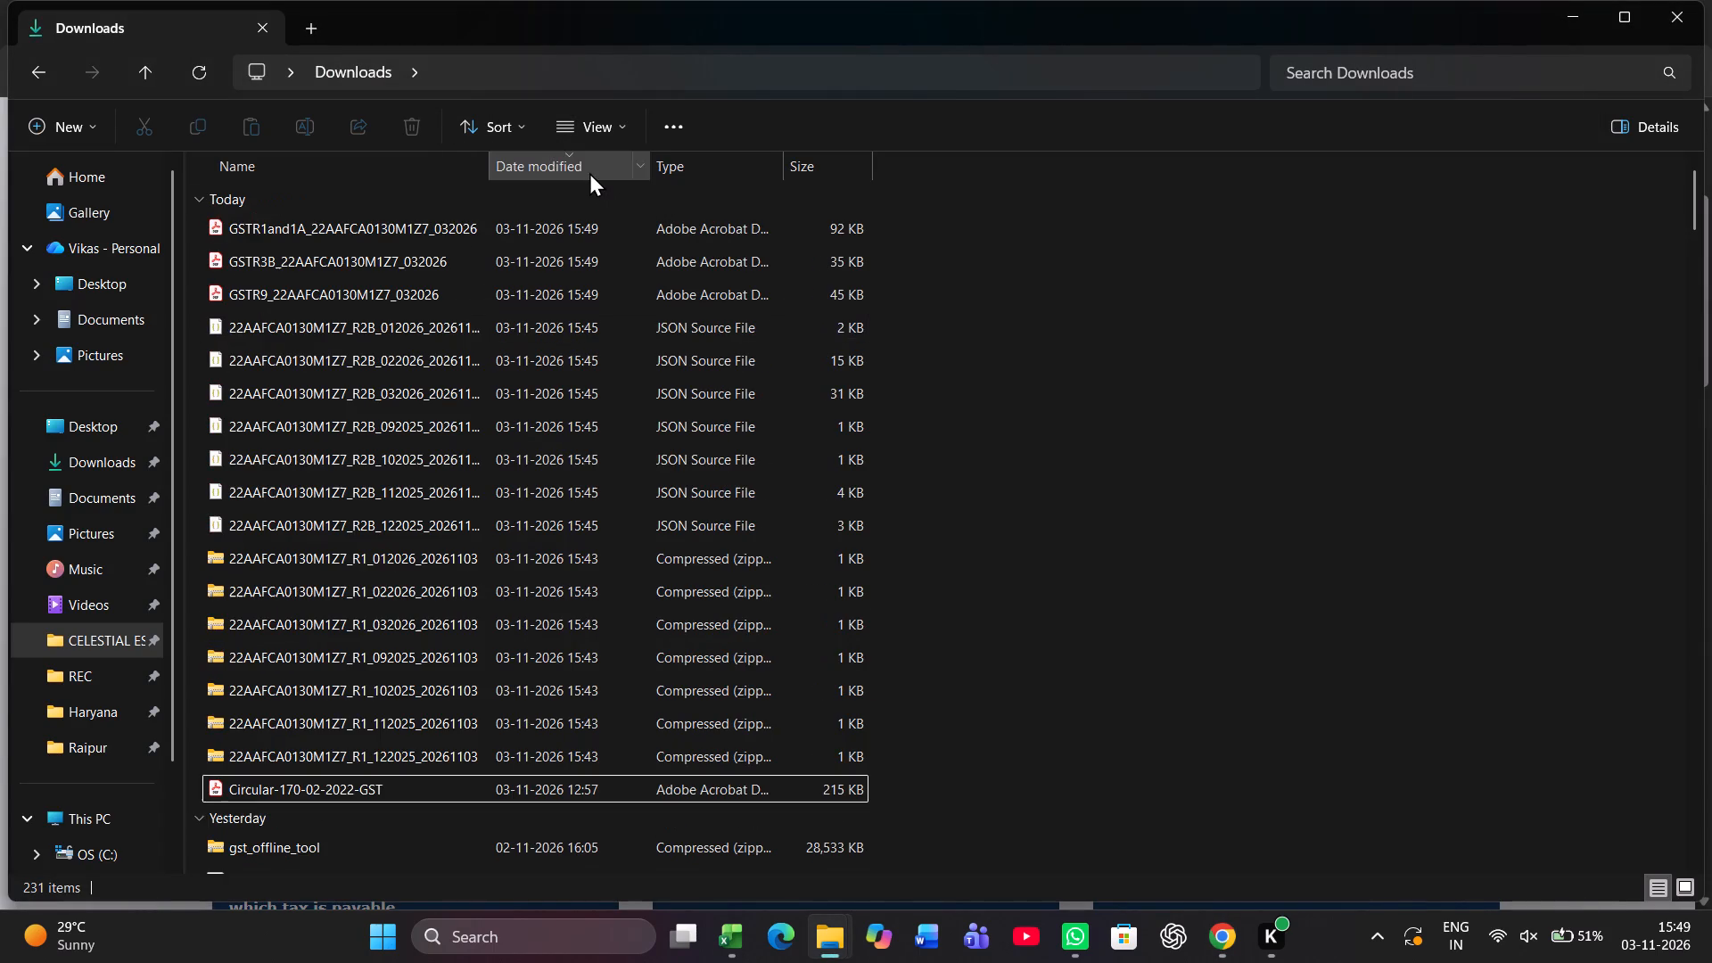
{"action": "left_click", "coordinate": [366, 222]}
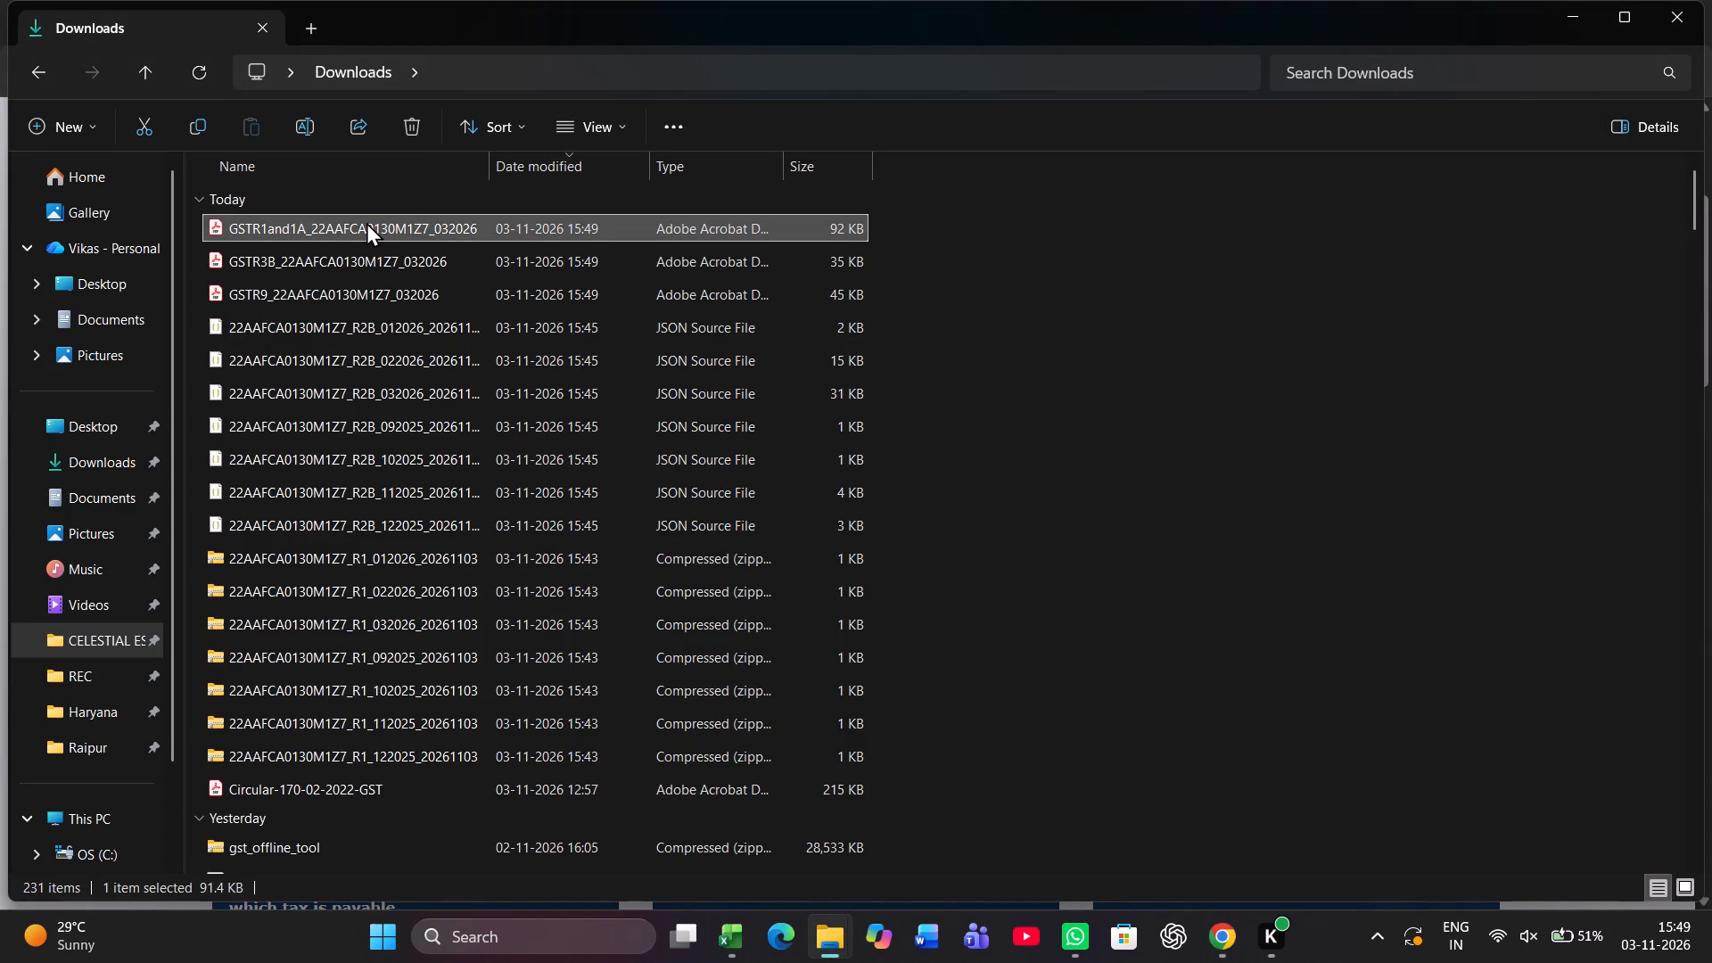
{"action": "key", "text": "shift+Down"}
{"action": "key", "text": "shift+Down"}
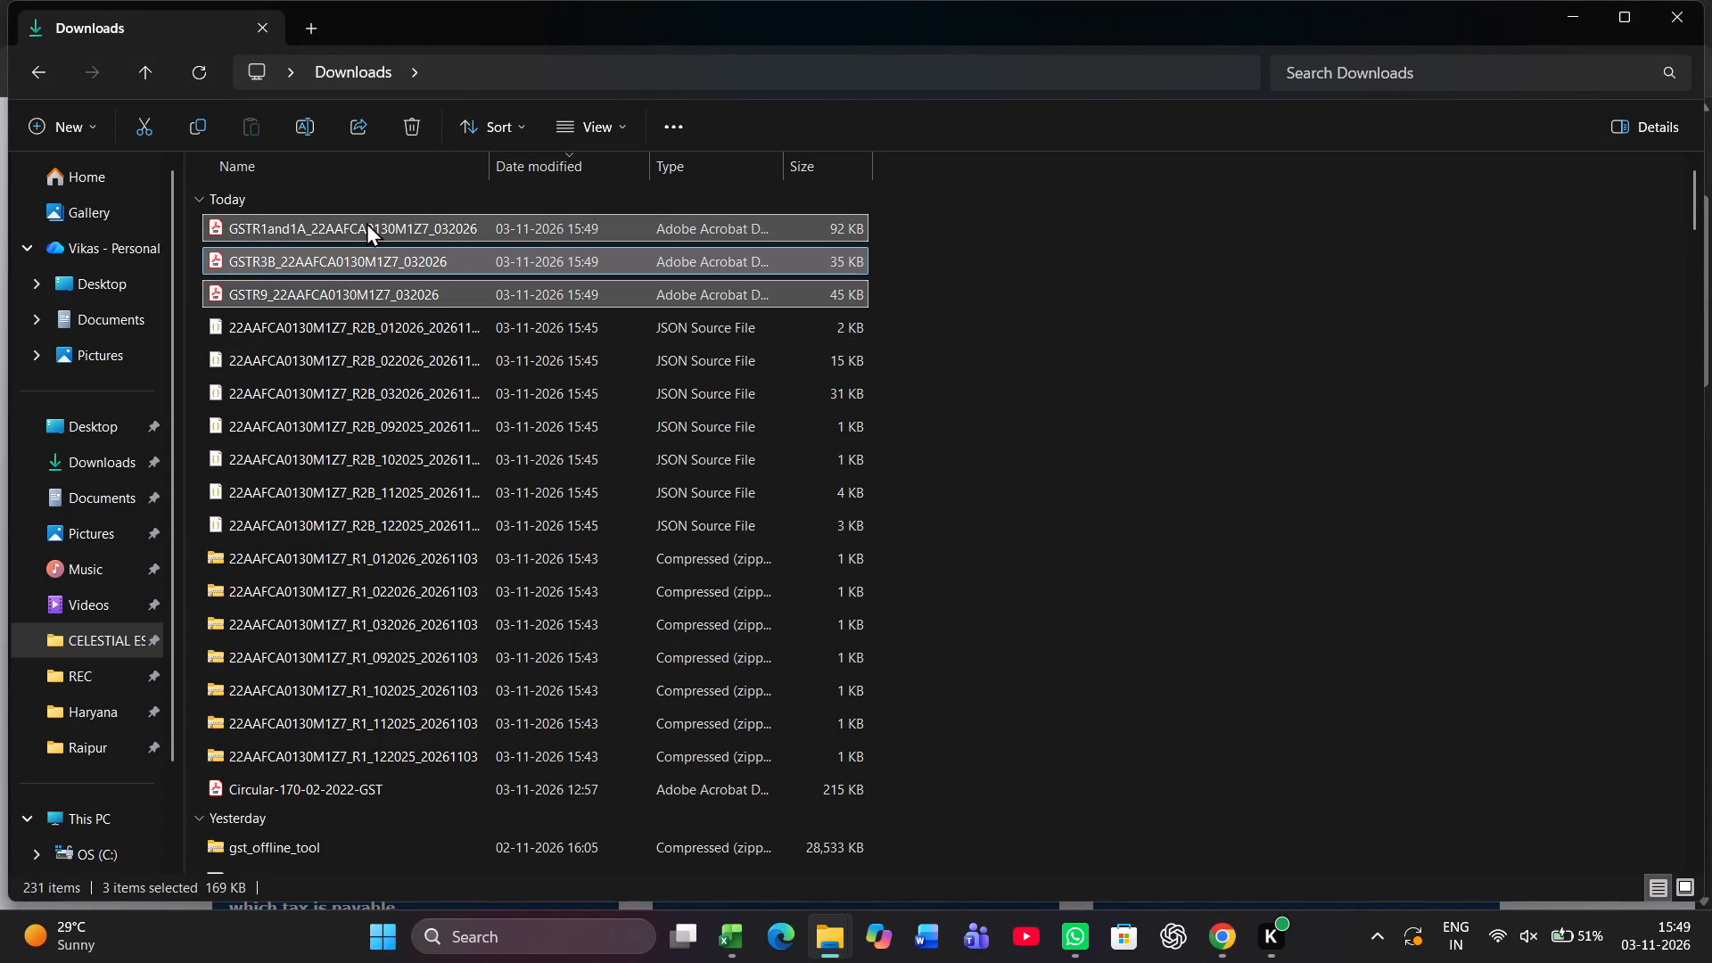
{"action": "key", "text": "ctrl+x"}
{"action": "key", "text": "alt+Tab"}
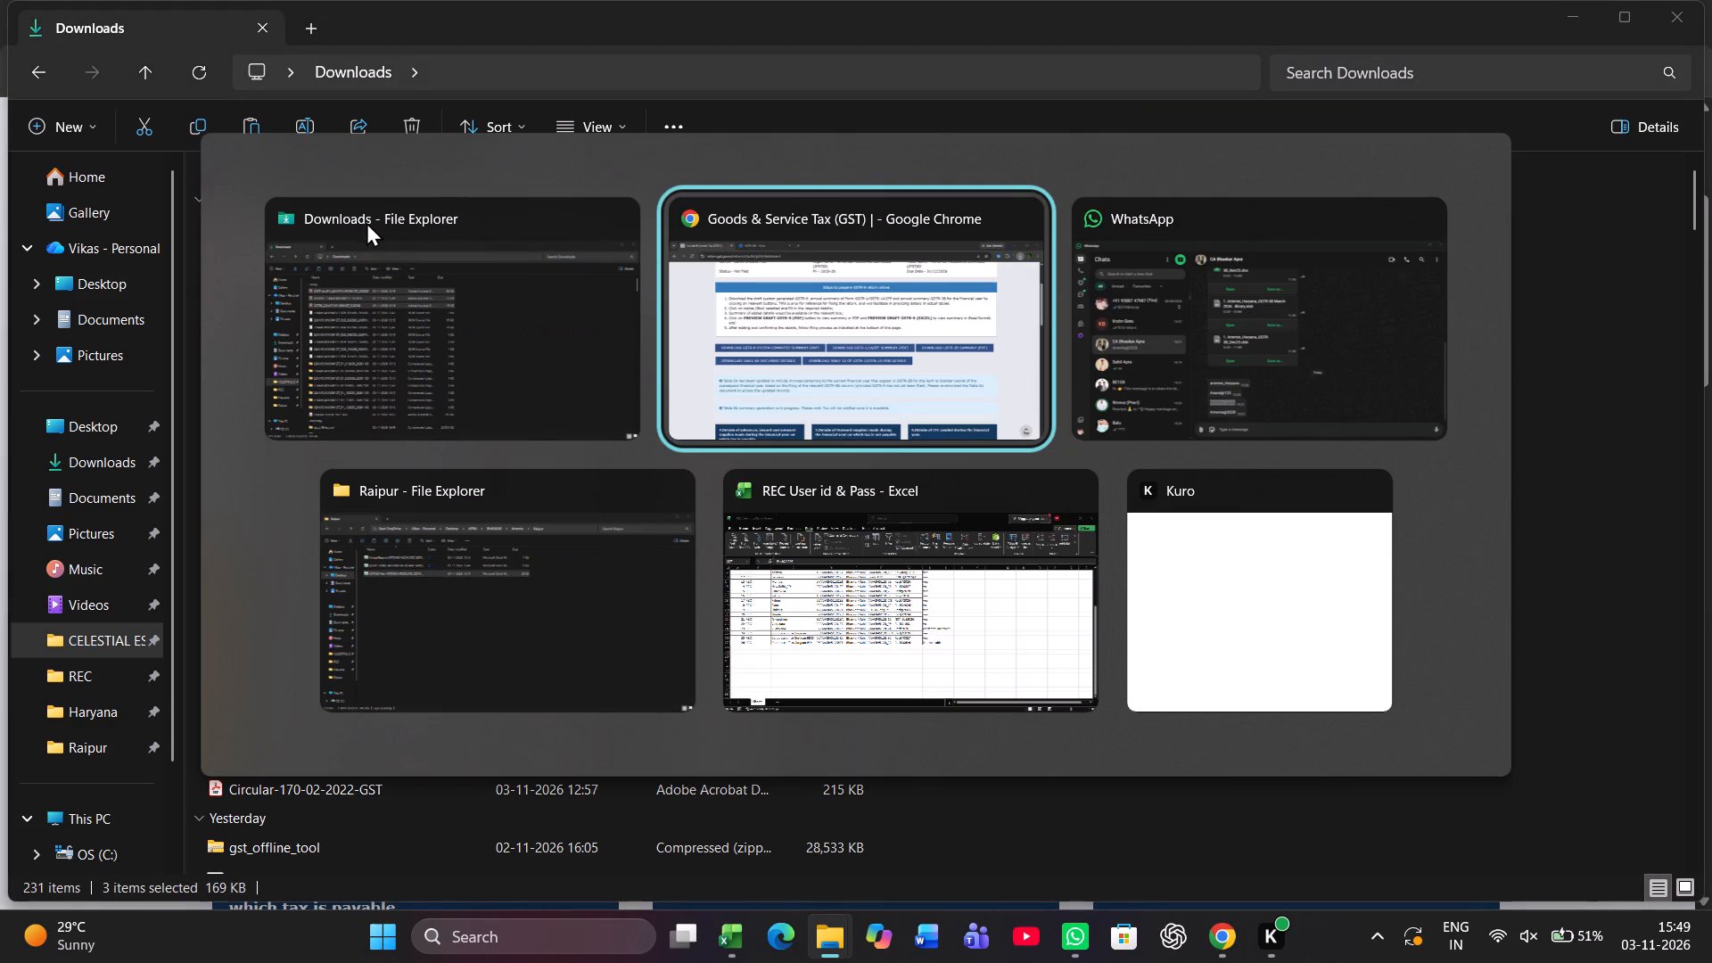
{"action": "key", "text": "alt+Tab"}
{"action": "key", "text": "alt+Tab"}
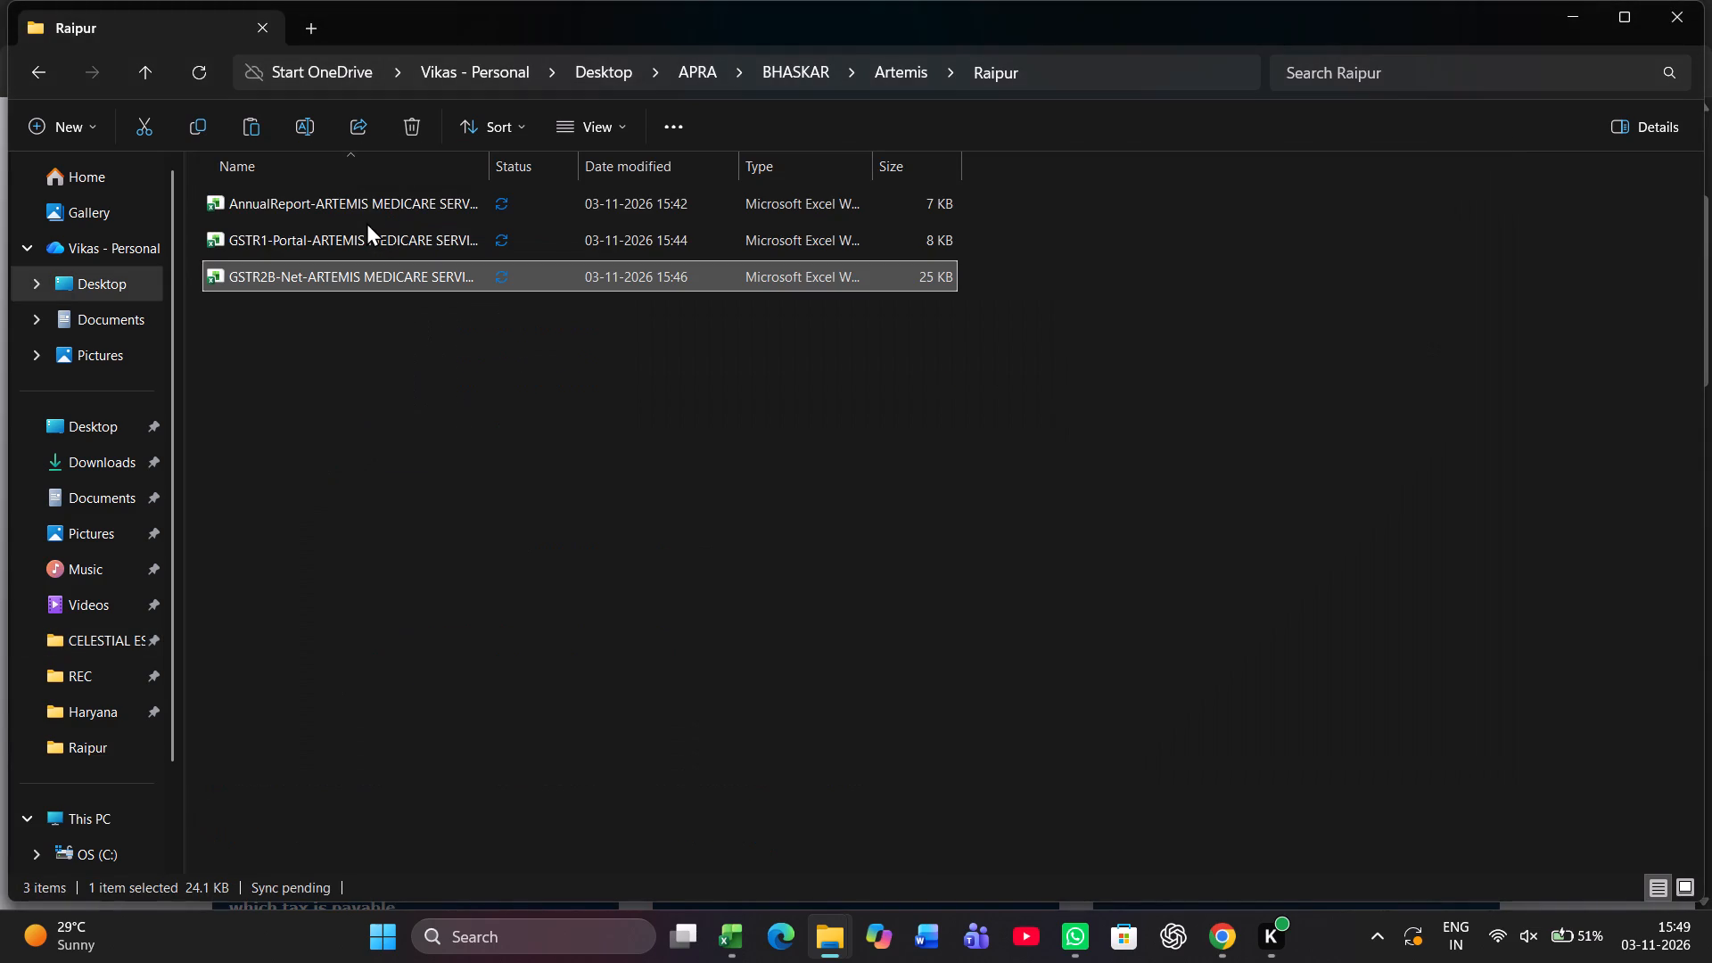
{"action": "left_click", "coordinate": [378, 406]}
{"action": "key", "text": "ctrl+v"}
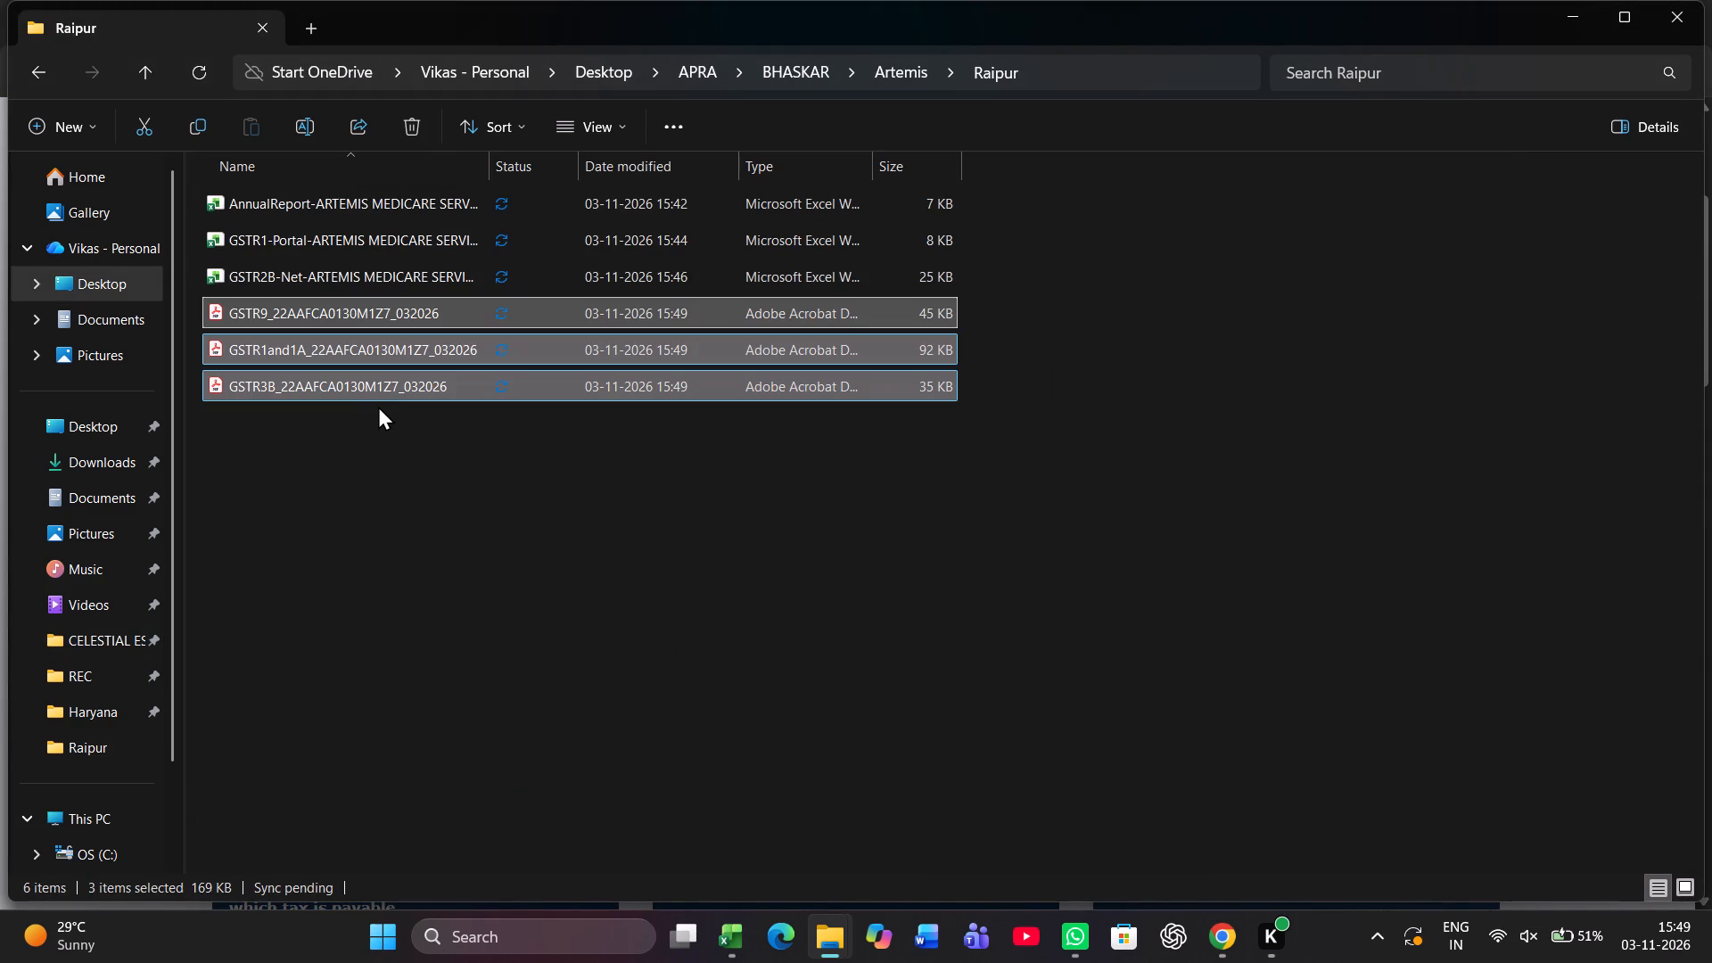
{"action": "left_click", "coordinate": [401, 440]}
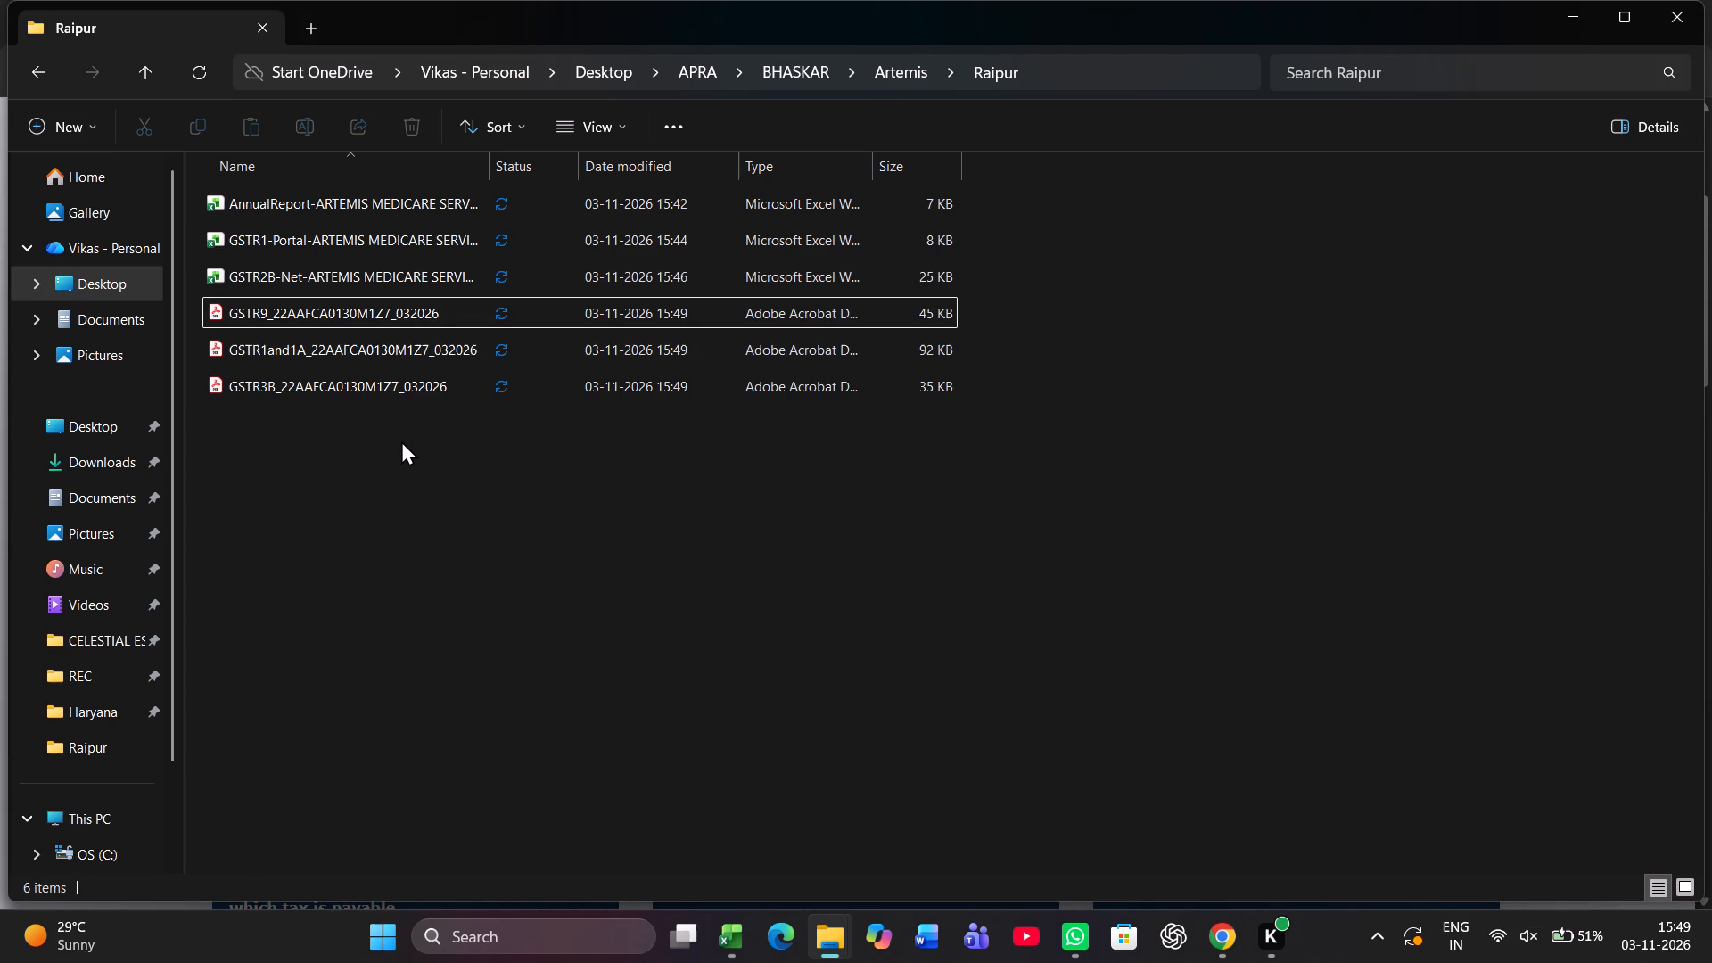
In Chrome, return to the Annual Return page on the GST portal and check which financial years are offered.
{"action": "key", "text": "alt+Tab"}
{"action": "key", "text": "alt+Tab"}
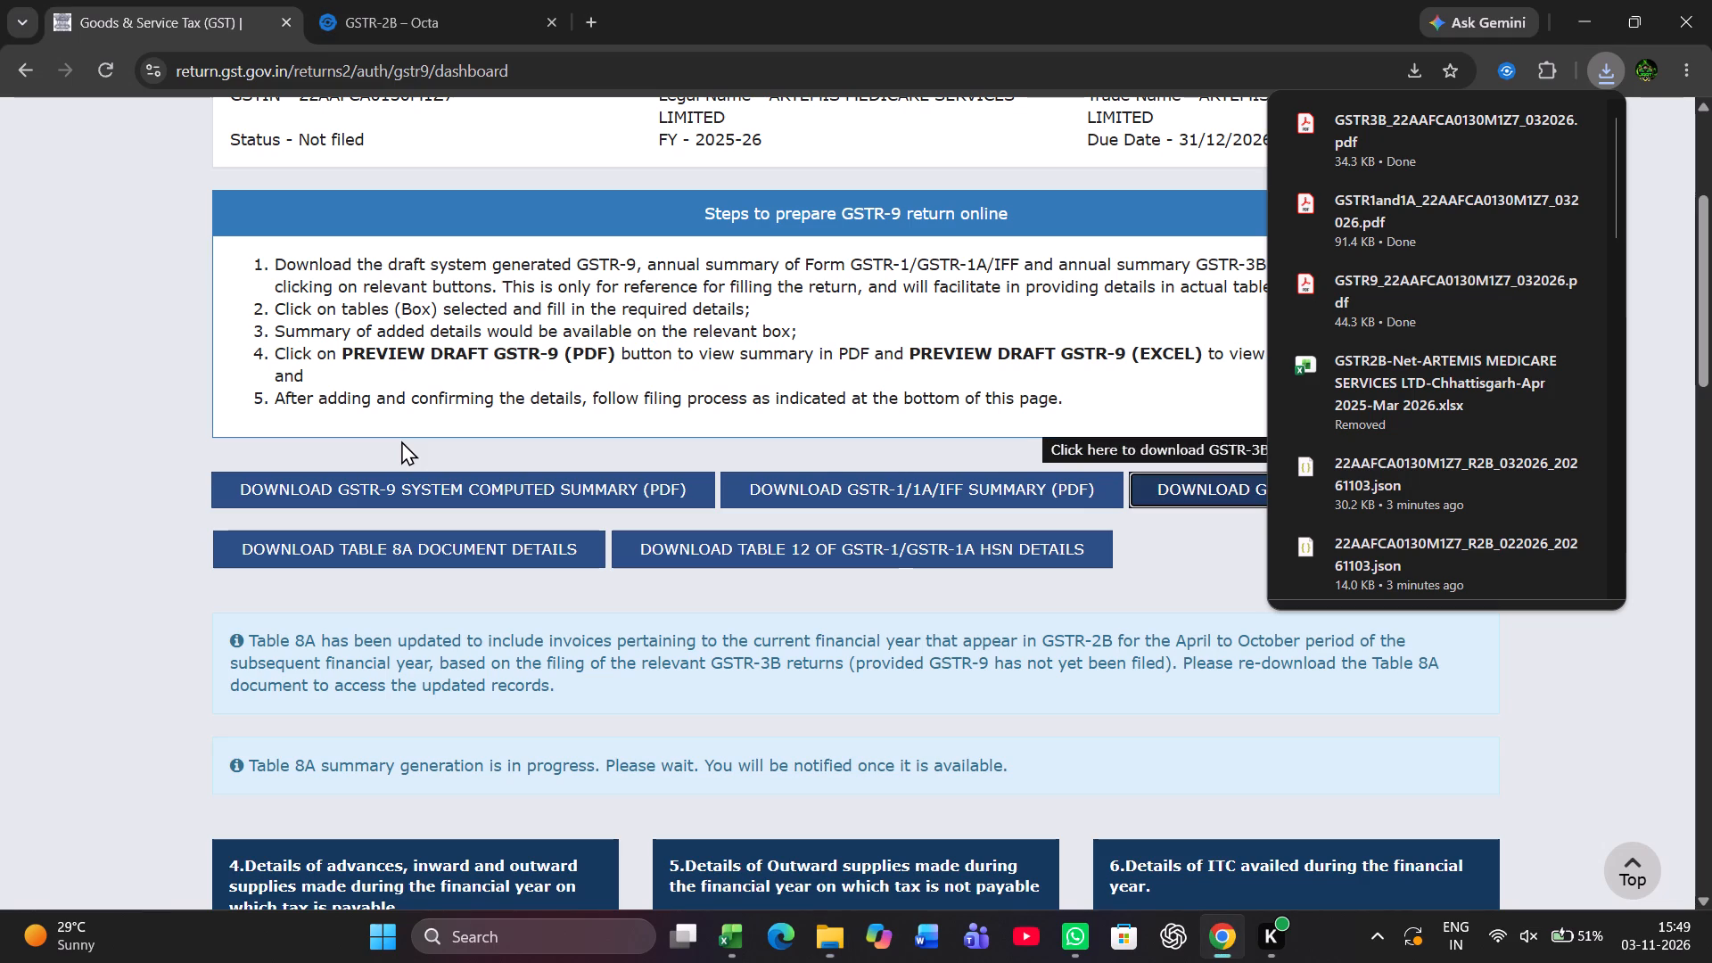
{"action": "scroll", "coordinate": [588, 720], "scroll_direction": "up", "scroll_amount": 3}
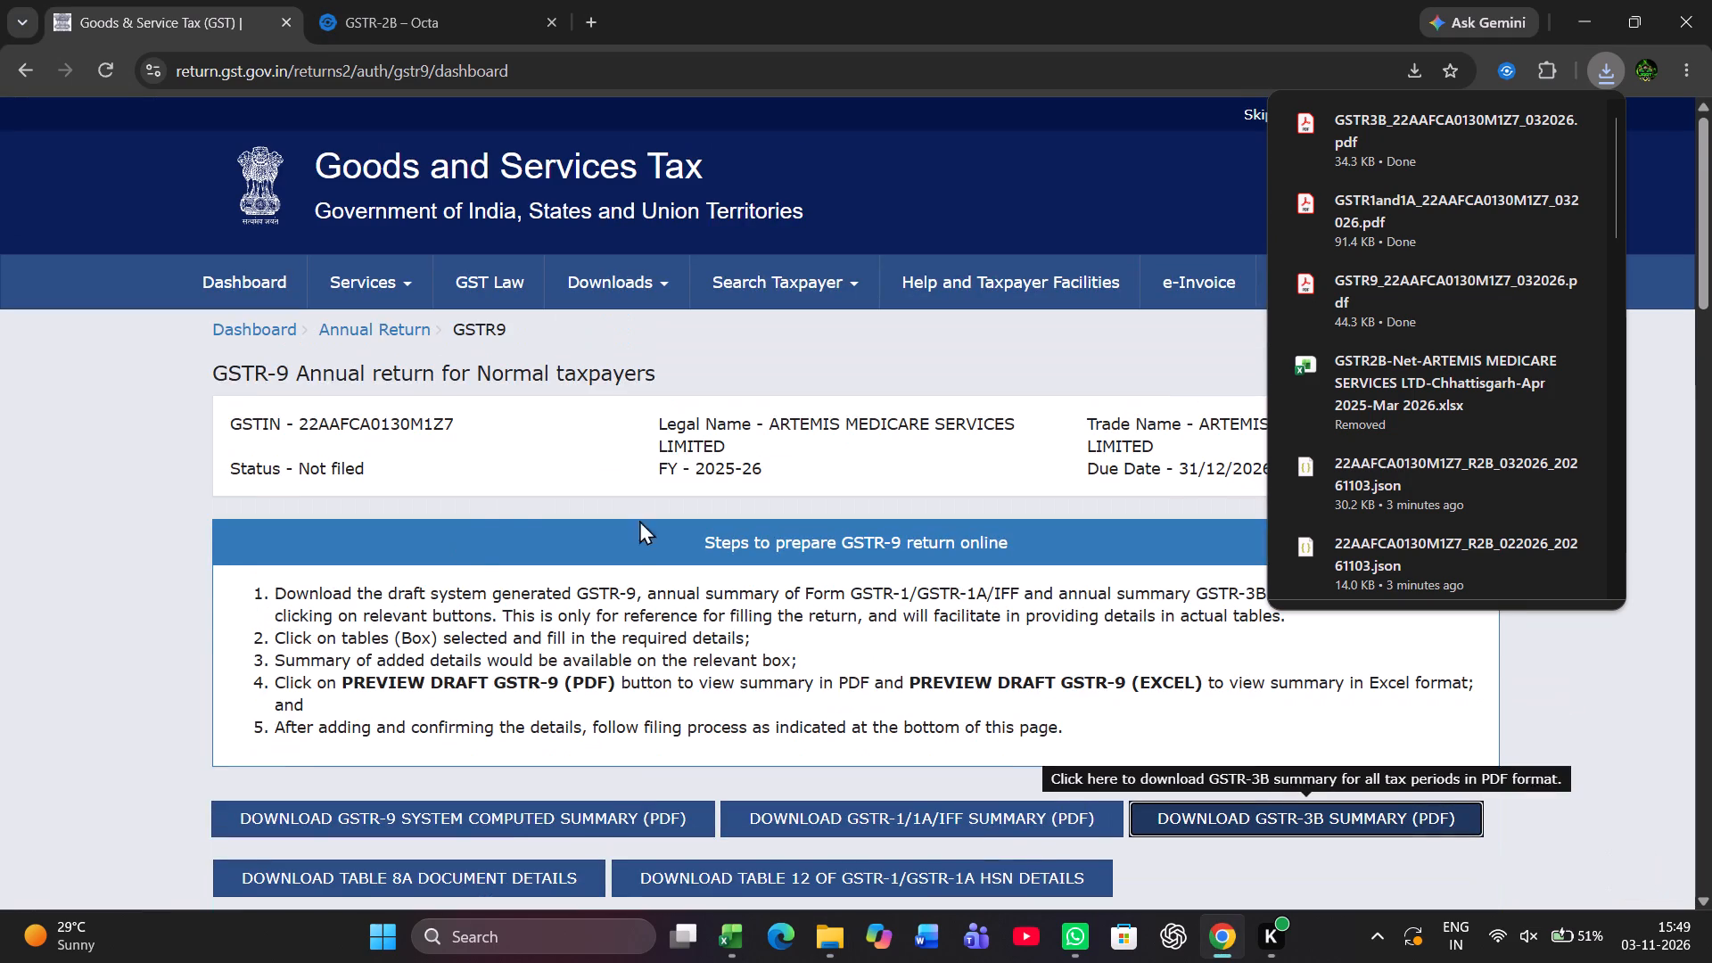
{"action": "left_click", "coordinate": [380, 318]}
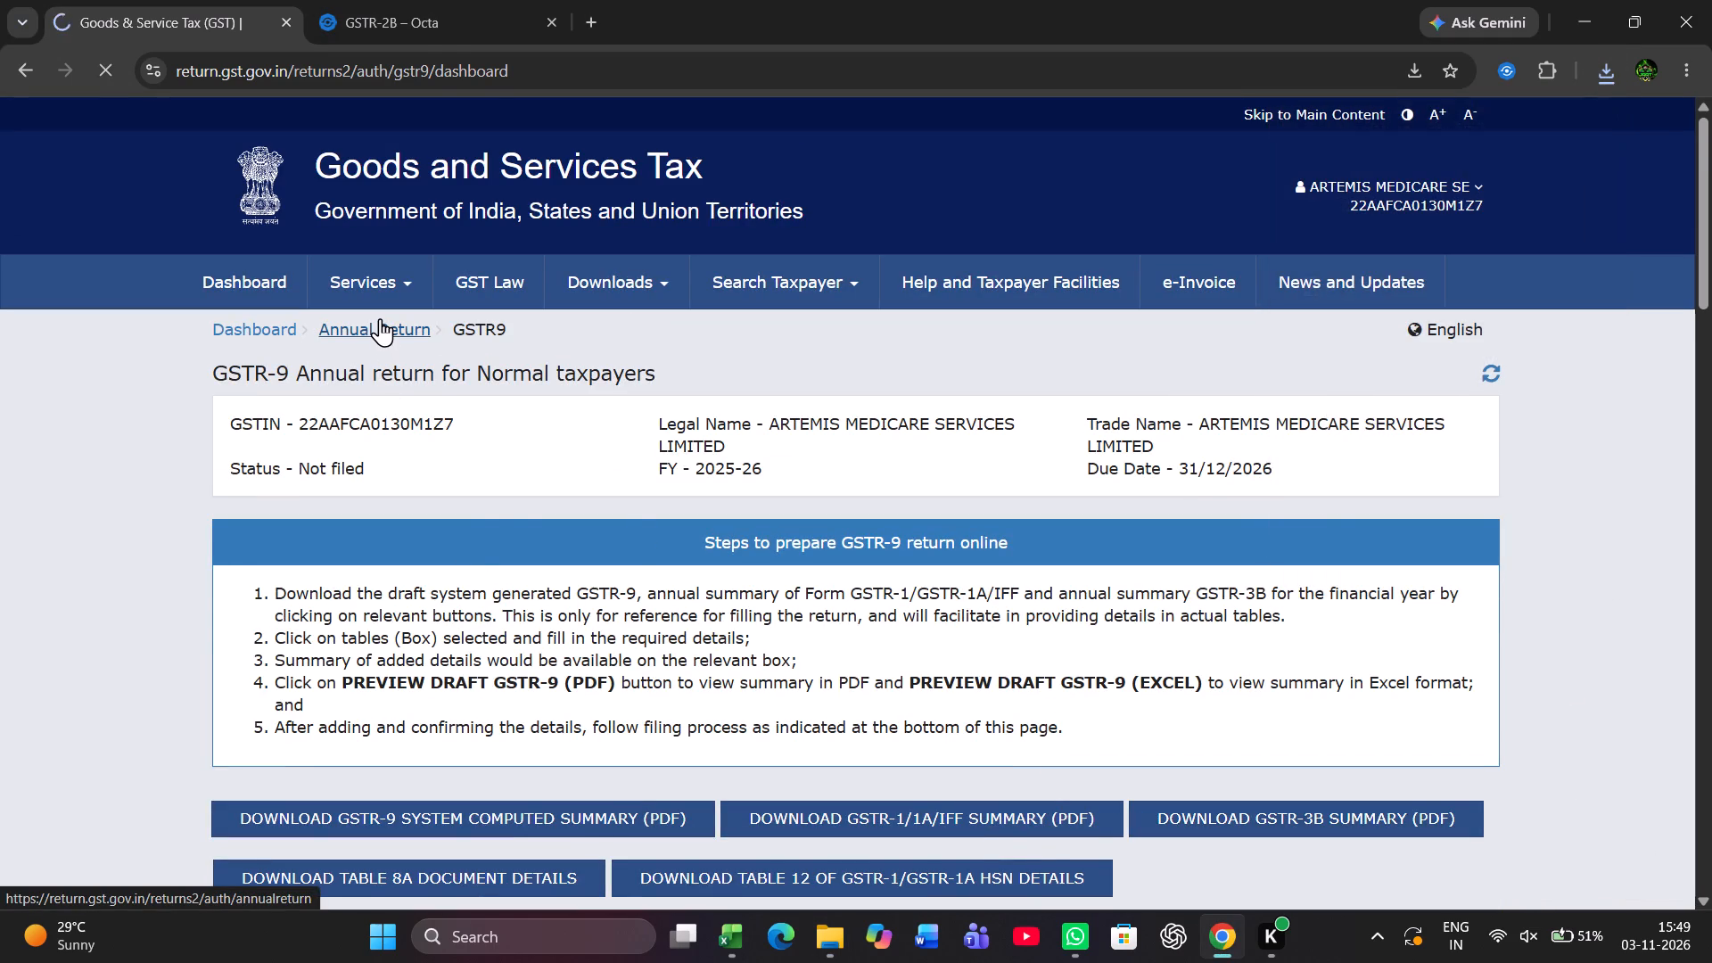
{"action": "left_click", "coordinate": [589, 490]}
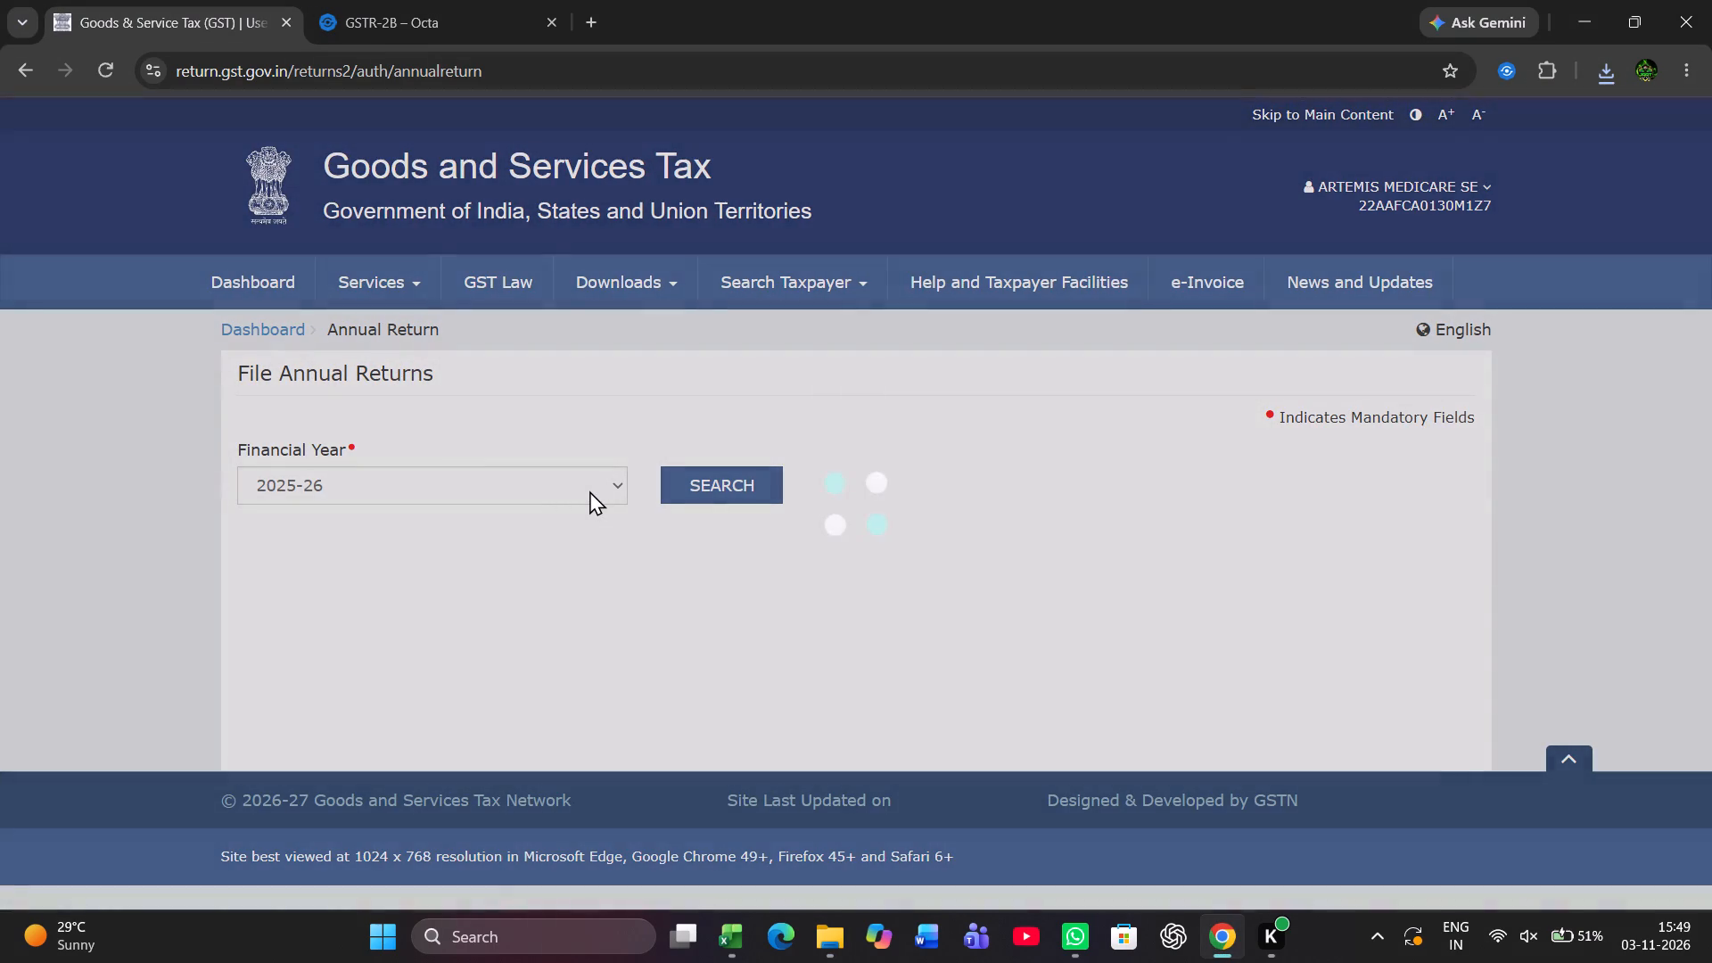
{"action": "left_click", "coordinate": [589, 490]}
{"action": "triple_click", "coordinate": [589, 490]}
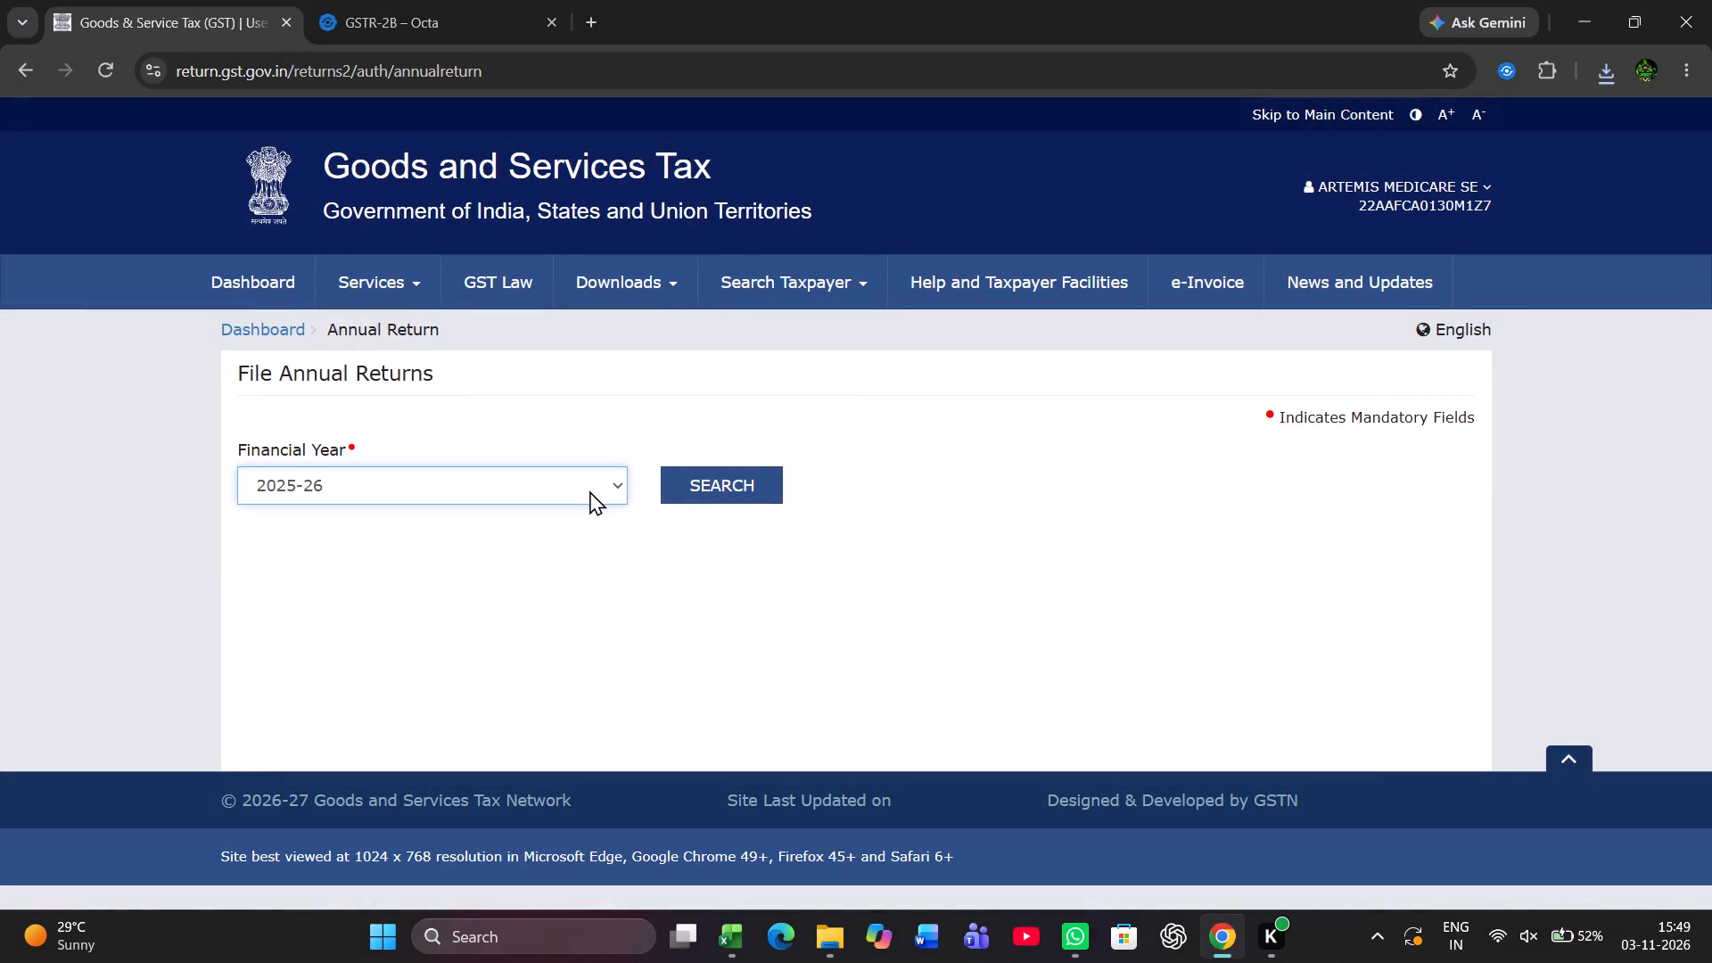
{"action": "left_click", "coordinate": [589, 490]}
{"action": "left_click", "coordinate": [589, 490]}
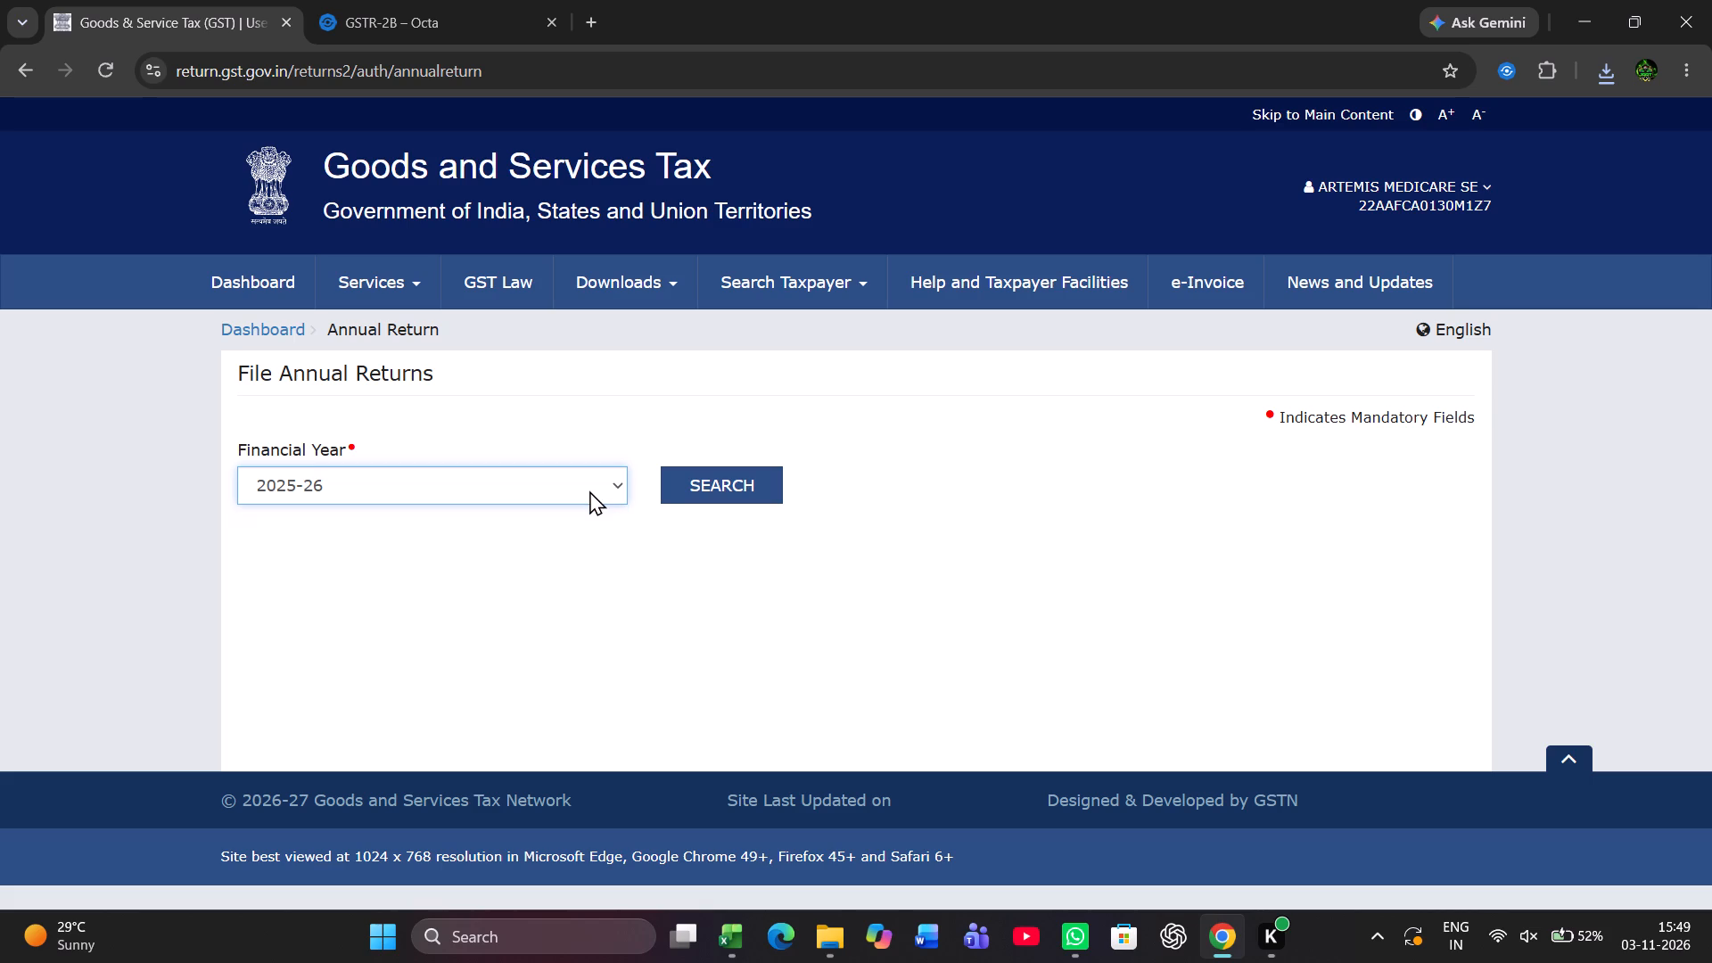
Switch to Octa and view the 2025-26 GSTR-2B overview for Chhattisgarh and Haryana.
{"action": "left_click", "coordinate": [506, 0]}
{"action": "scroll", "coordinate": [1015, 528], "scroll_direction": "up", "scroll_amount": 6}
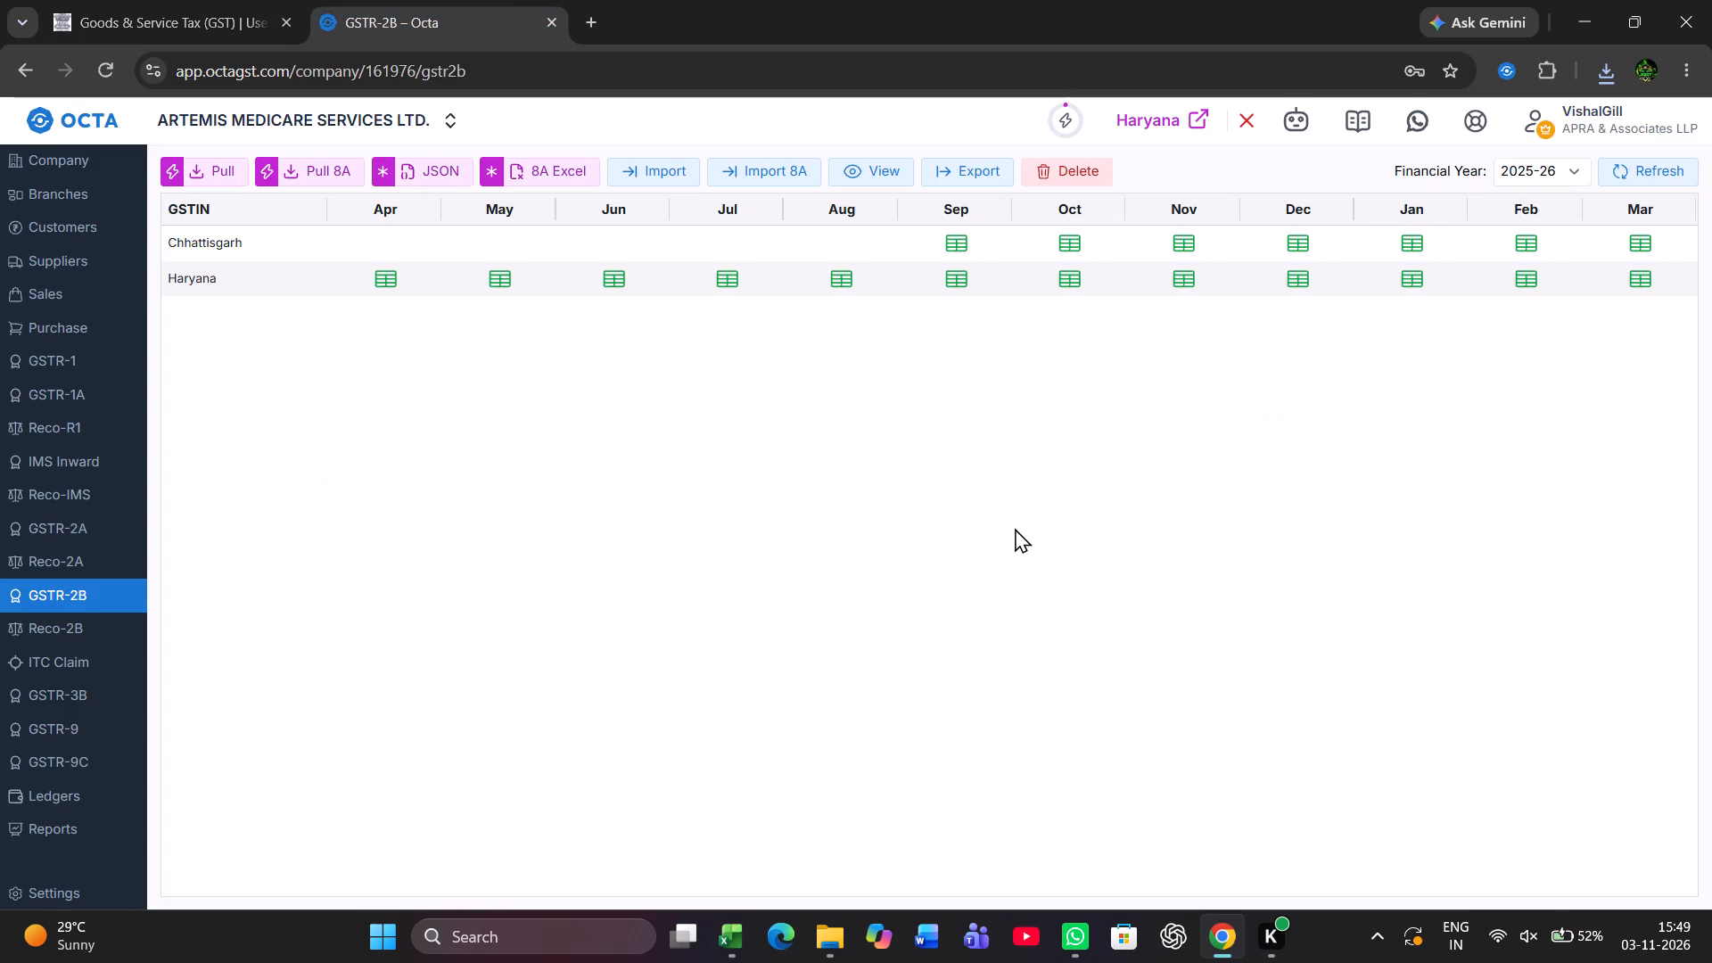
{"action": "scroll", "coordinate": [1015, 528], "scroll_direction": "up", "scroll_amount": 1}
In File Explorer, review the return files in the Raipur folder against those in the Haryana folder, and return to the Artemis folder.
{"action": "key", "text": "alt+Tab"}
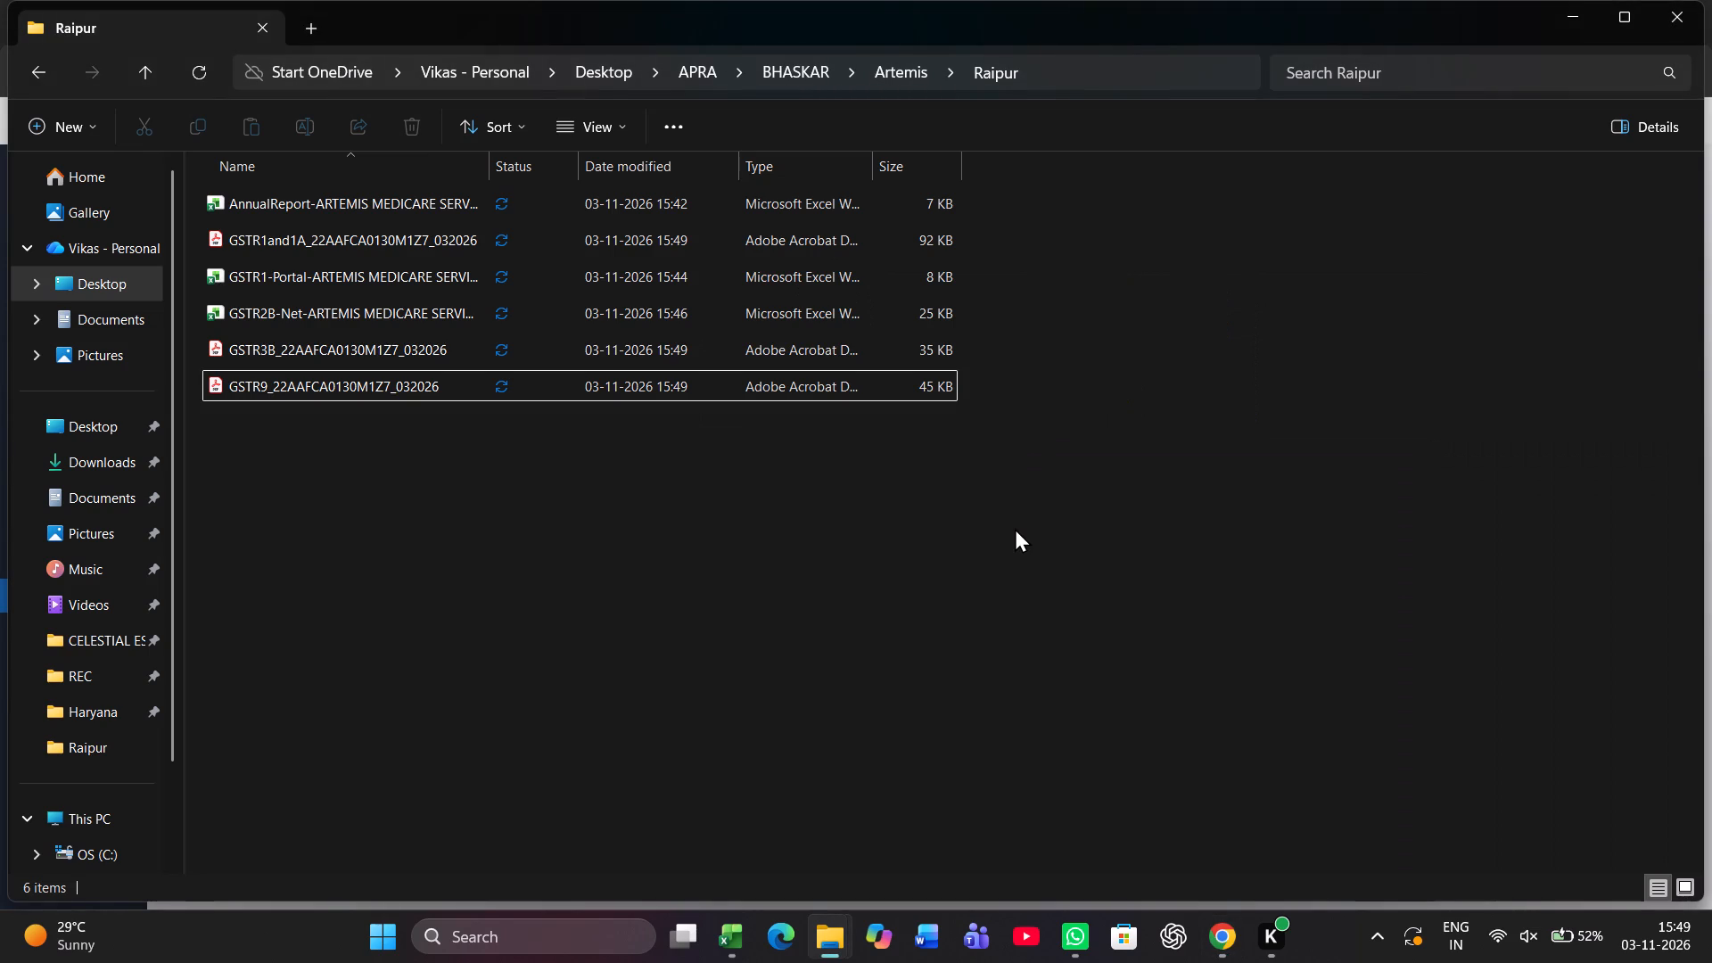
{"action": "left_click", "coordinate": [782, 468]}
{"action": "left_click", "coordinate": [401, 196]}
{"action": "key", "text": "Down"}
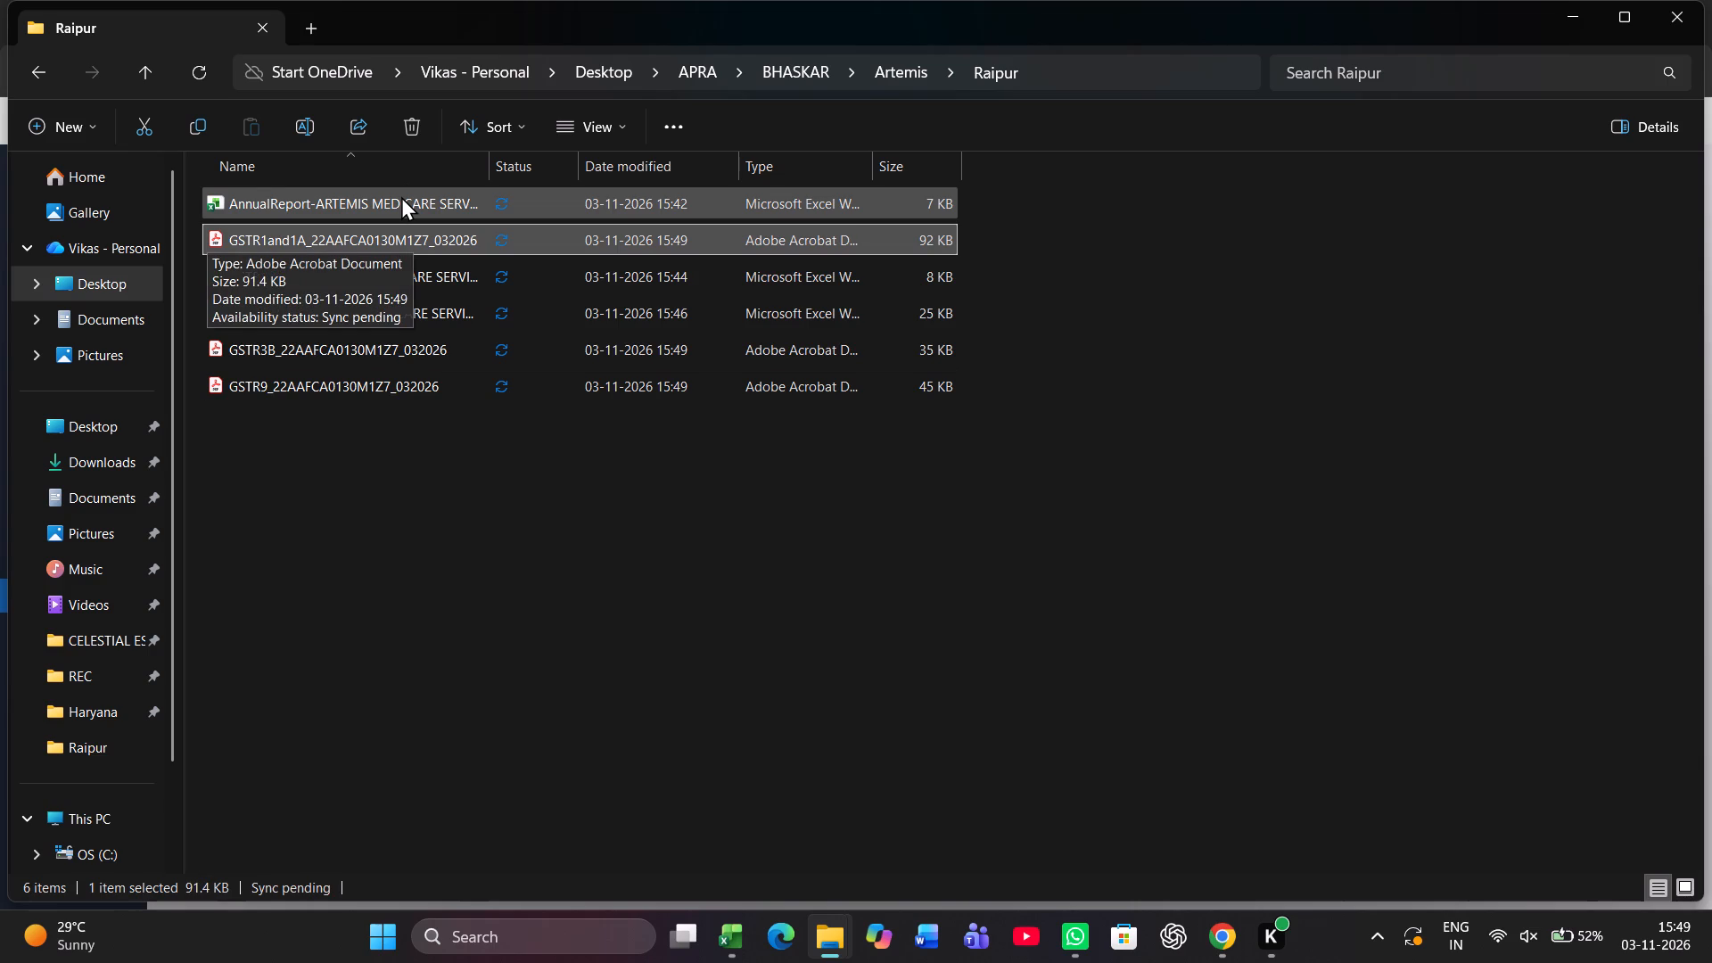
{"action": "key", "text": "F2"}
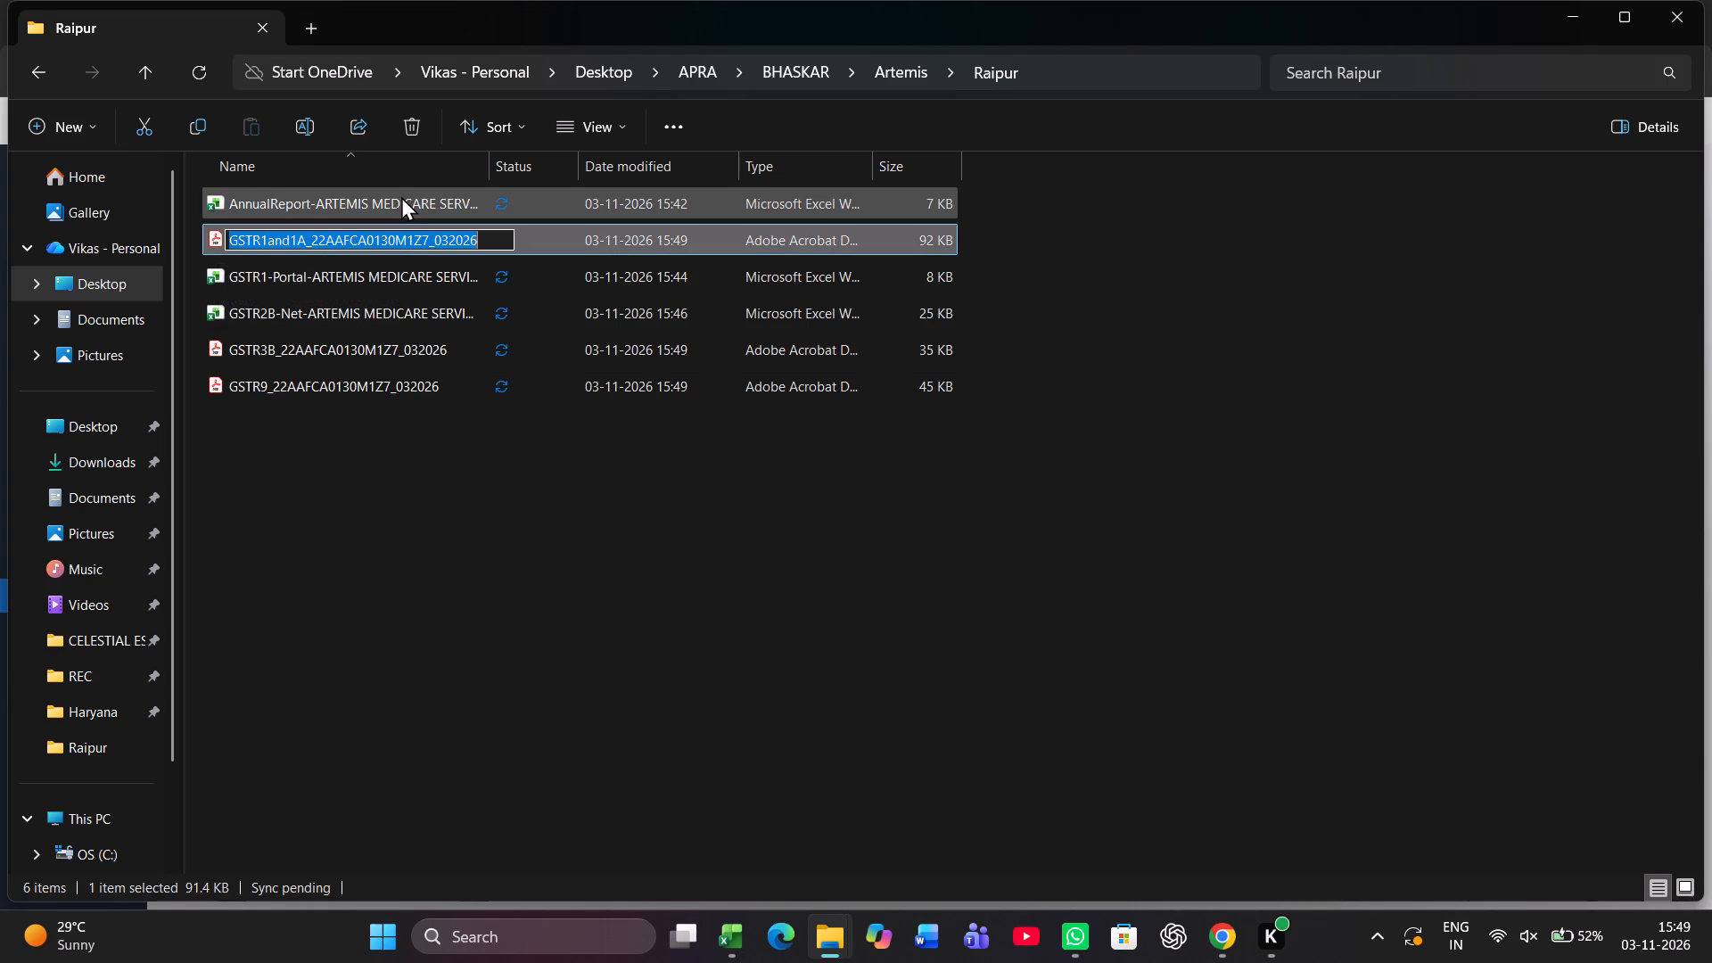
{"action": "key", "text": "Right"}
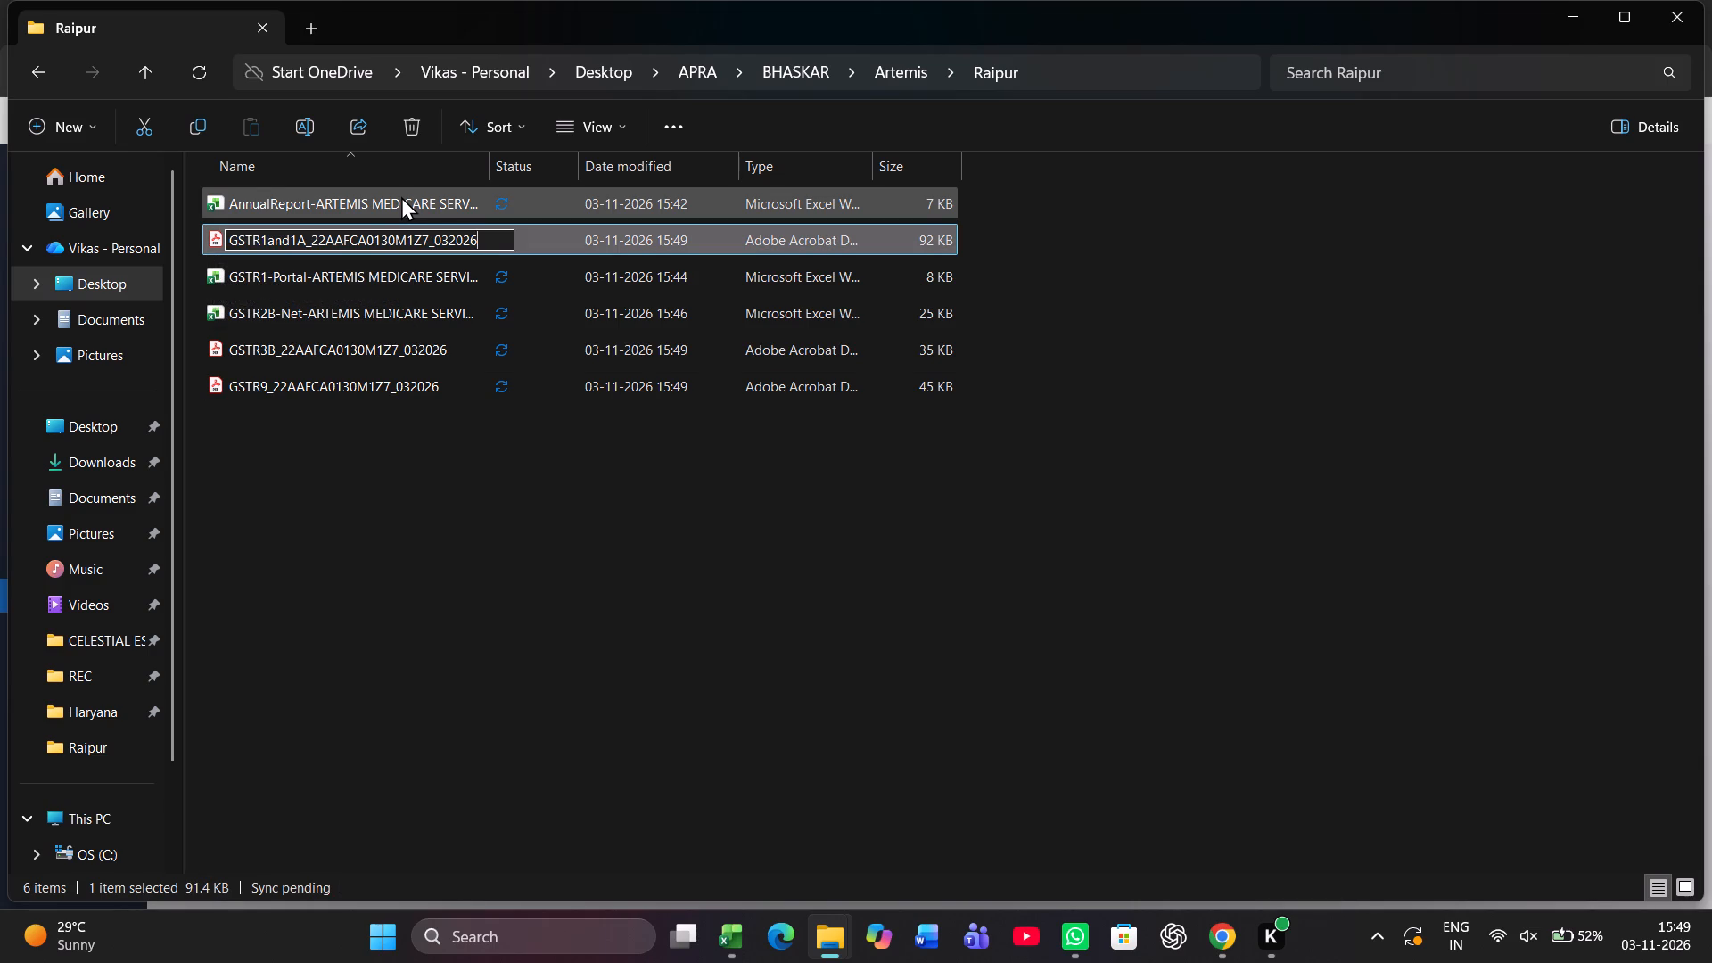
{"action": "left_click", "coordinate": [591, 573]}
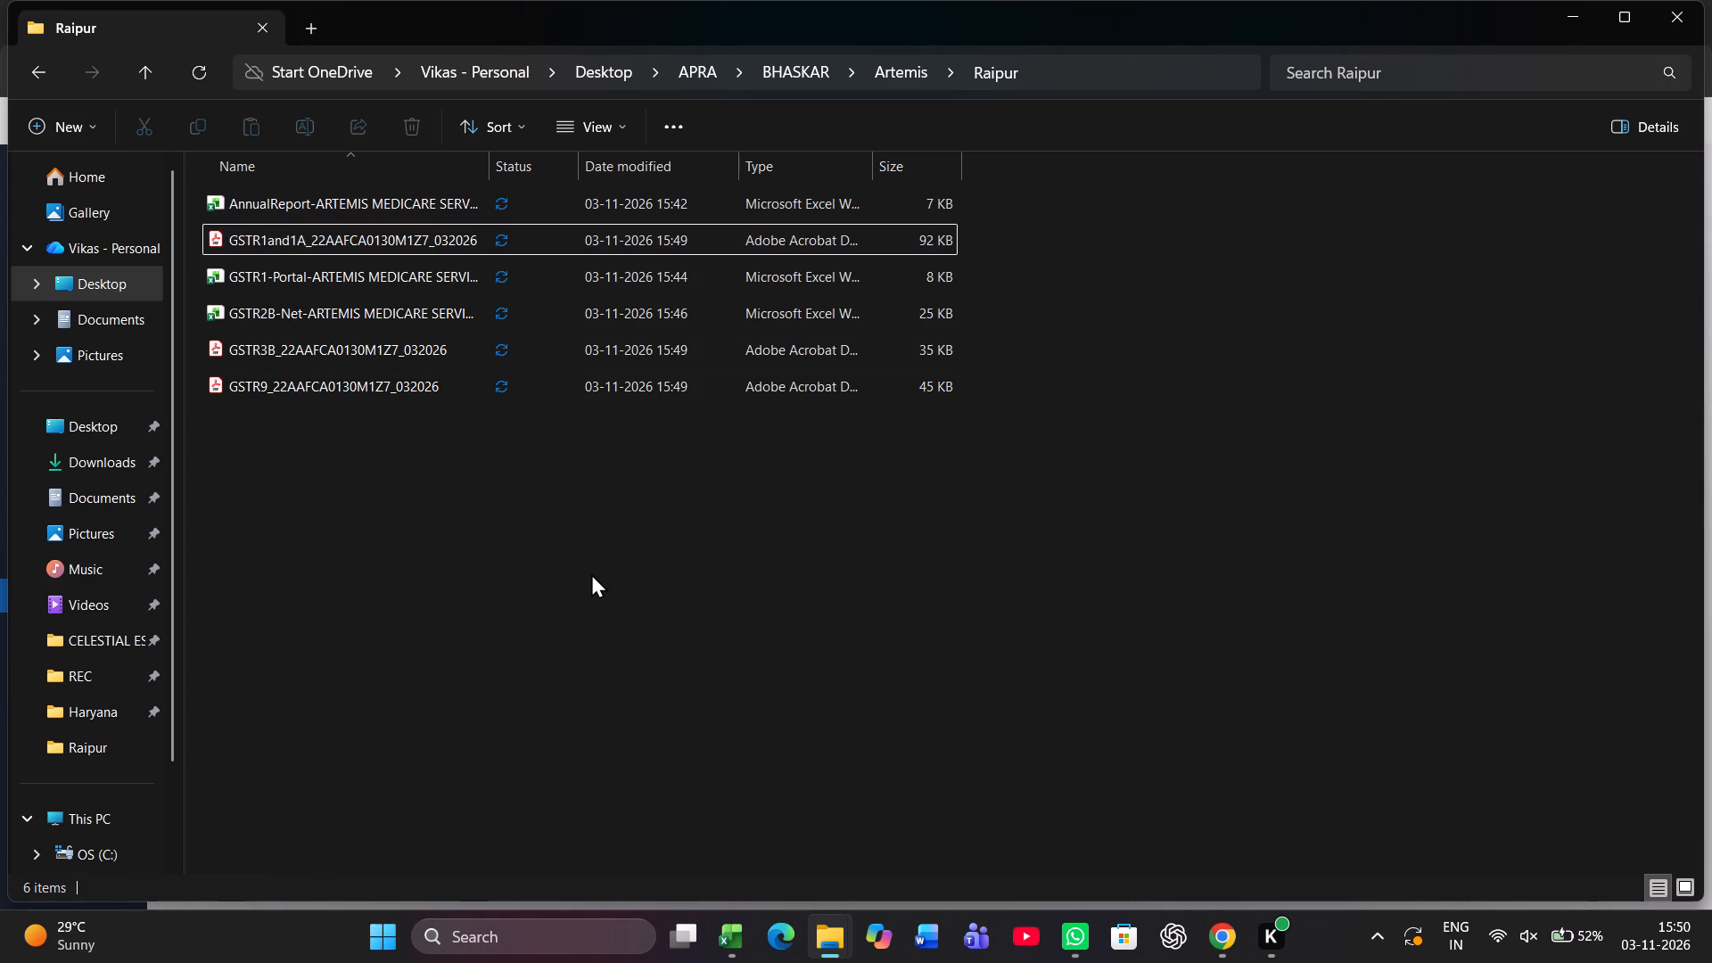
{"action": "key", "text": "Down"}
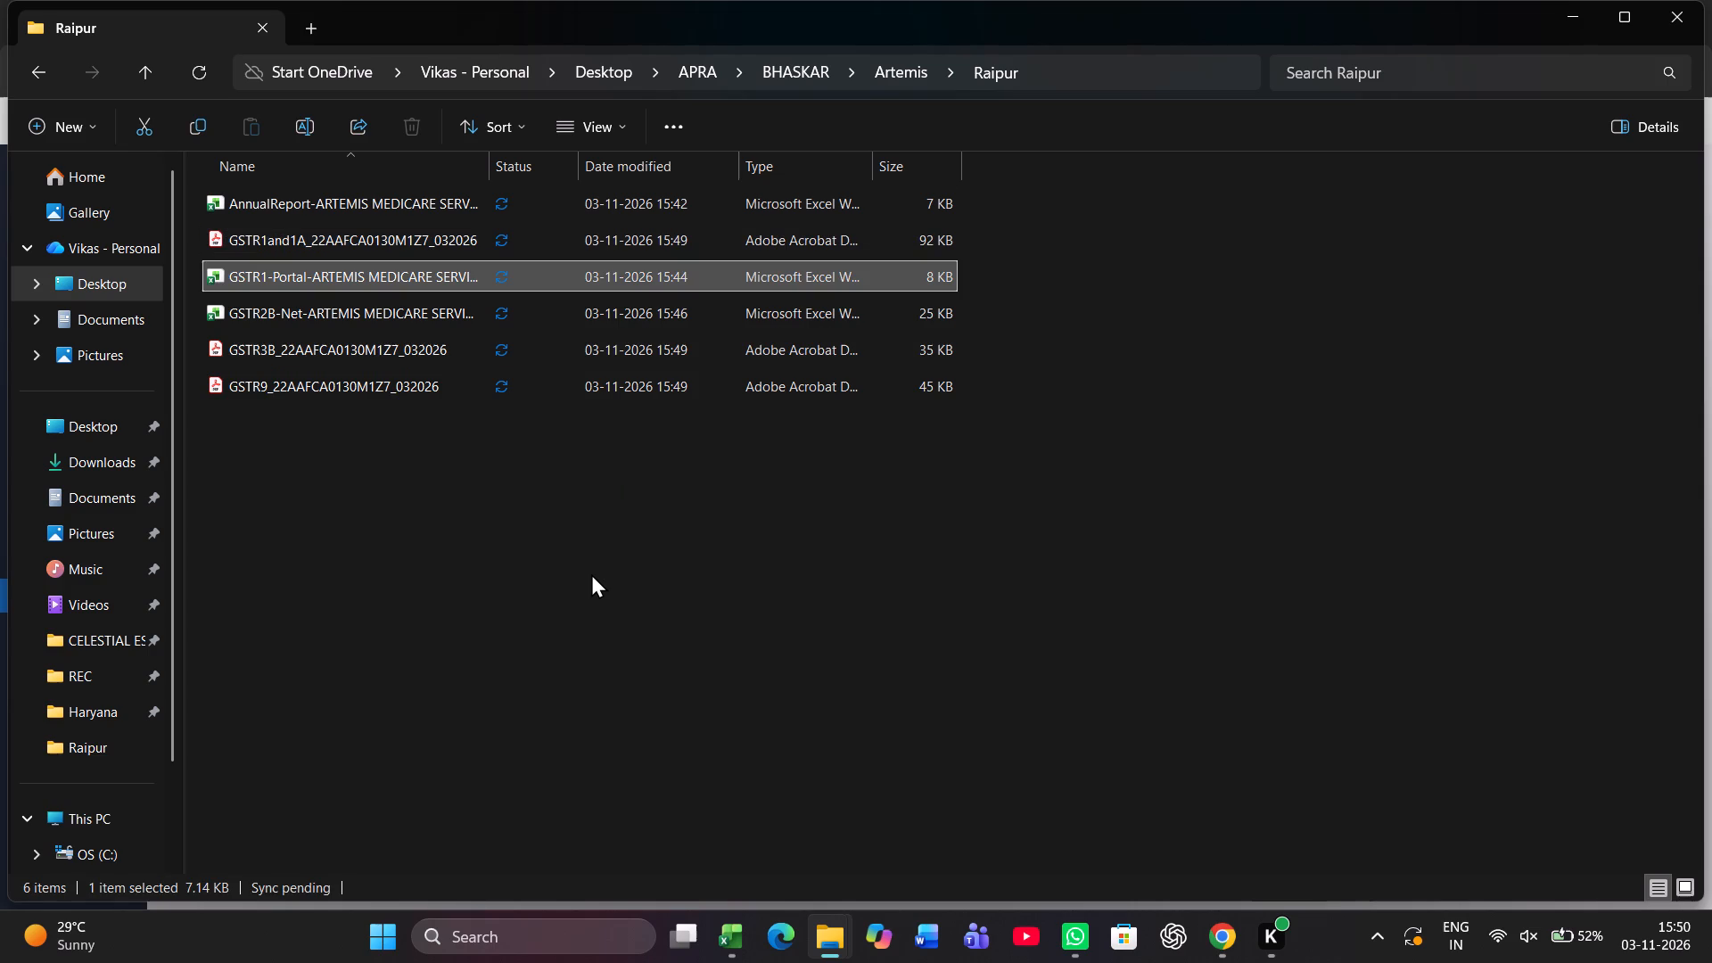
{"action": "key", "text": "BackSpace"}
{"action": "key", "text": "Up"}
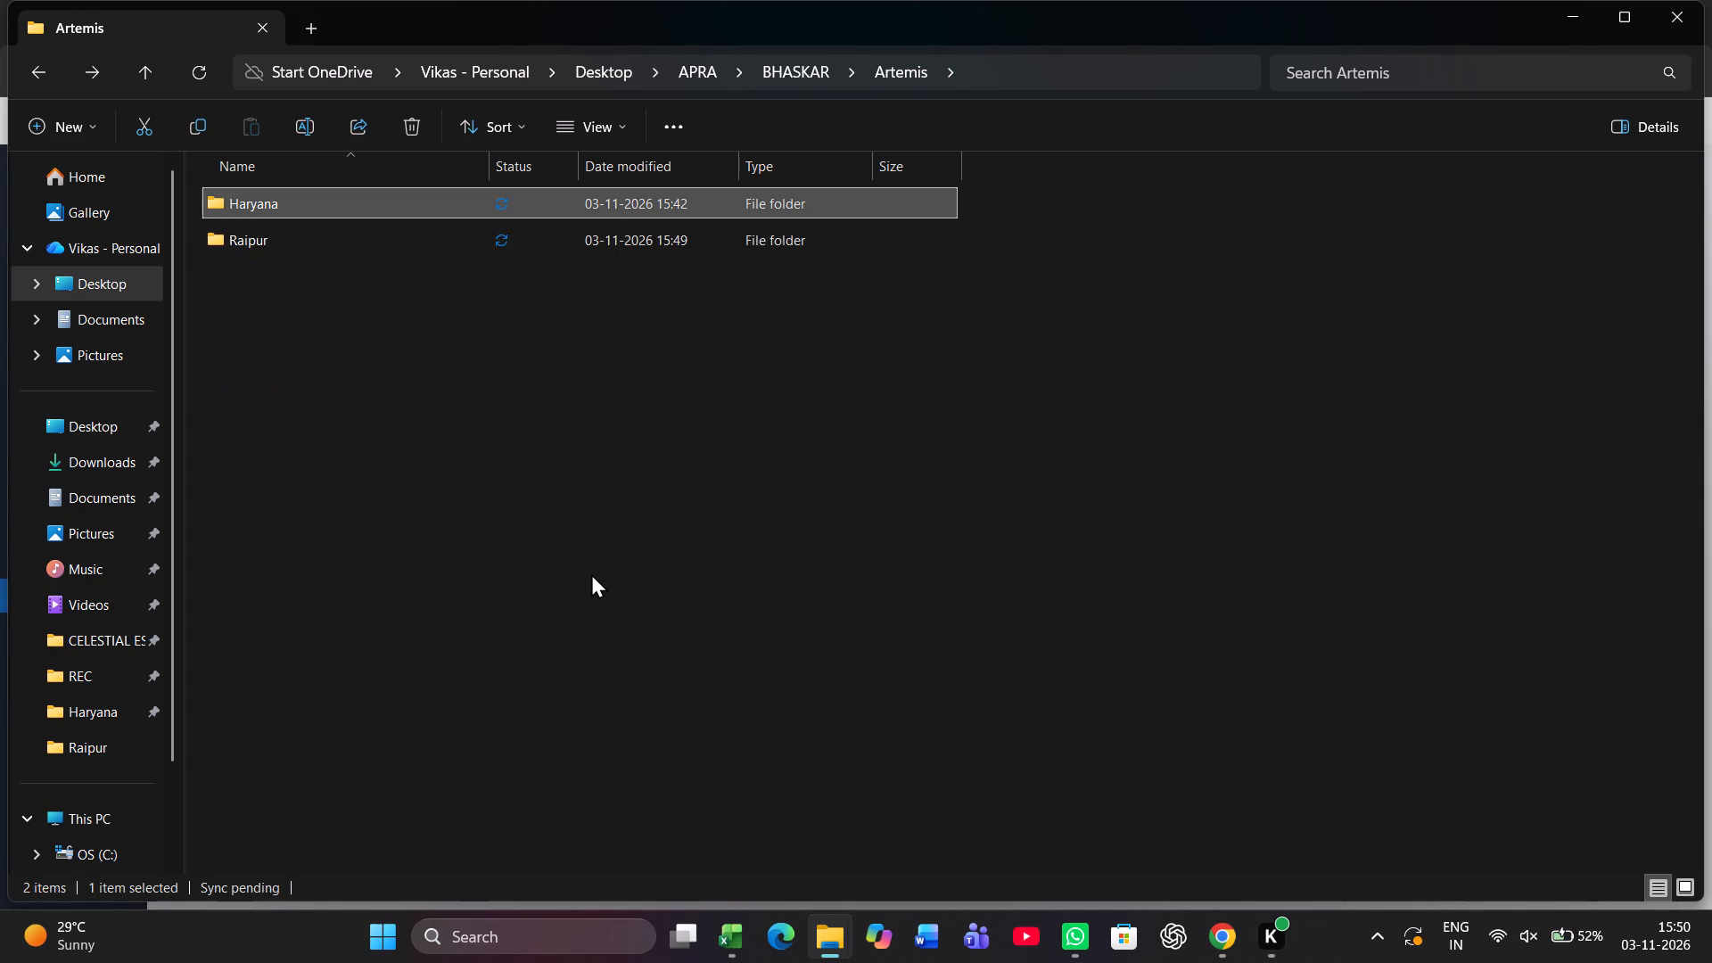
{"action": "key", "text": "Return"}
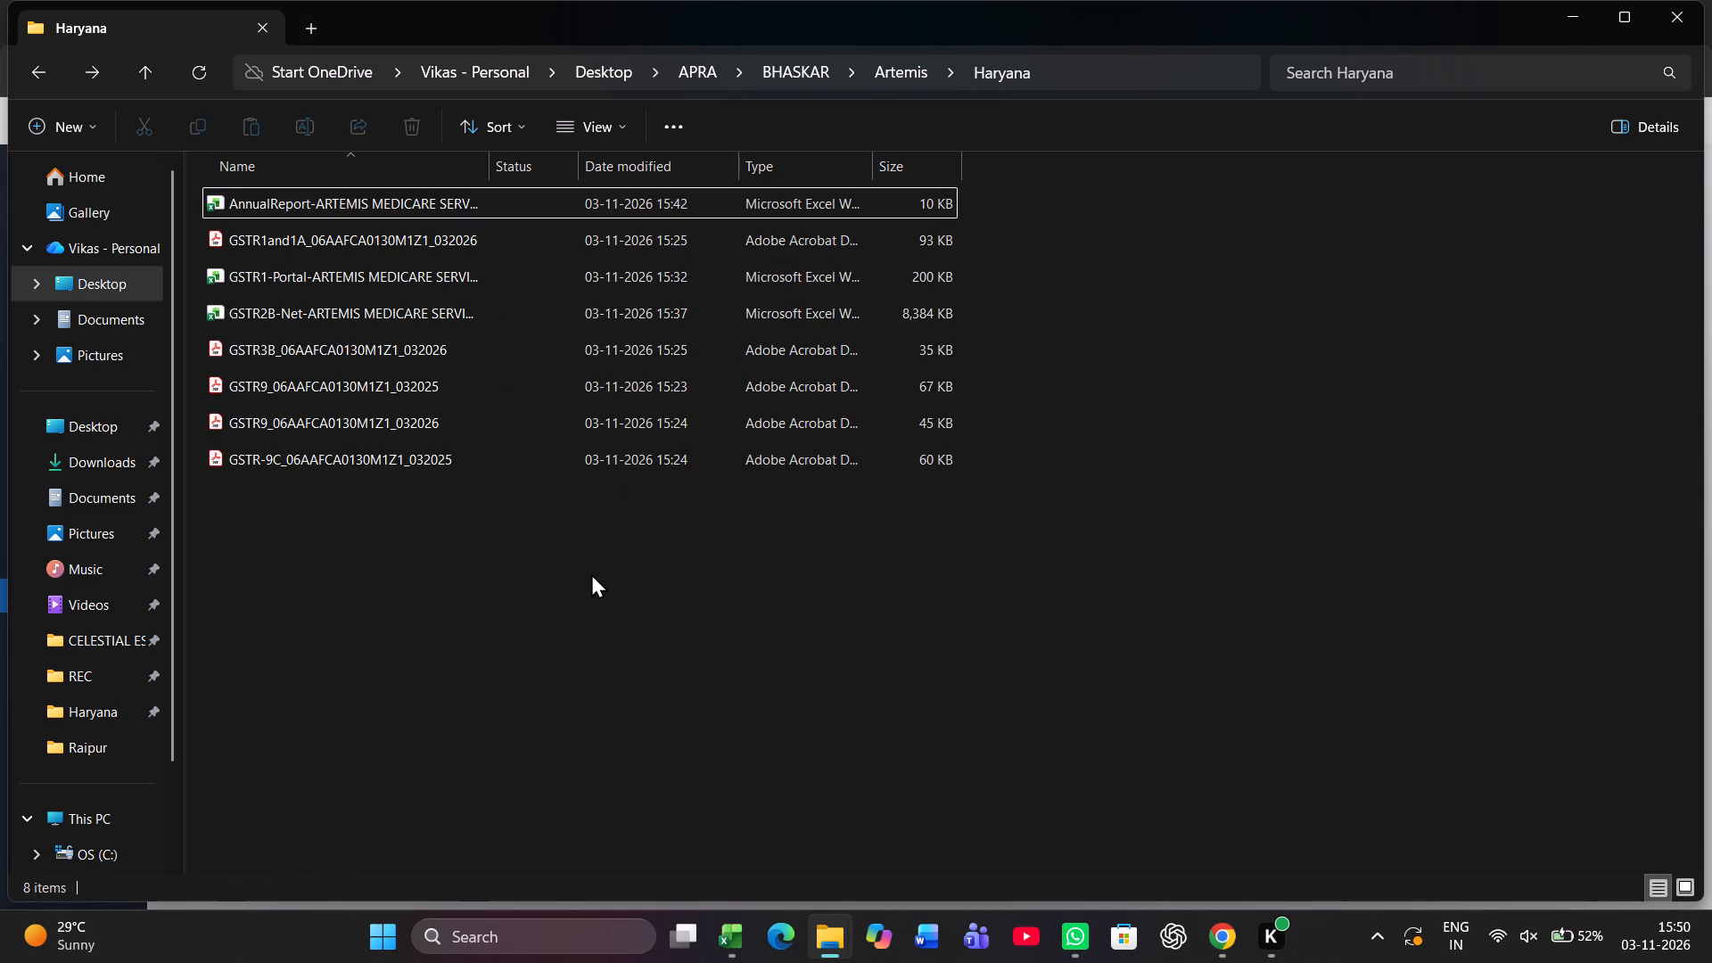
{"action": "key", "text": "BackSpace"}
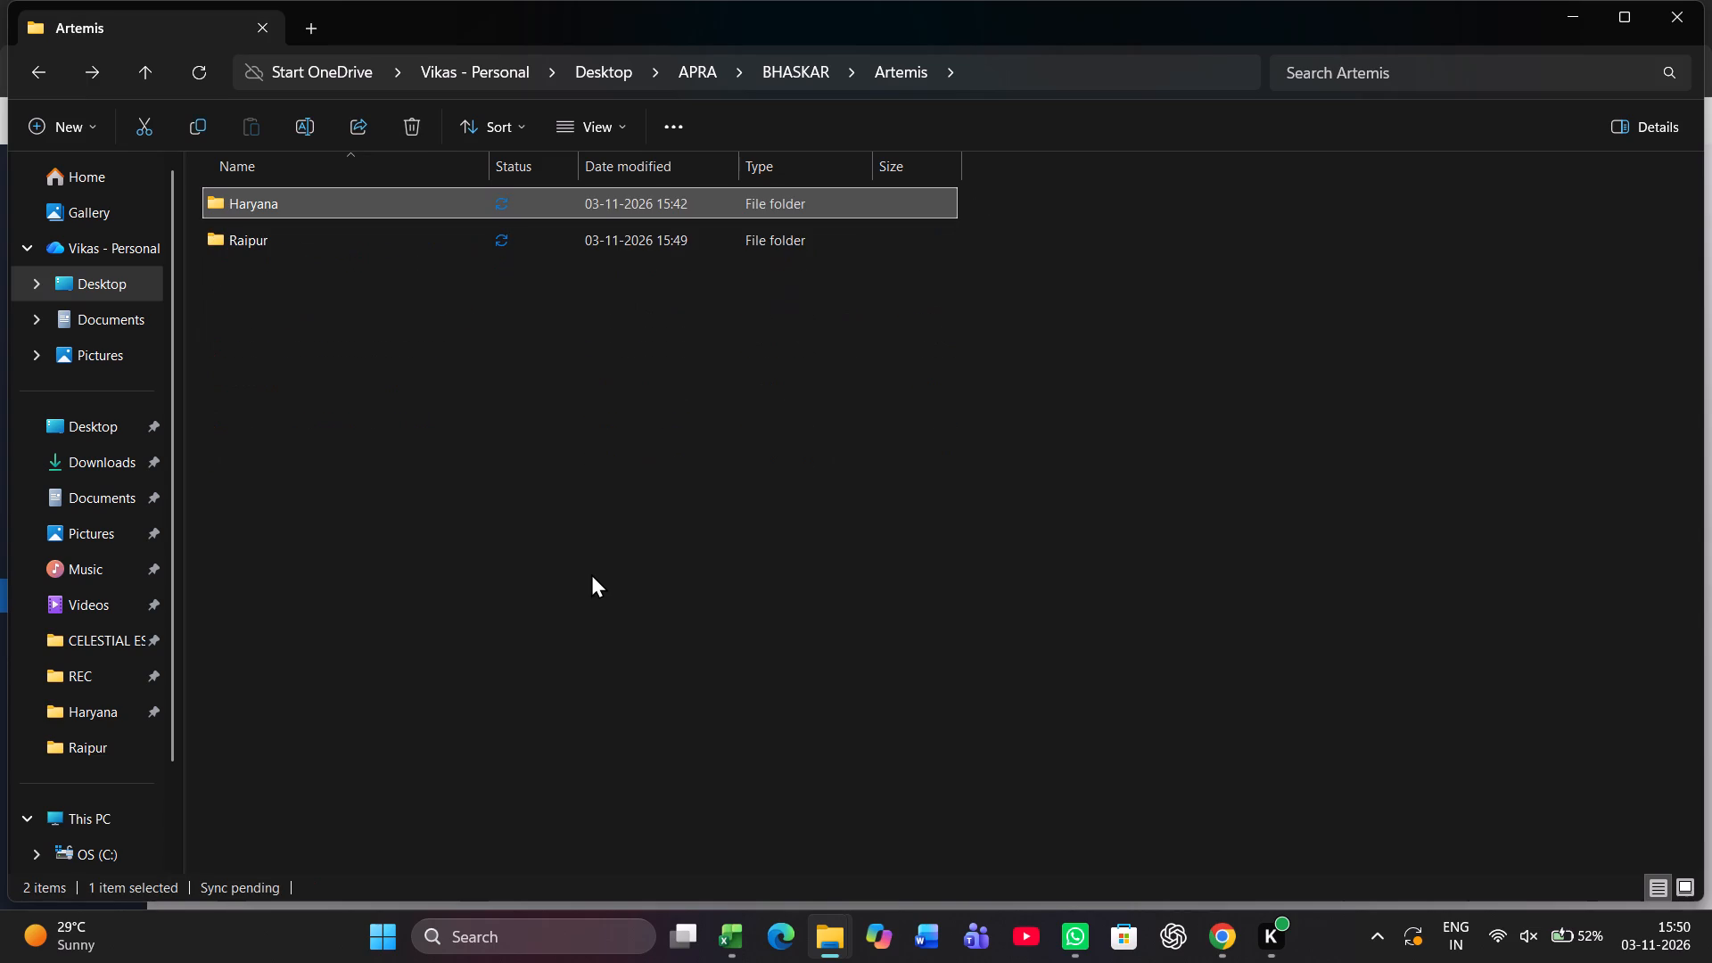
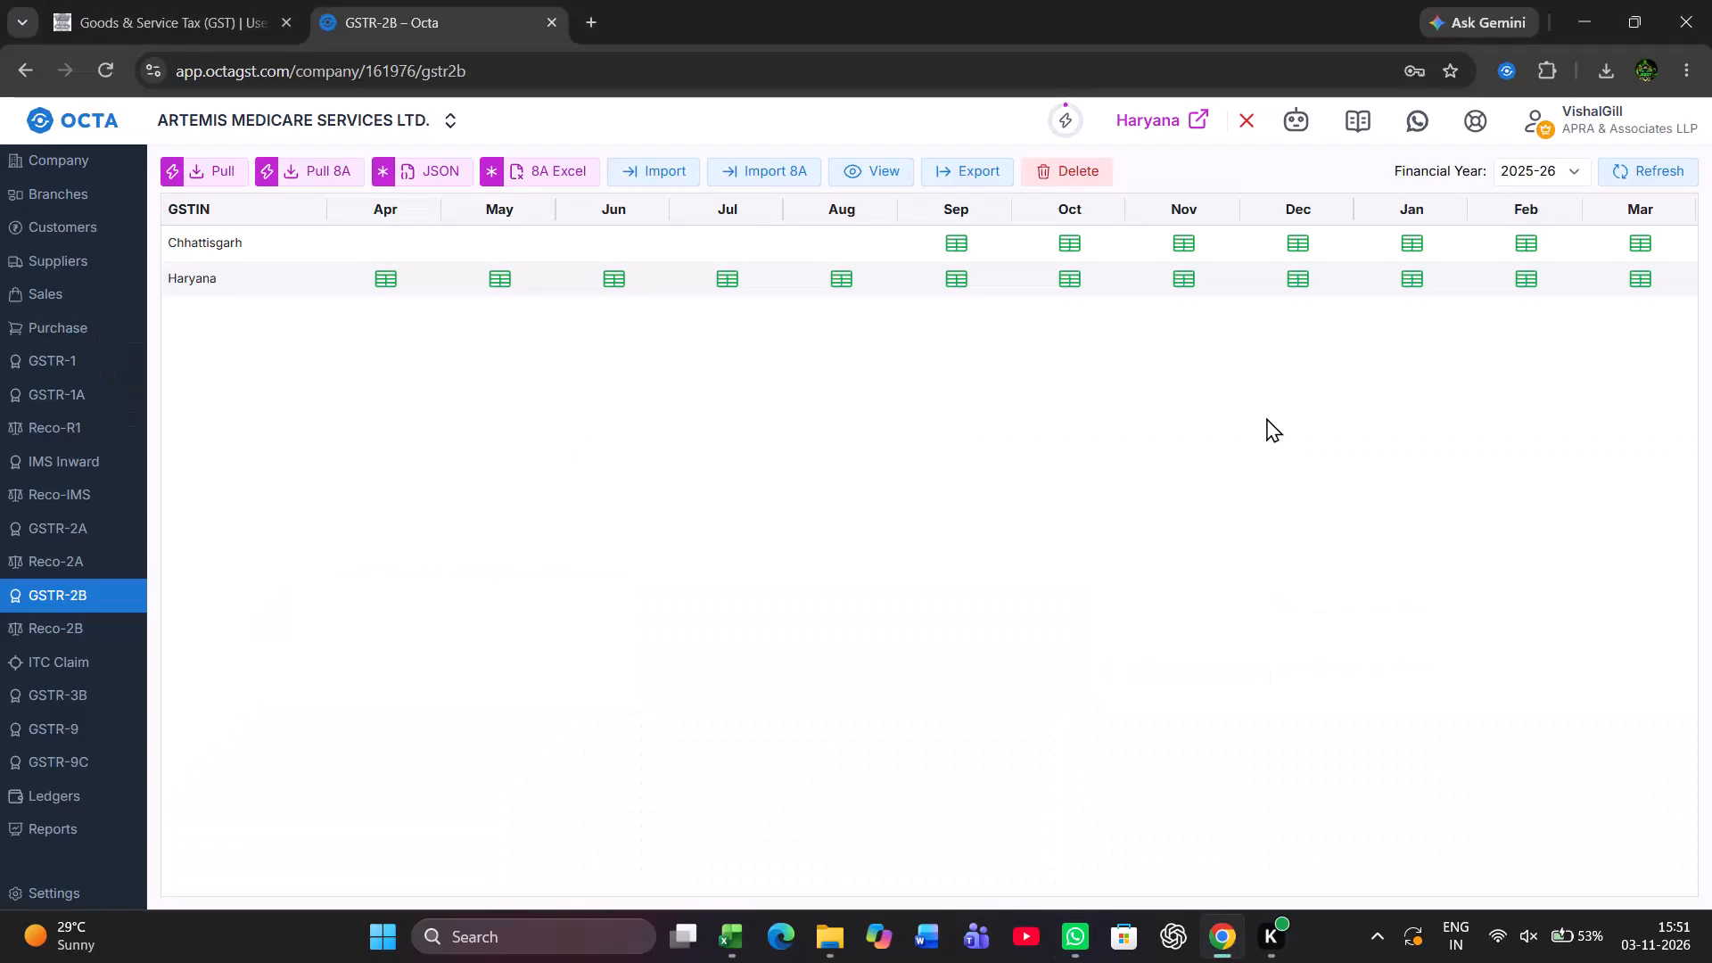
Open the signed-in user's account options in Octa.
{"action": "left_click", "coordinate": [1617, 104]}
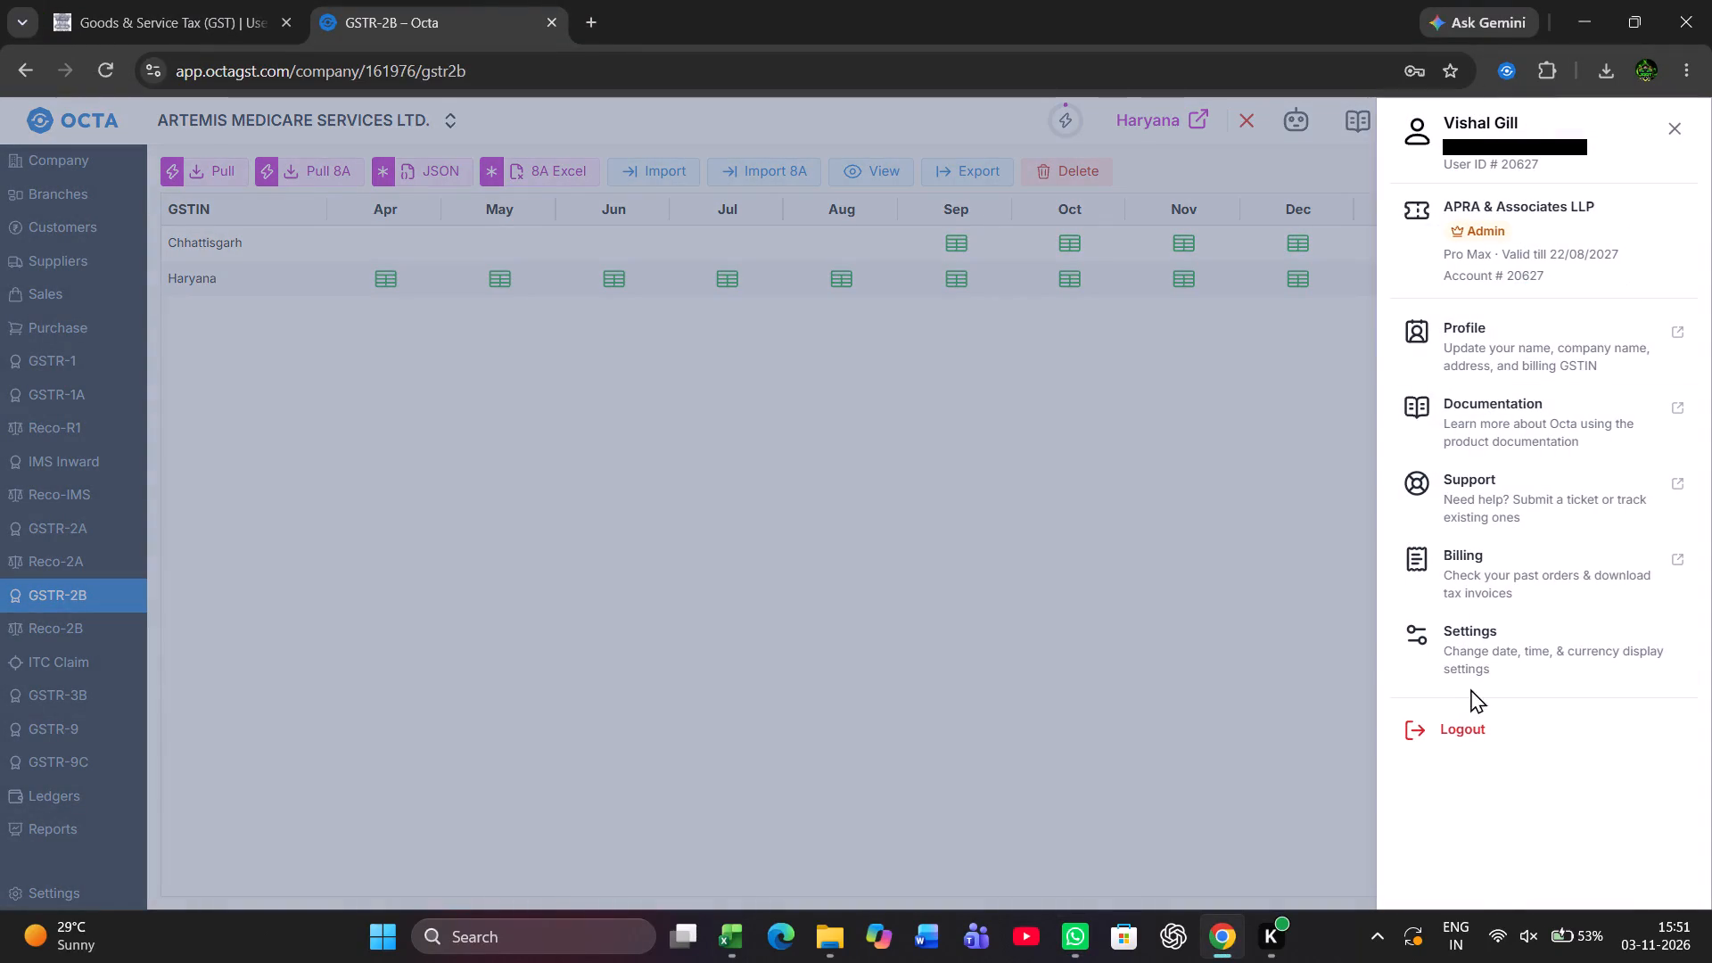
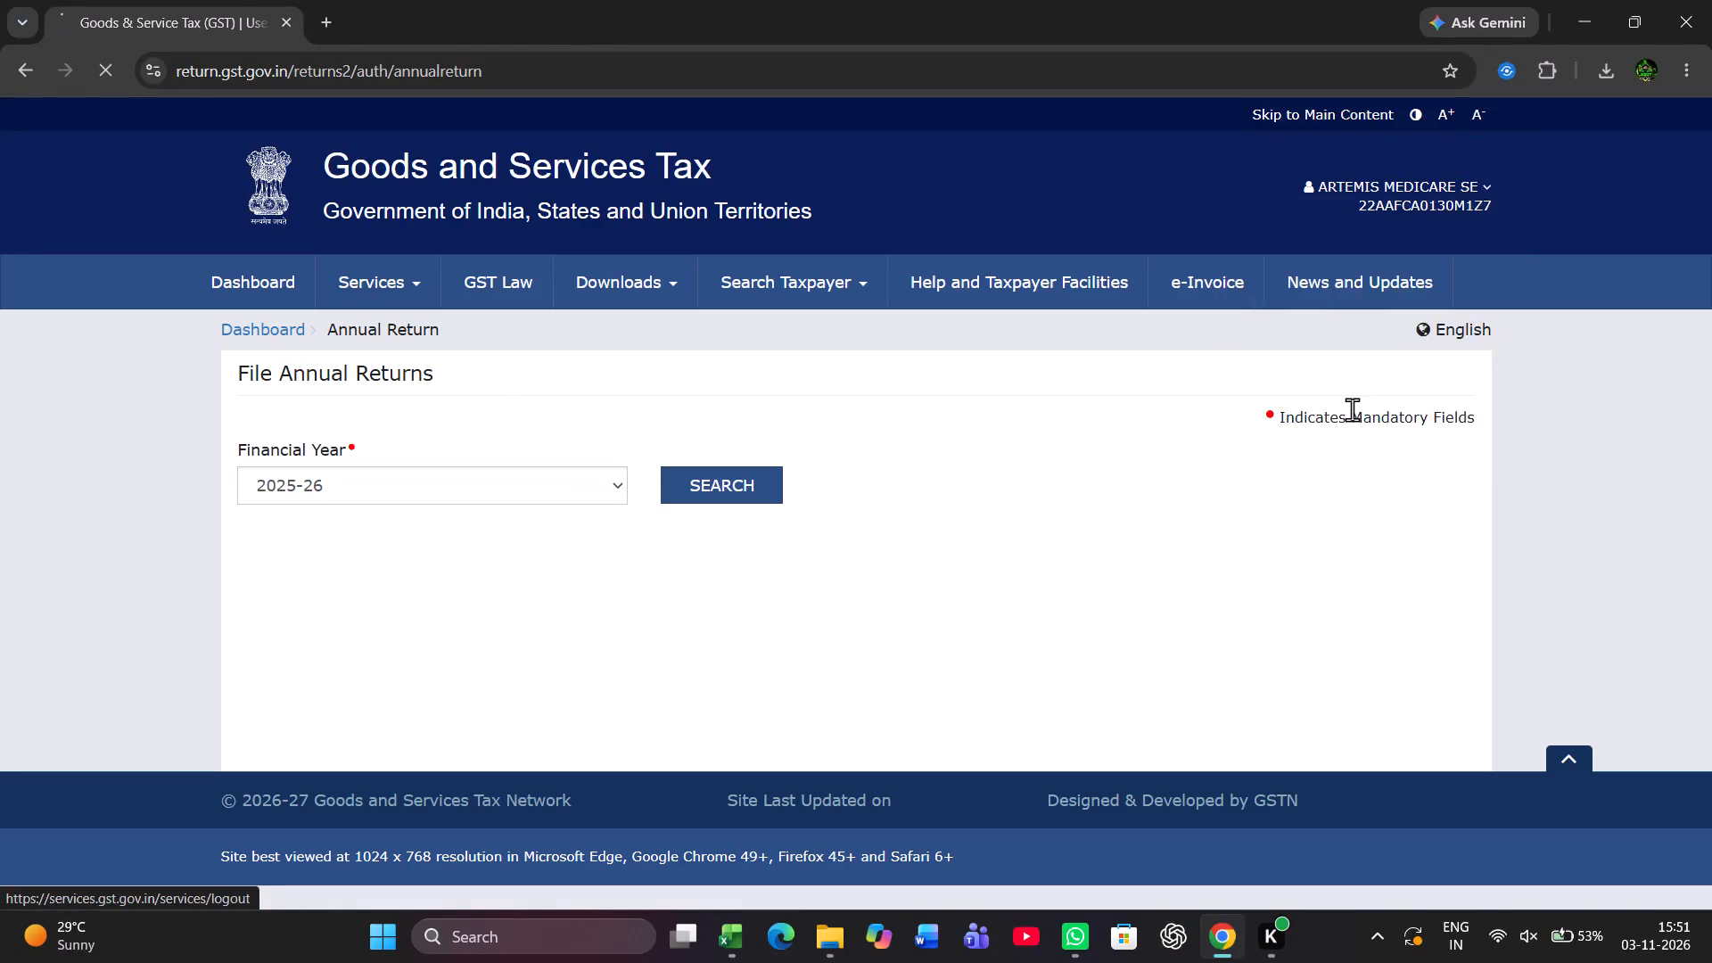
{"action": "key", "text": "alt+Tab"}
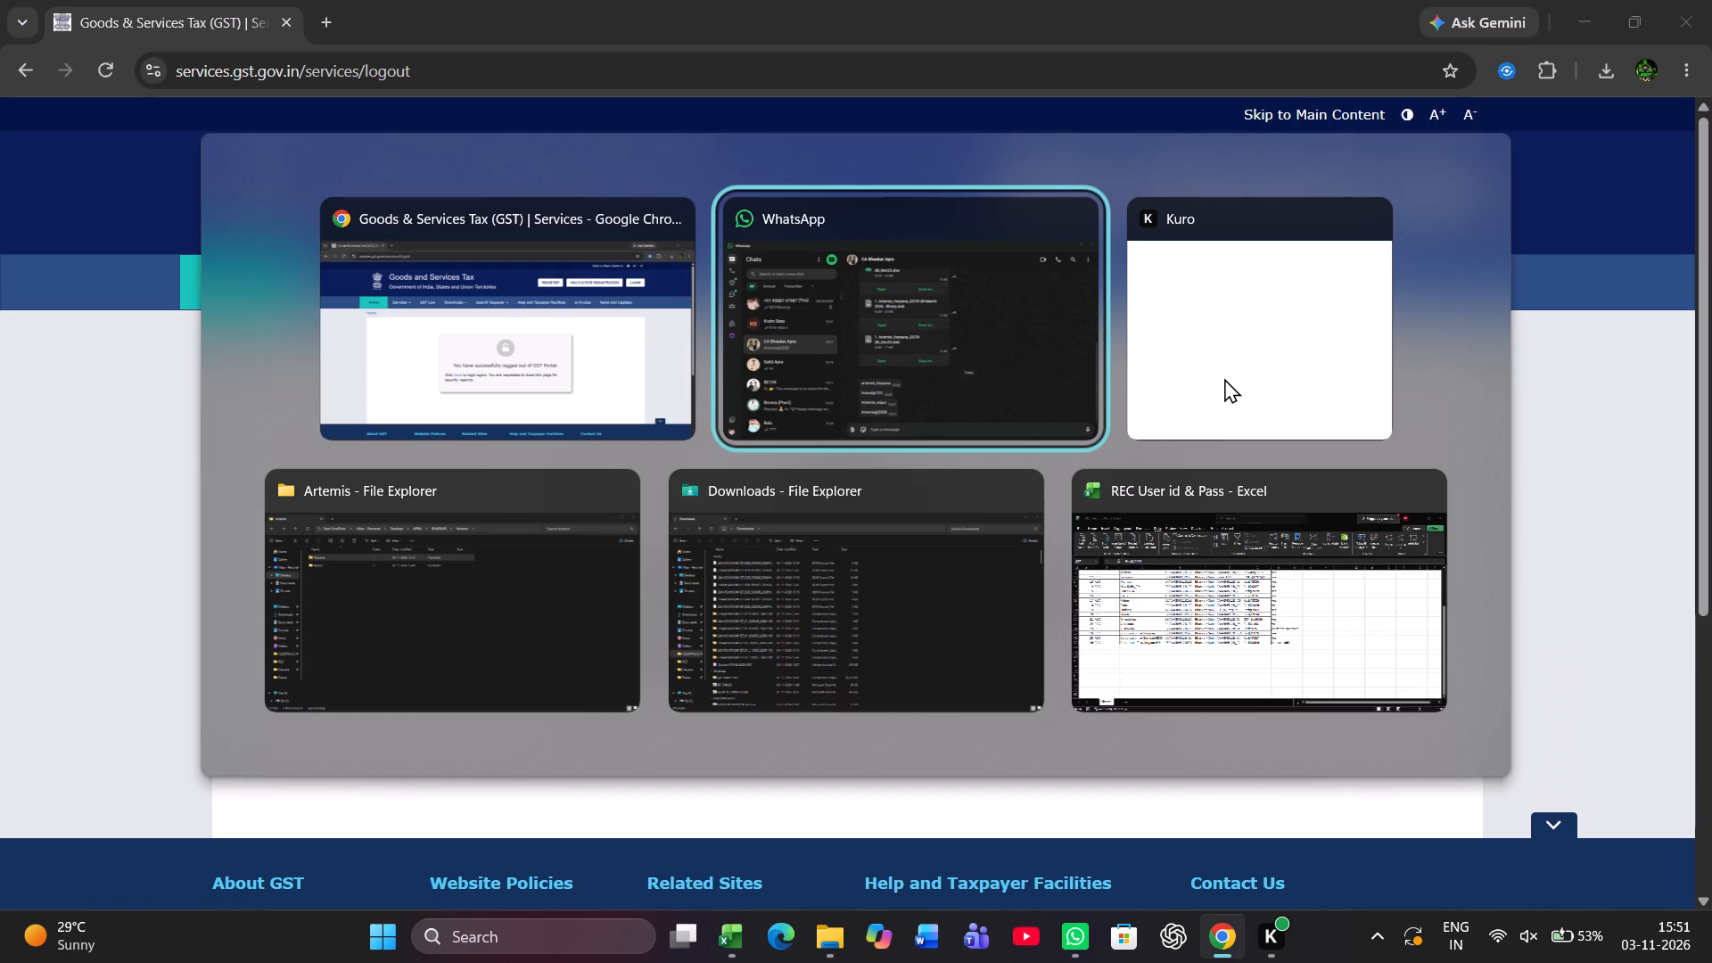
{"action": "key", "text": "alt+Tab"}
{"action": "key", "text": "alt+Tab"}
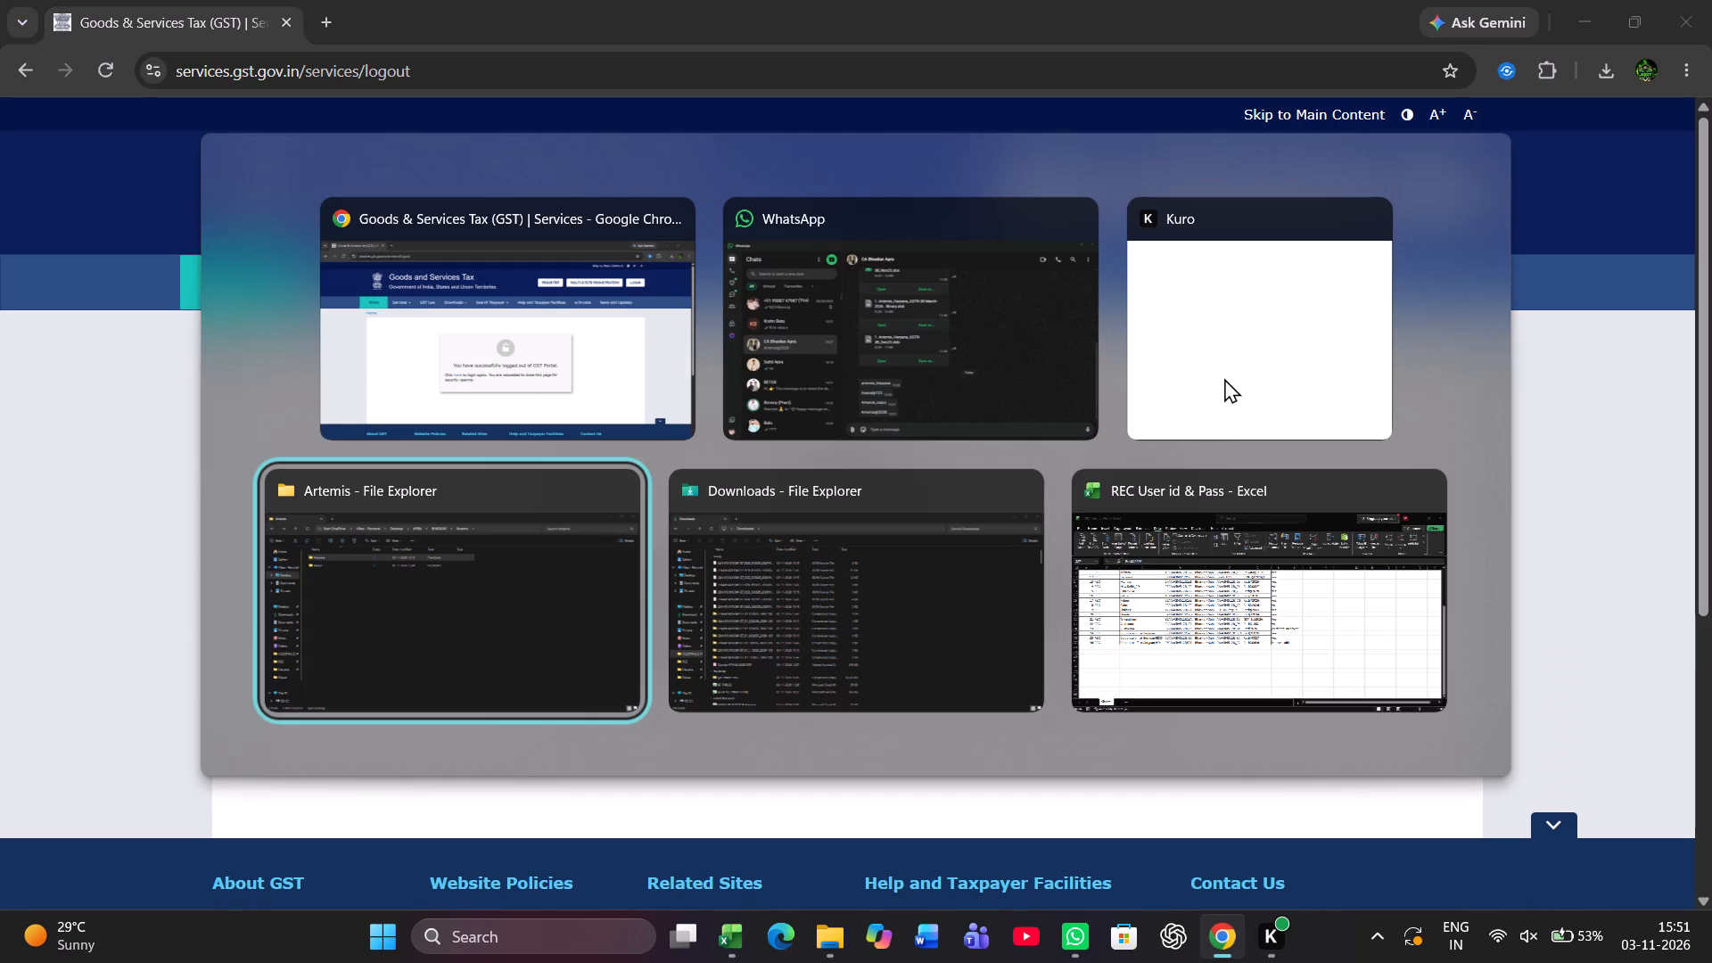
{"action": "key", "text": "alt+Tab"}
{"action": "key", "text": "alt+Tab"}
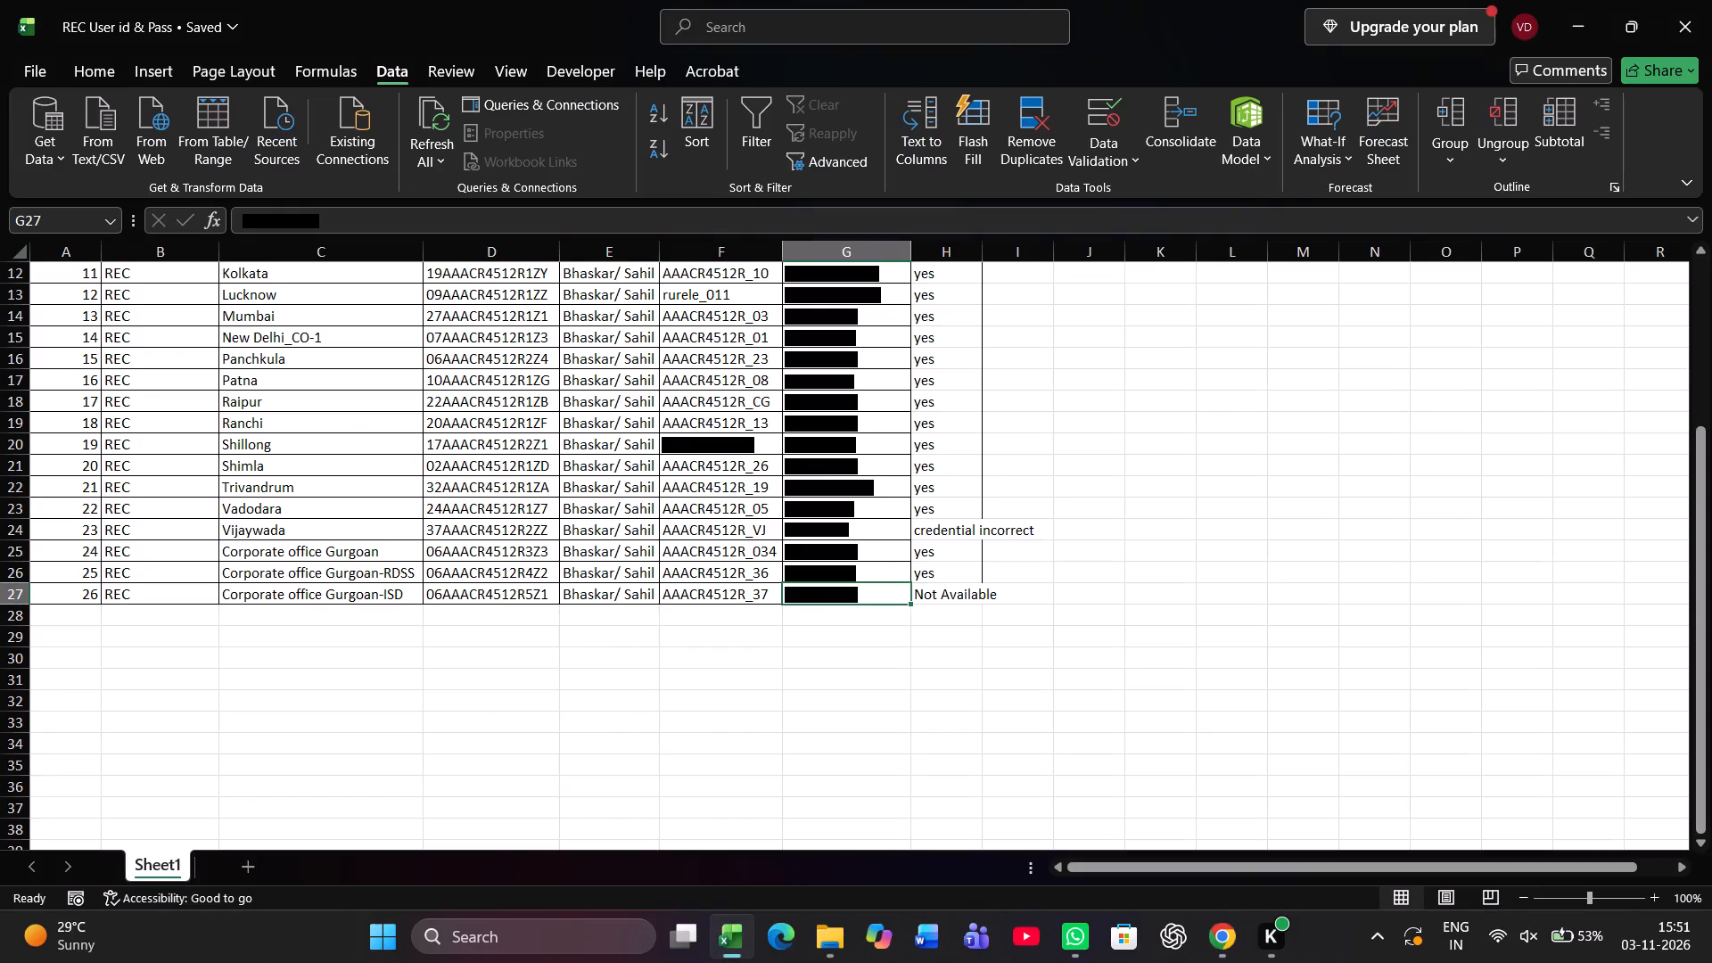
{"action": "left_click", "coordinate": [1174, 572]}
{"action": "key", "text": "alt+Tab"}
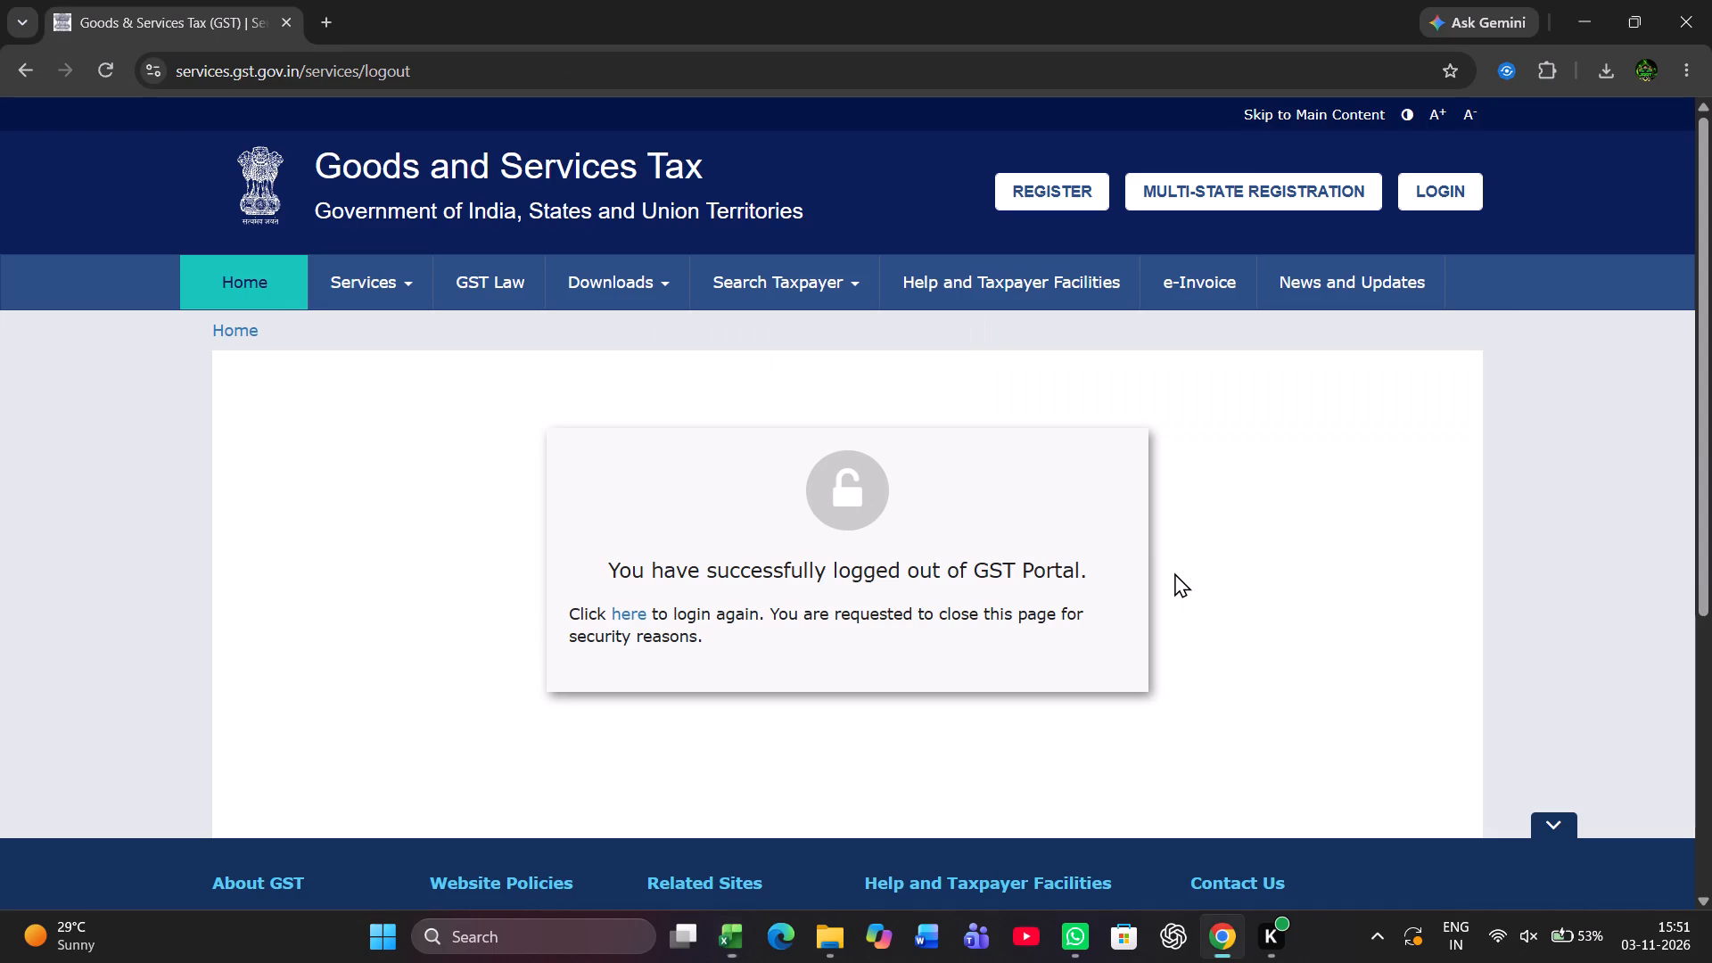
Switch to File Explorer and view the Artemis folder holding the Haryana and Raipur subfolders.
{"action": "key", "text": "alt+Tab"}
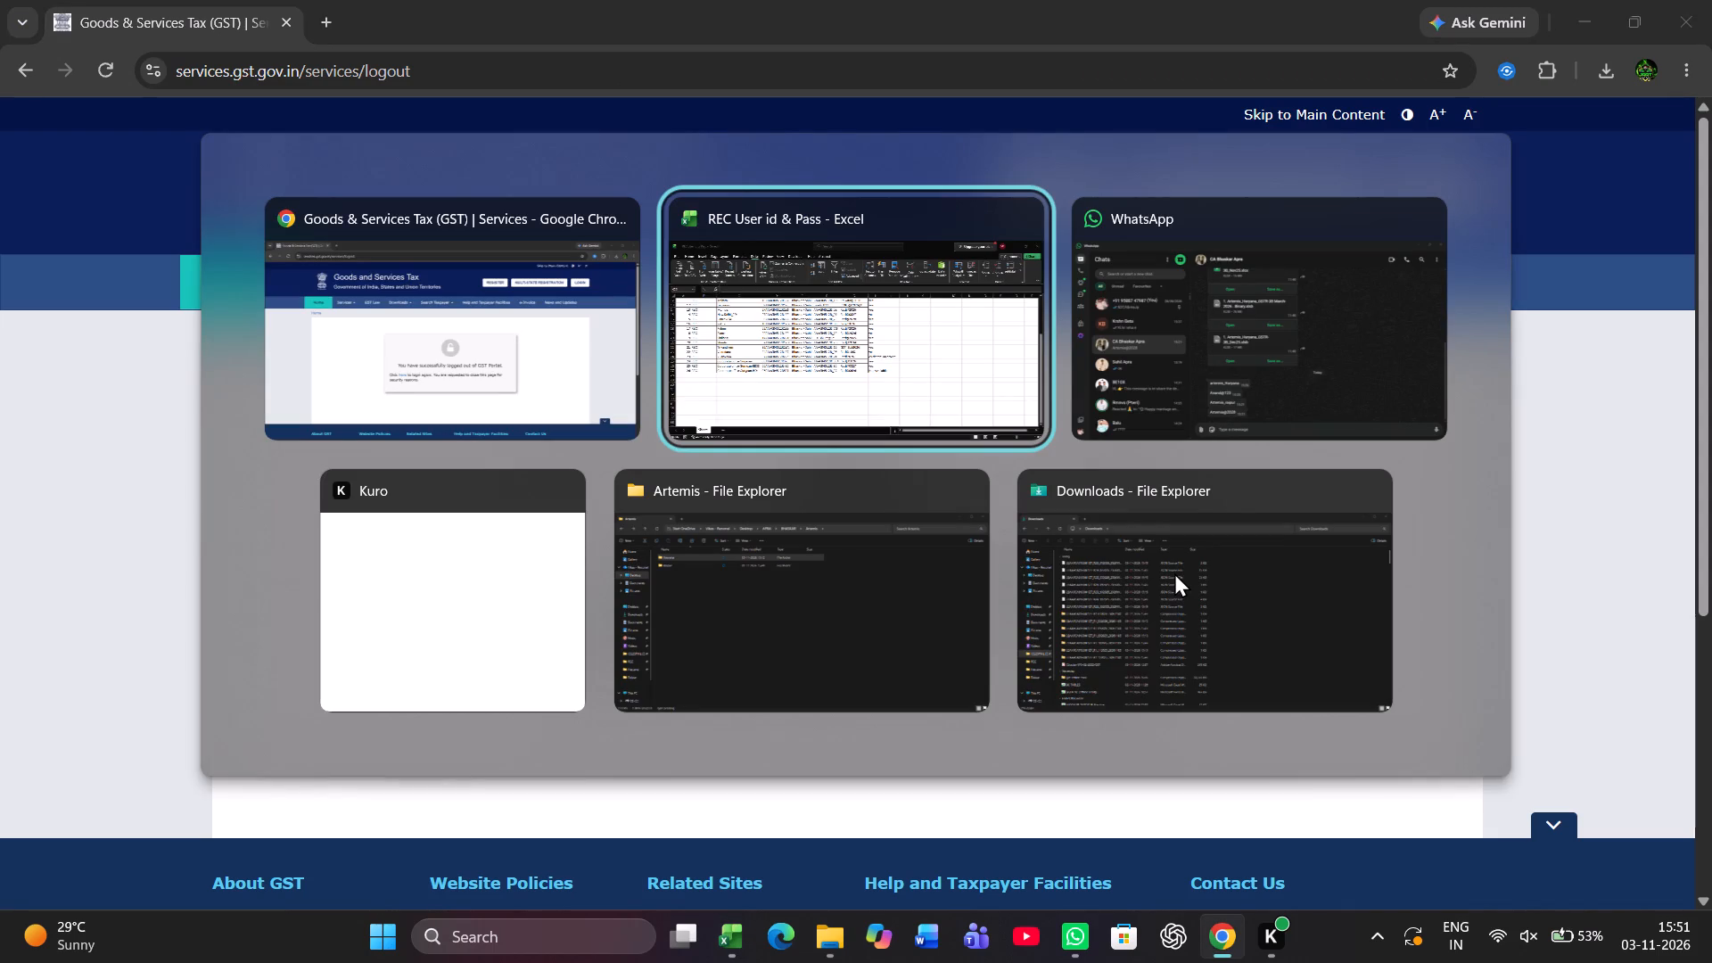
{"action": "key", "text": "alt+Tab"}
{"action": "key", "text": "alt+Tab"}
{"action": "key", "text": "alt+Tab"}
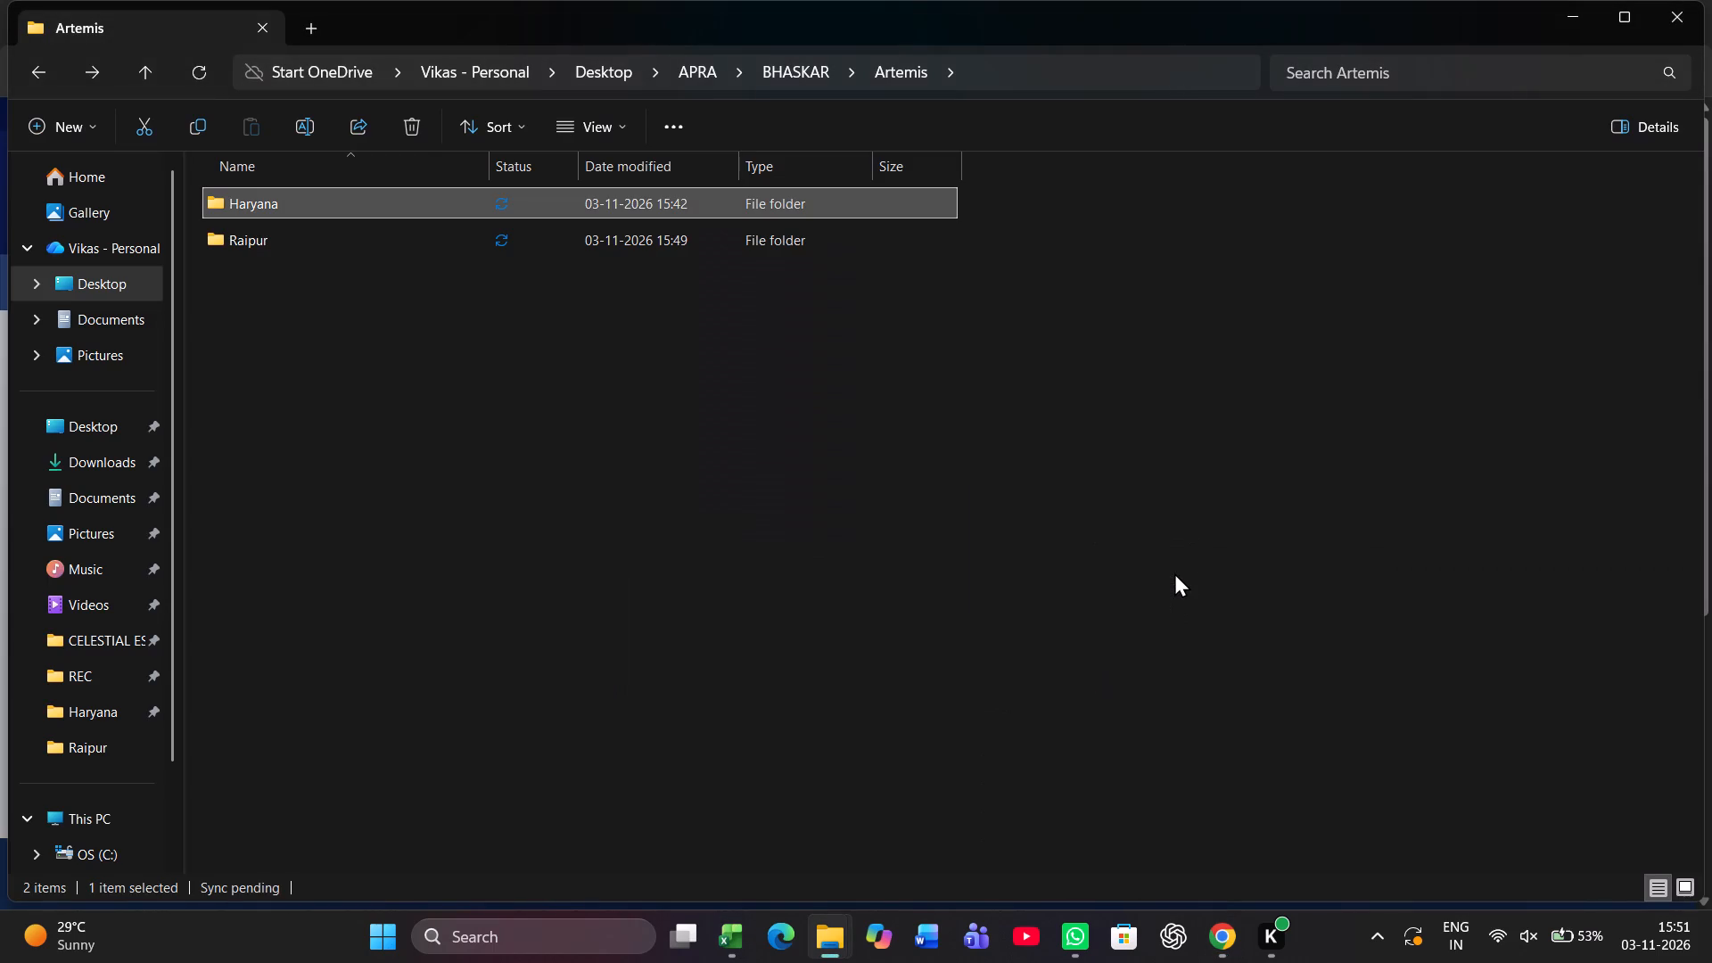